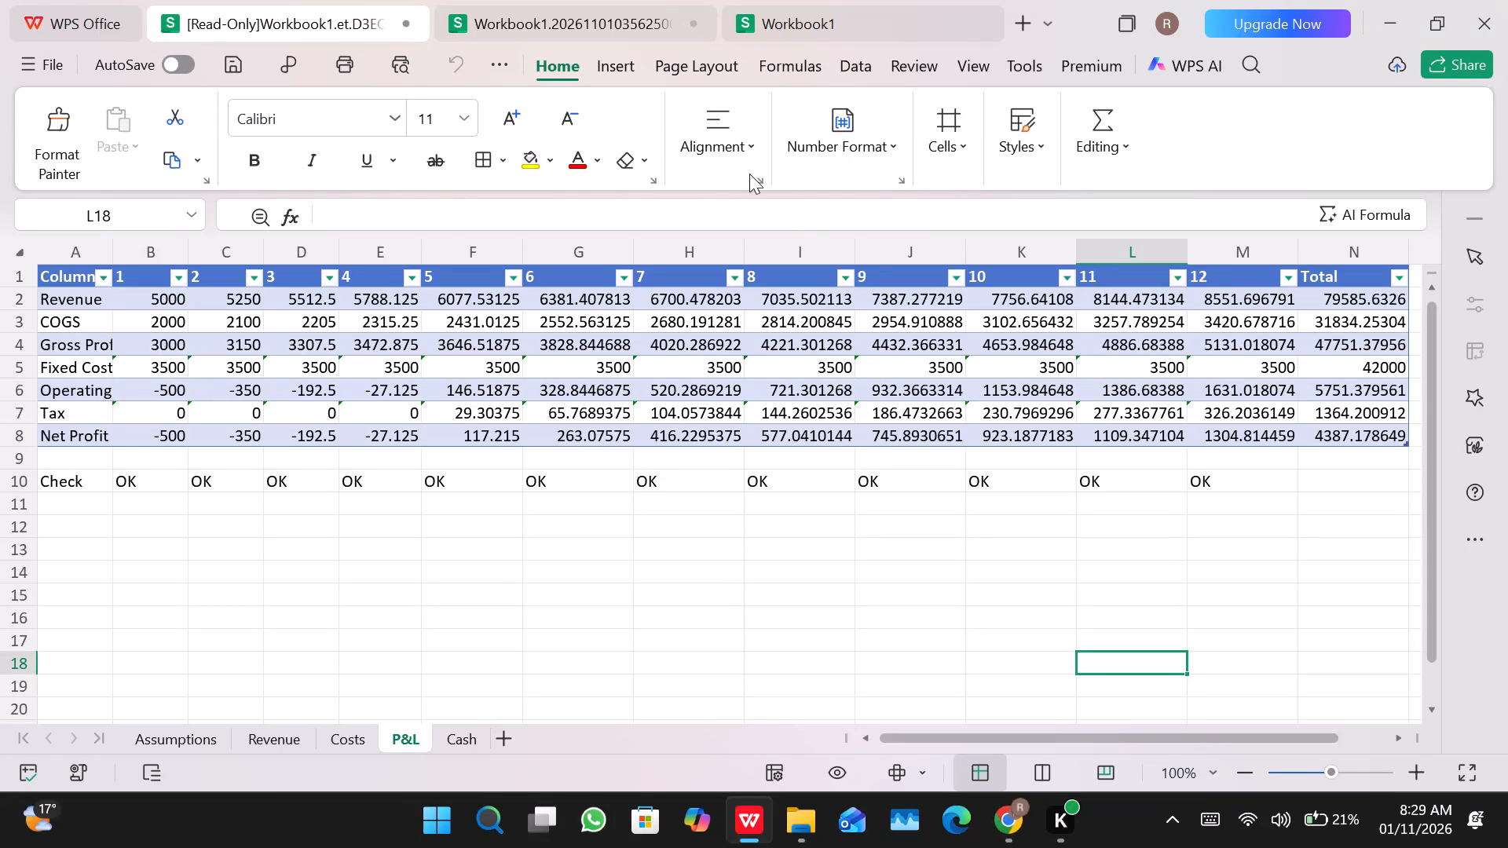
Switch to the blank Workbook1 spreadsheet, closing the Apple iPhone file window in front of it.
click(815, 2)
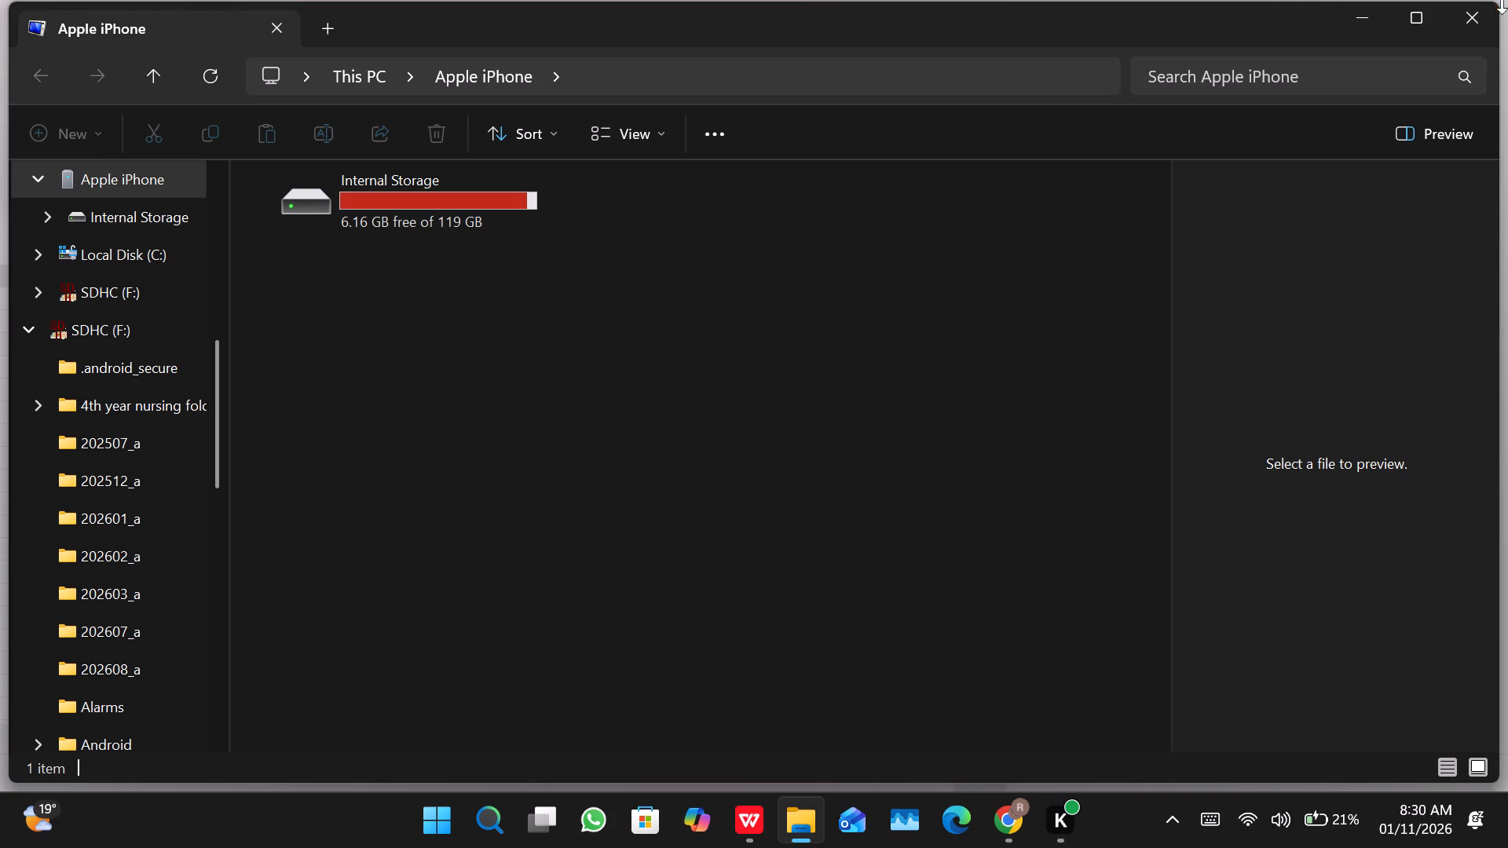
click(1474, 13)
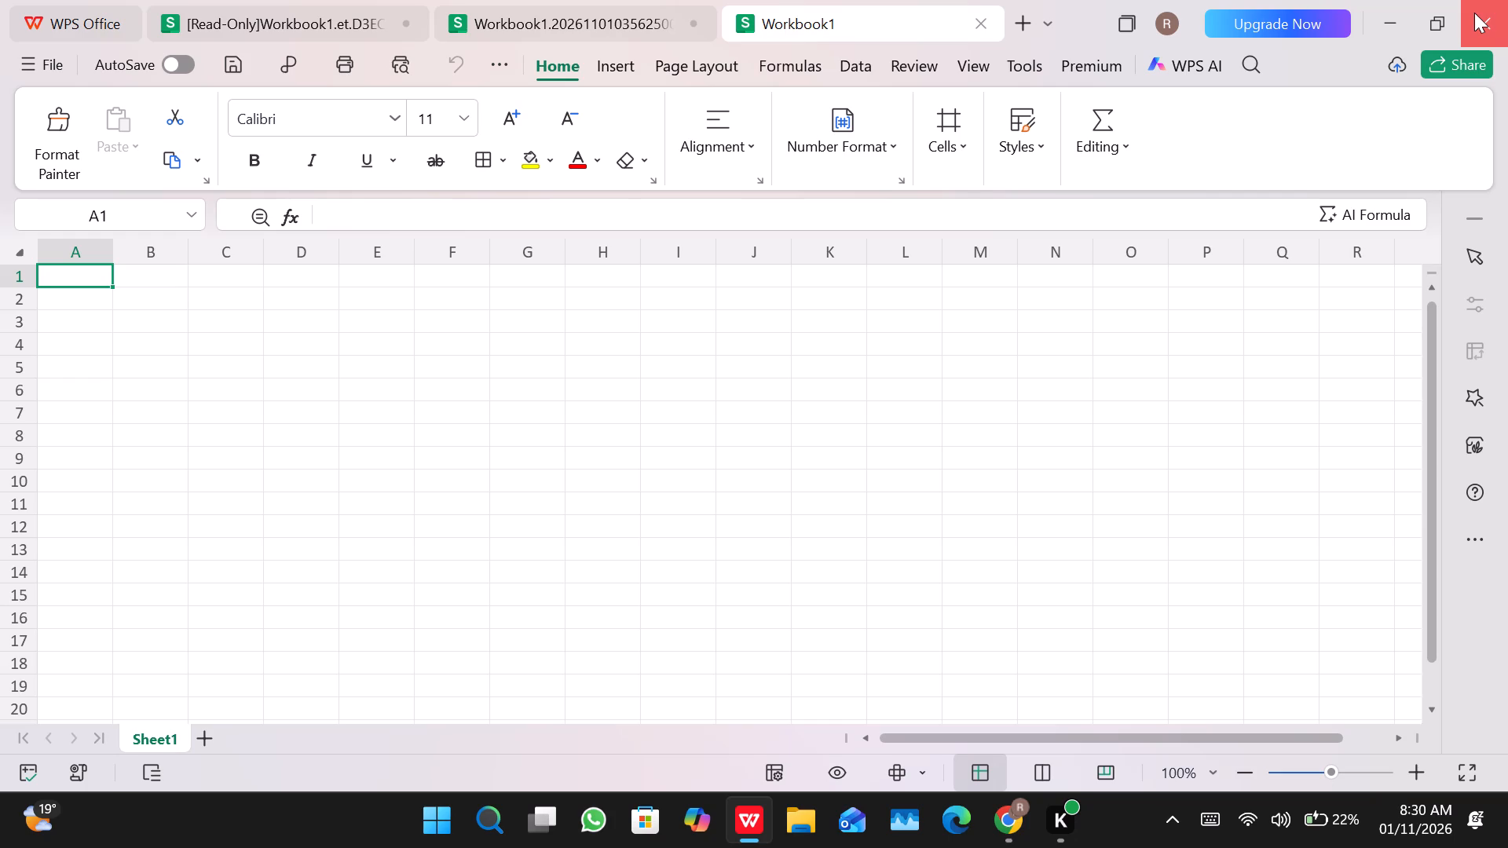
Rename the worksheet Sheet1 as Stock_Data.
triple_click(167, 744)
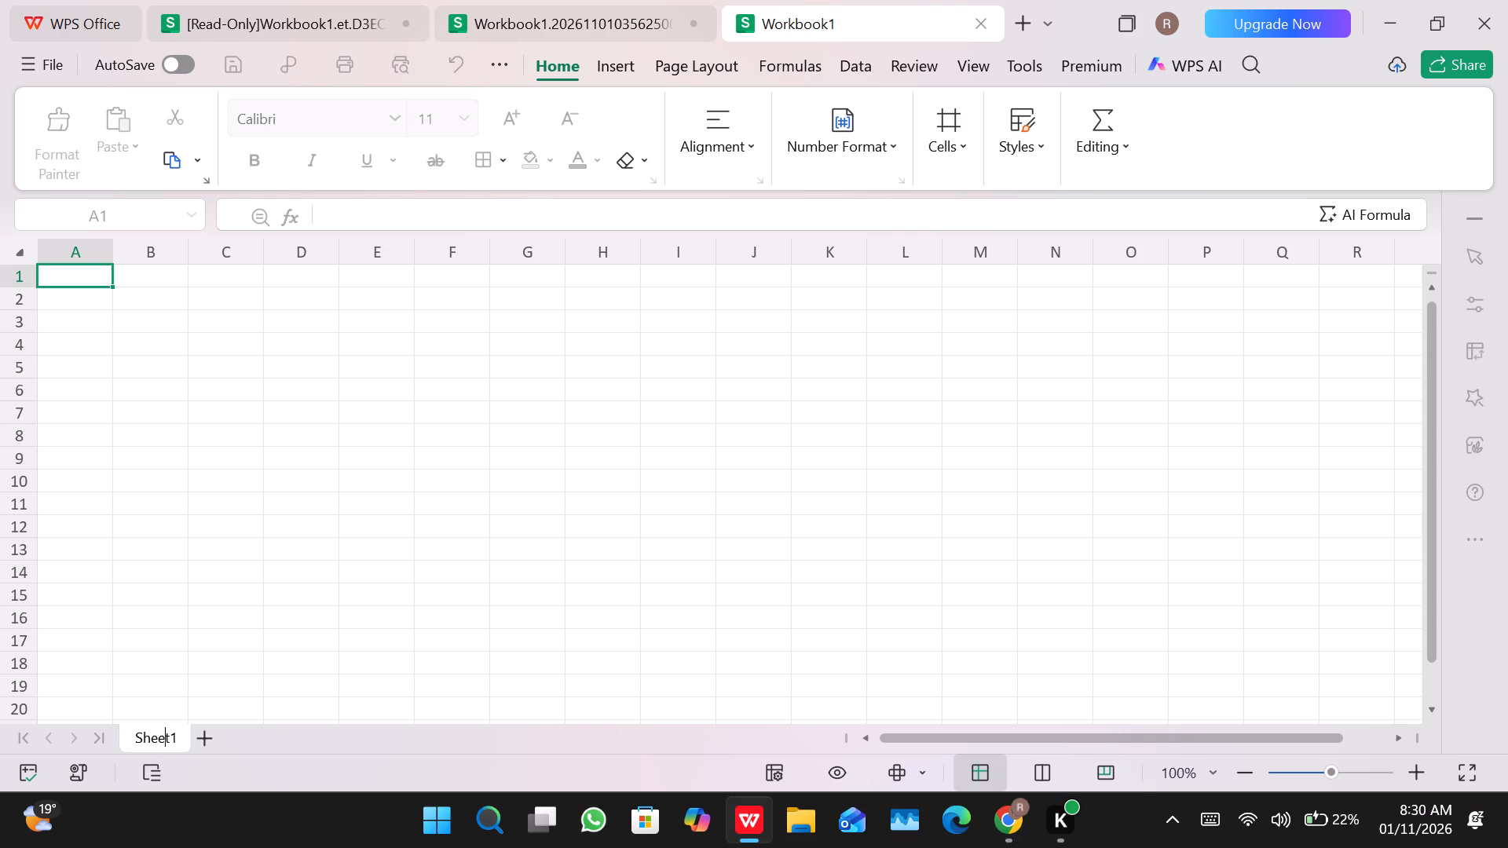
click(174, 734)
key(BackSpace)
key(BackSpace)
key(BackSpace)
key(BackSpace)
key(BackSpace)
key(BackSpace)
key(BackSpace)
key(BackSpace)
key(BackSpace)
key(BackSpace)
key(BackSpace)
key(BackSpace)
key(BackSpace)
key(BackSpace)
key(BackSpace)
key(BackSpace)
key(BackSpace)
key(BackSpace)
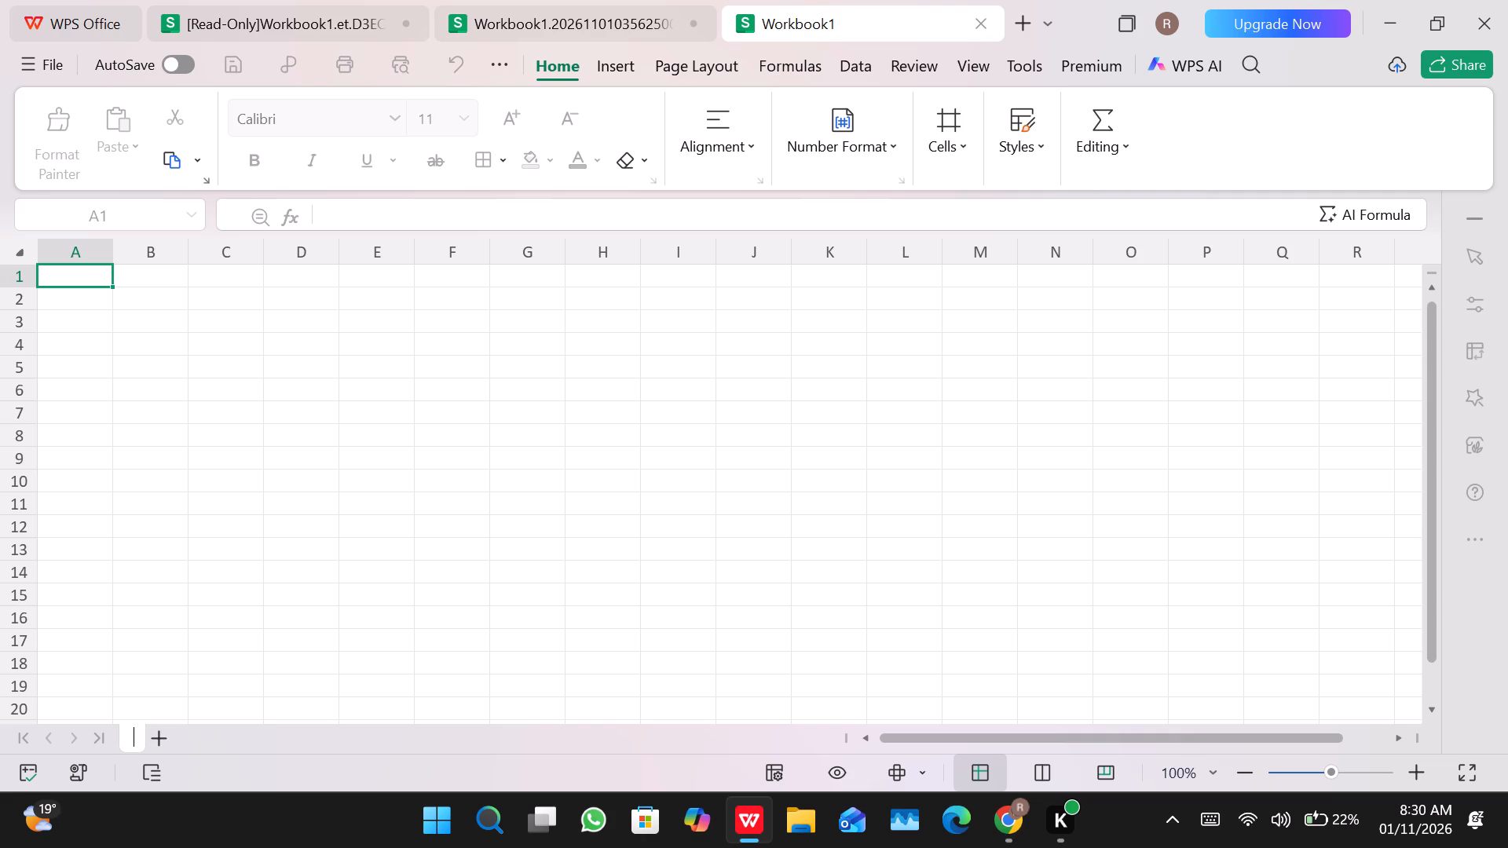
key(a)
key(BackSpace)
key(shift+s)
key(t)
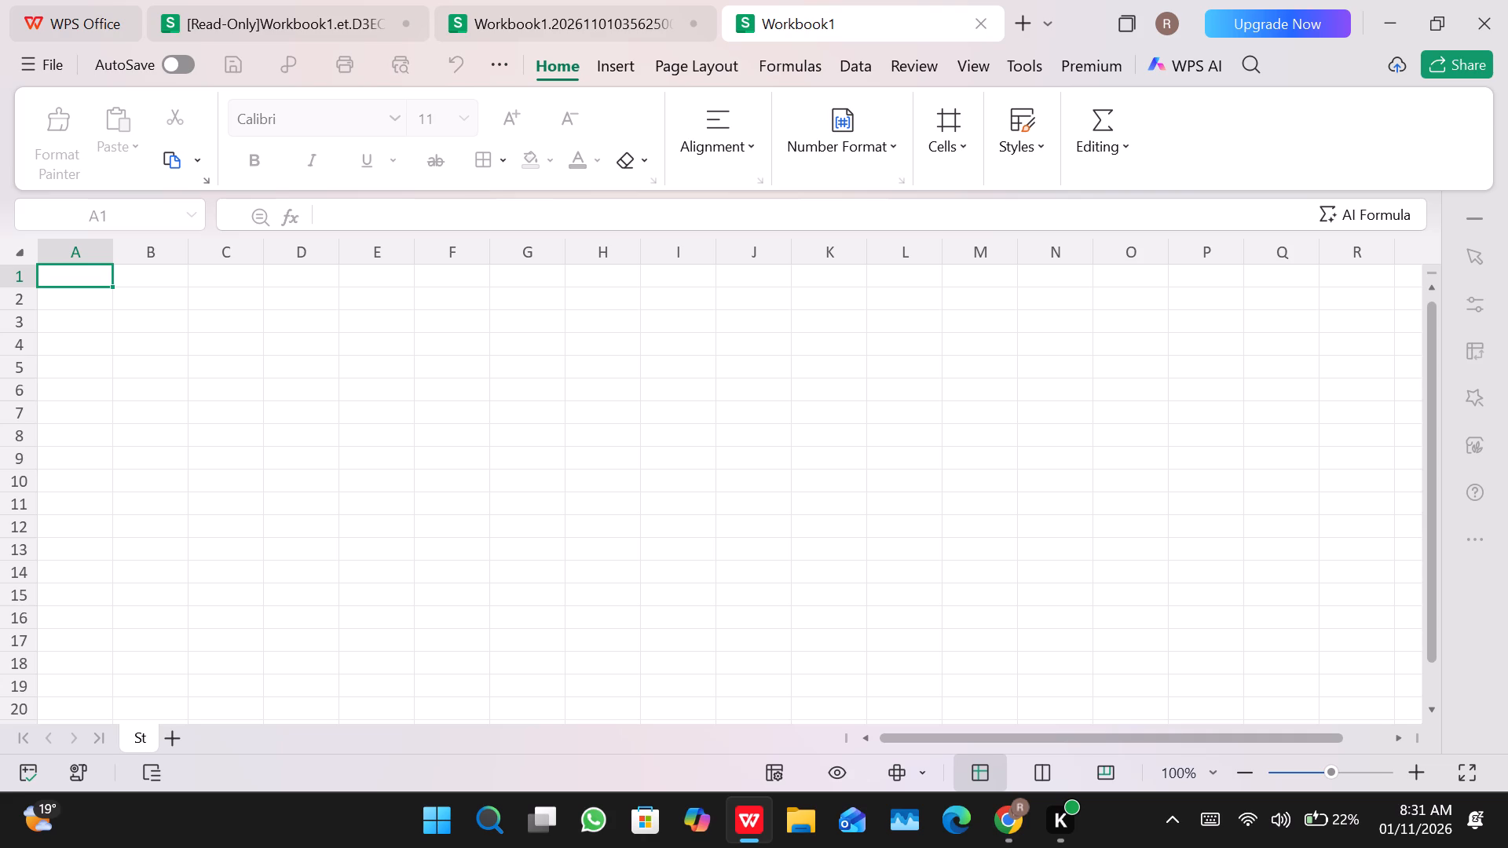
text(ock)
key(shift+underscore)
text(Data)
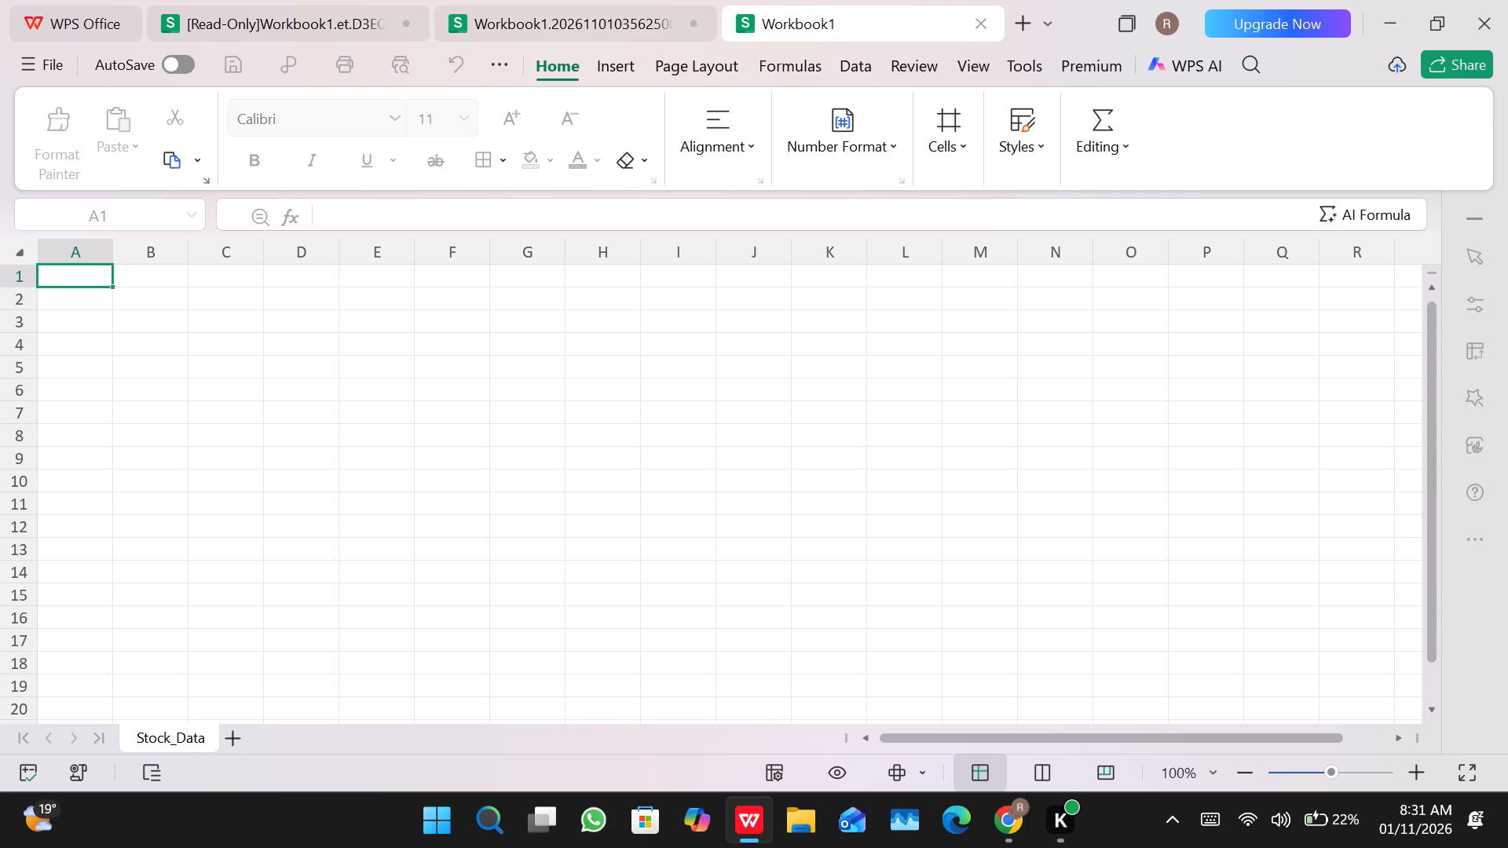
scroll(174, 734, down, 2)
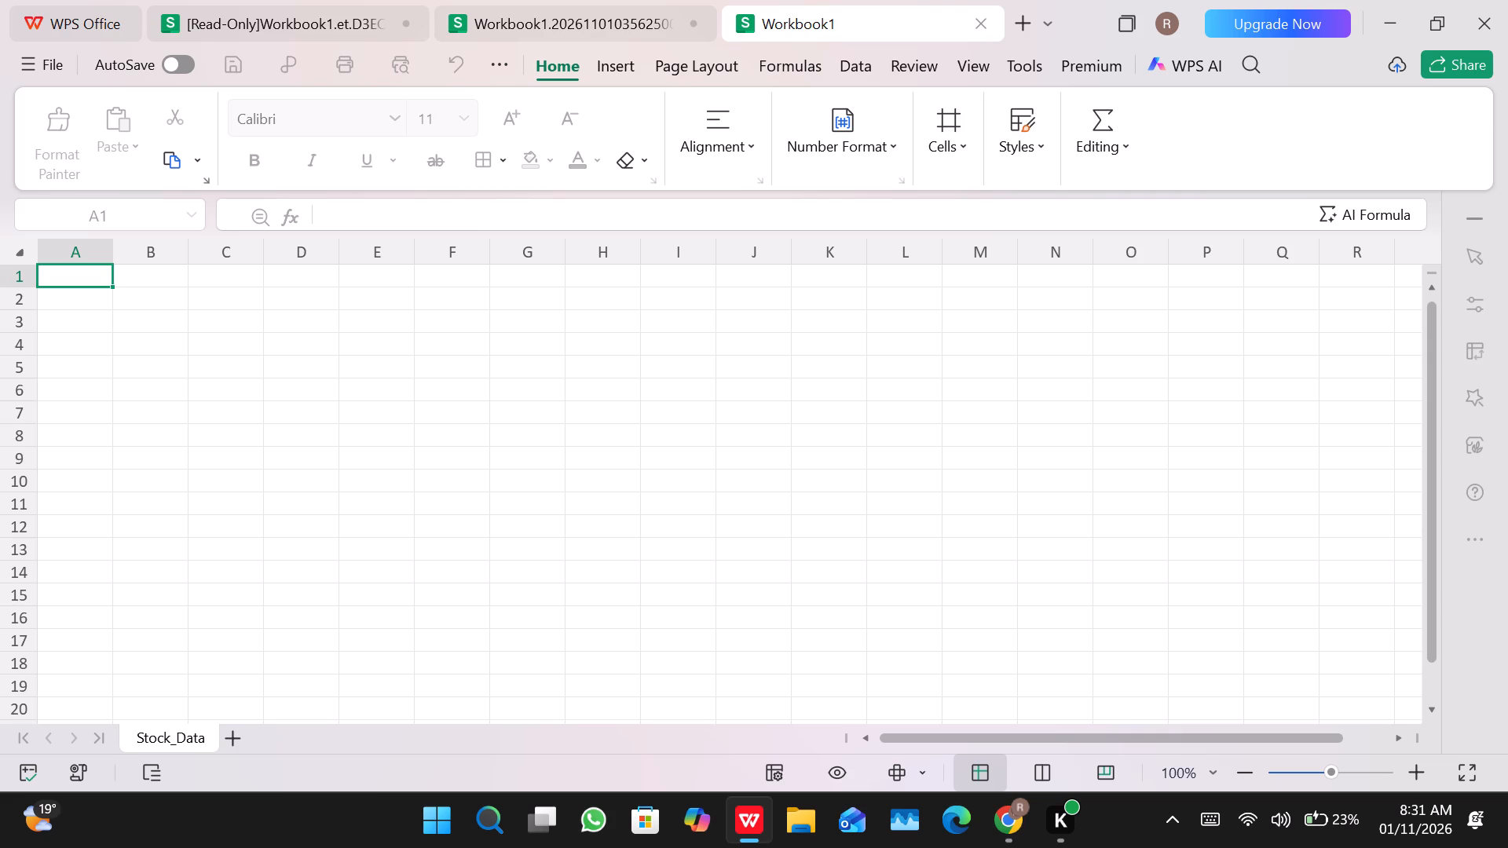
Enter the column headers Item in cell A1 and Category in cell B1.
click(80, 272)
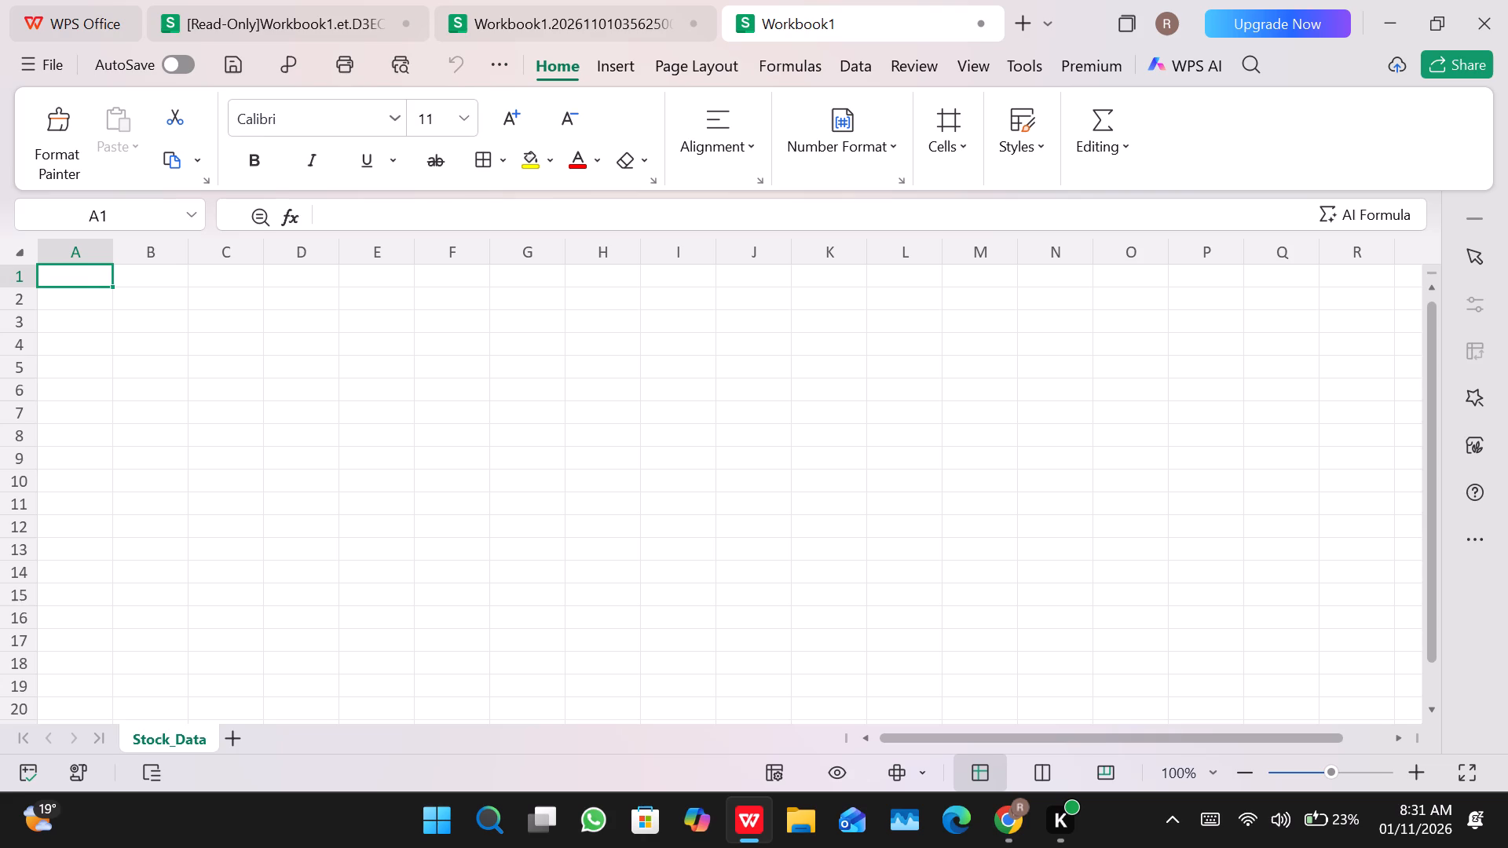
key(shift+i)
key(t)
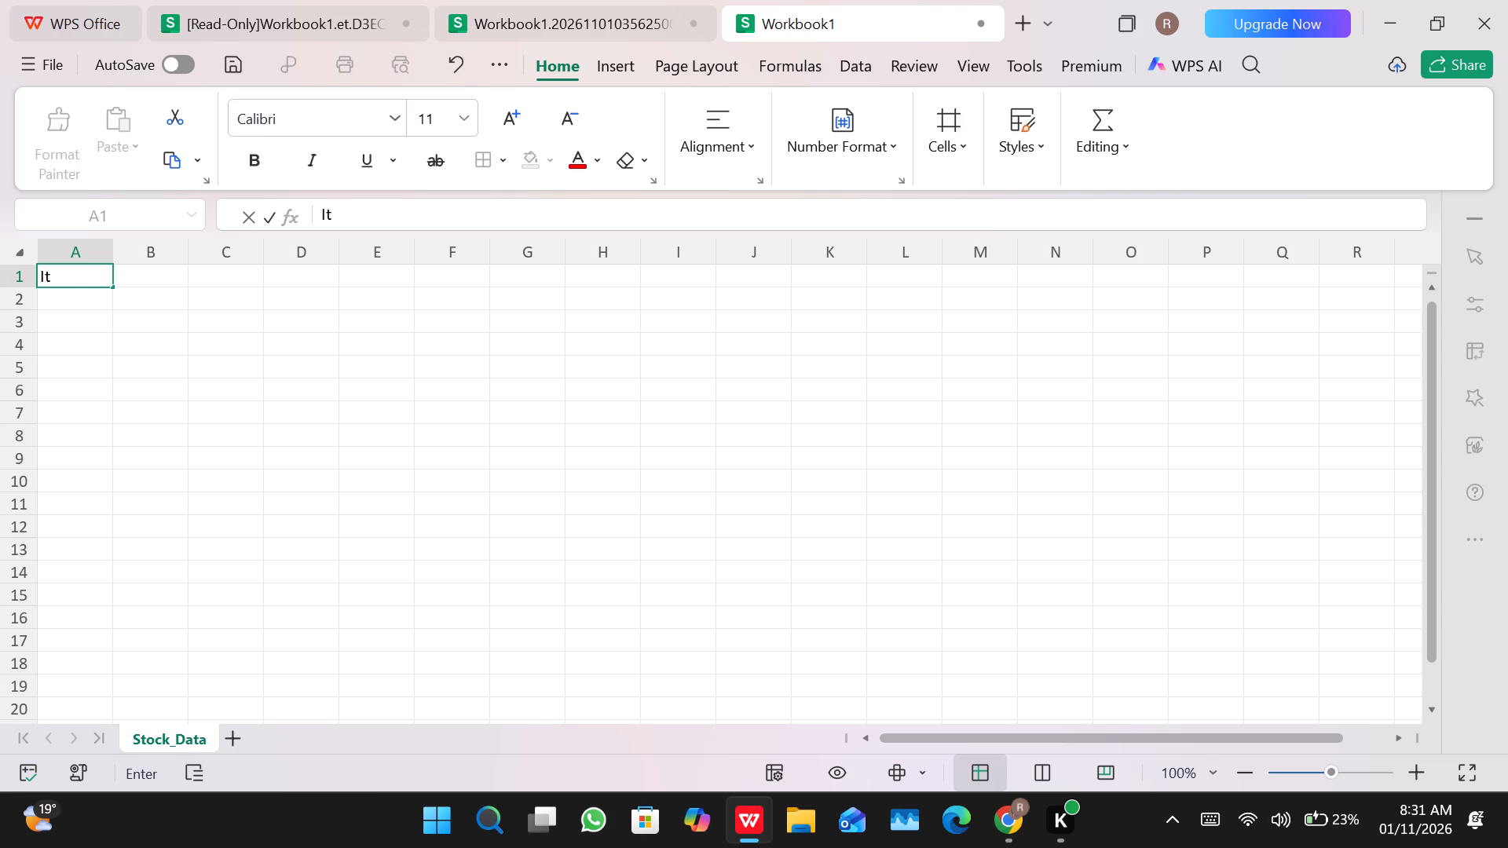
text(em)
key(space)
key(Return)
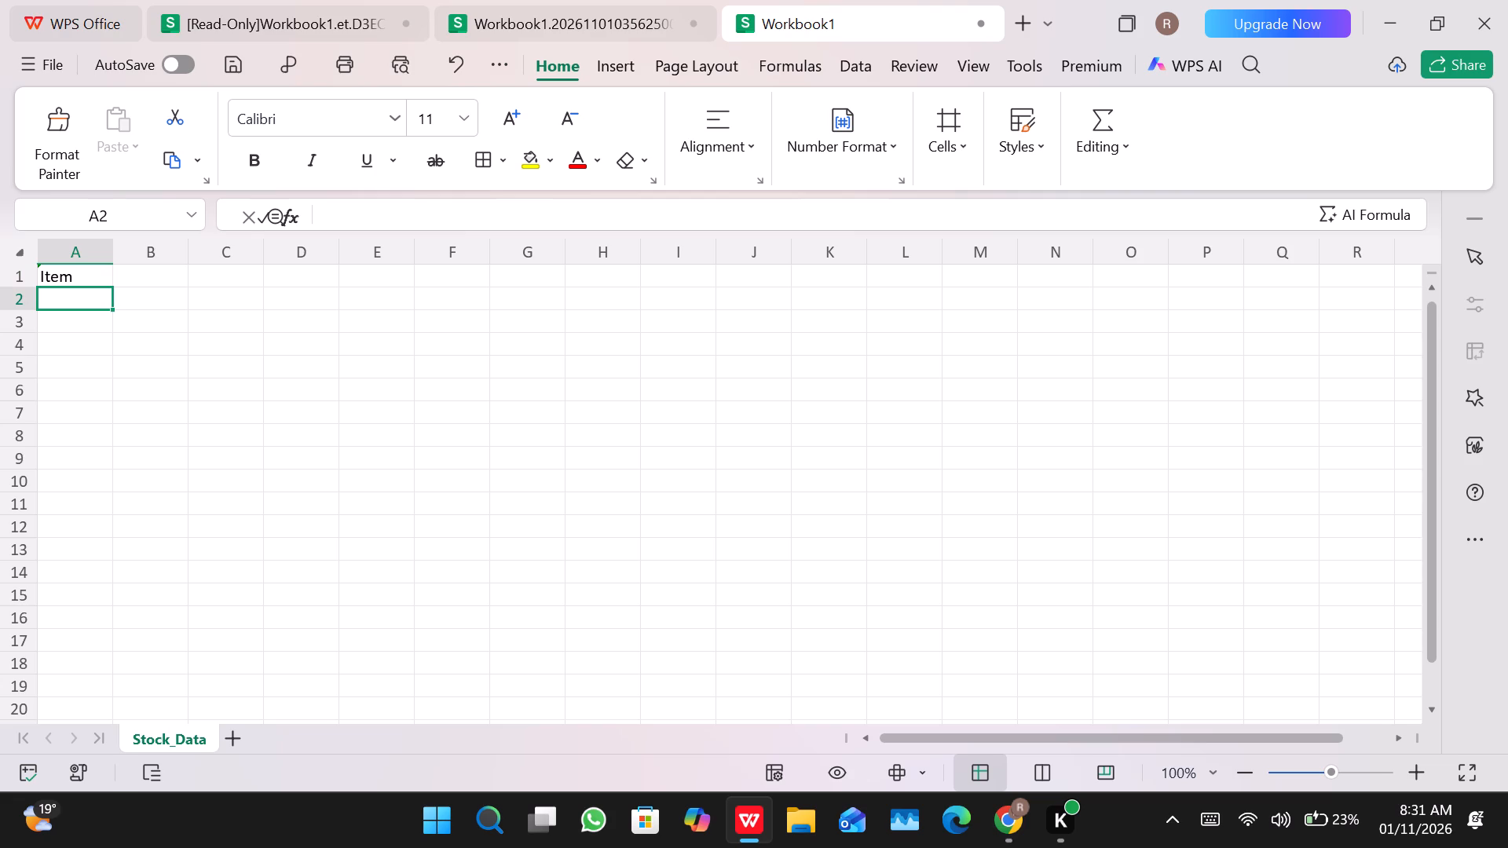
click(137, 274)
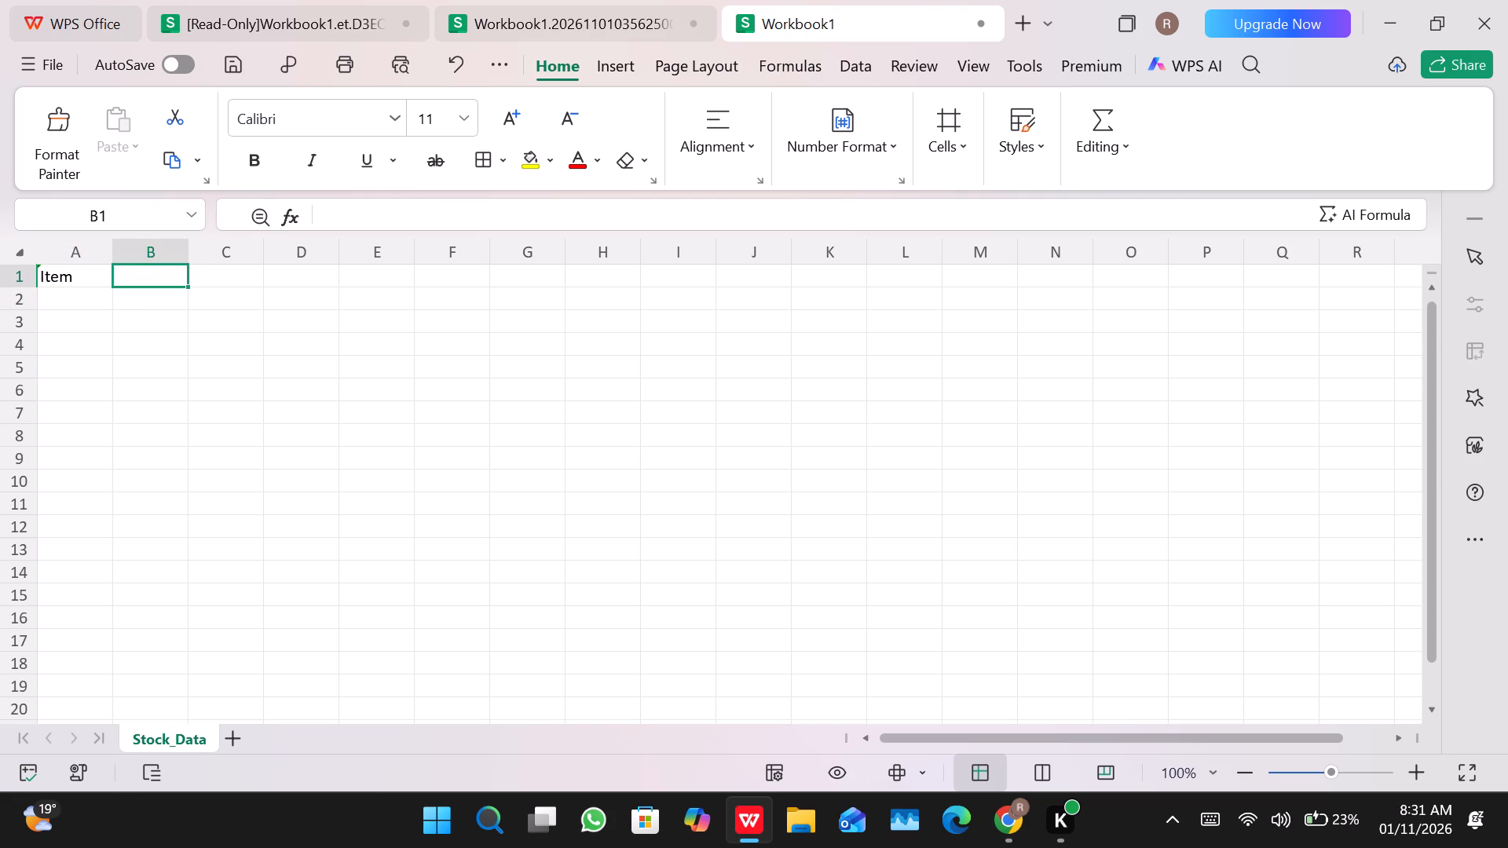
text(Cate)
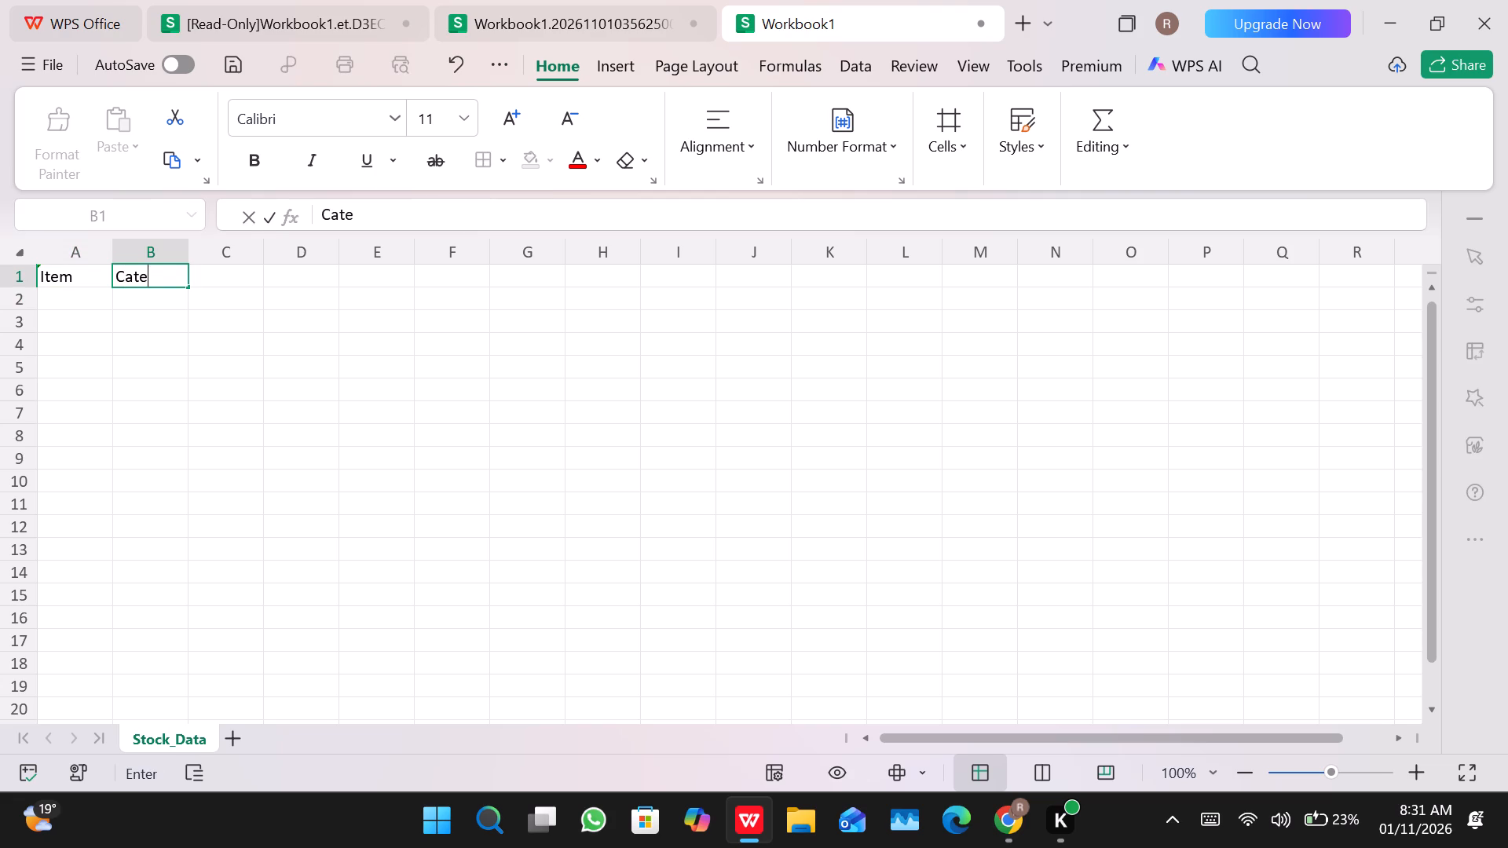
text(go)
text(ry)
key(Return)
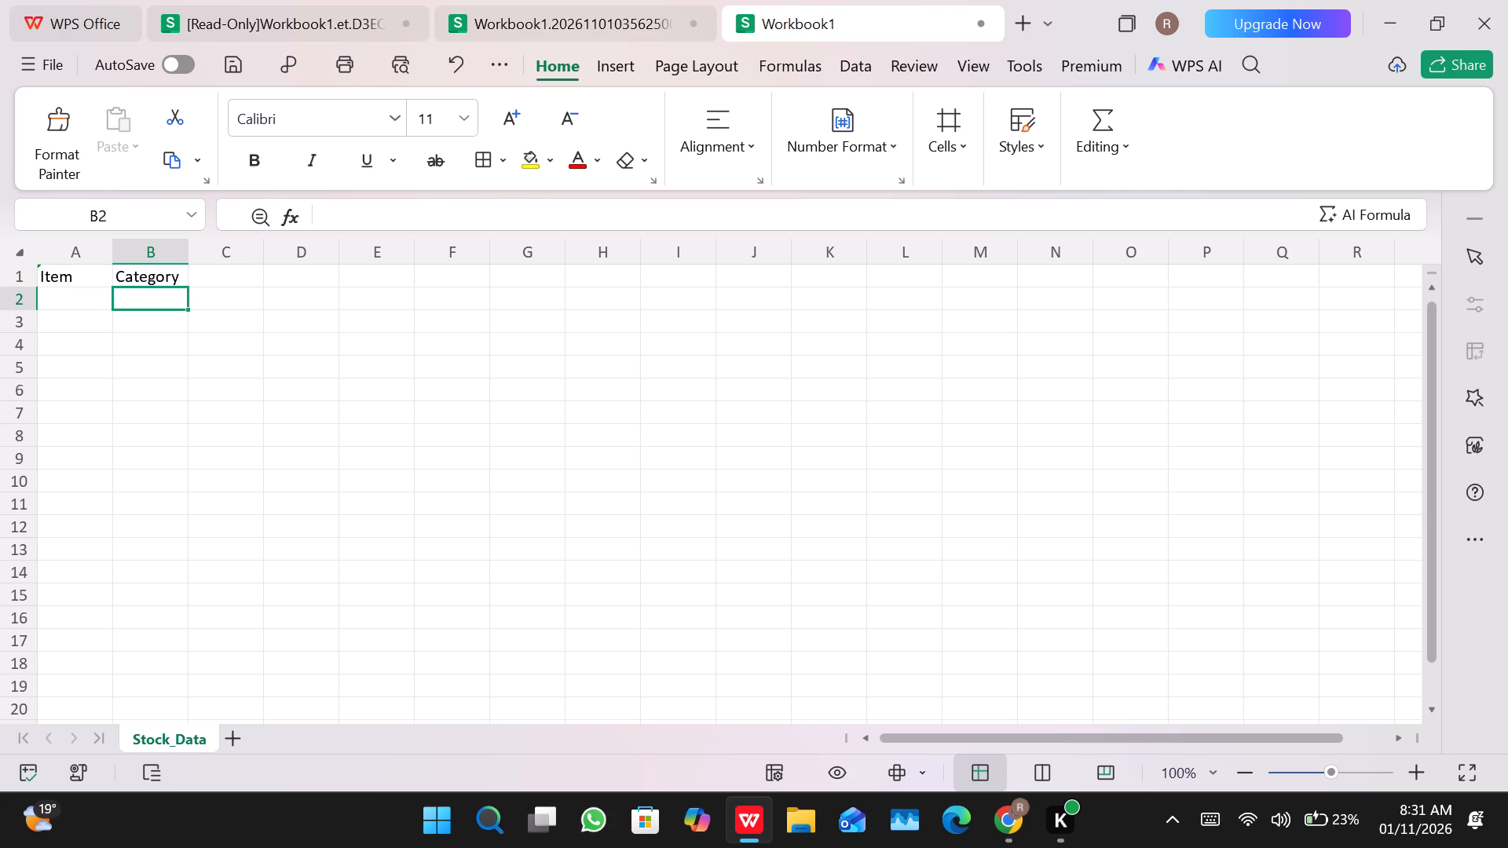
Enter the header Opening Stock in cell C1 and widen column C to fit the text.
click(227, 281)
key(shift+o)
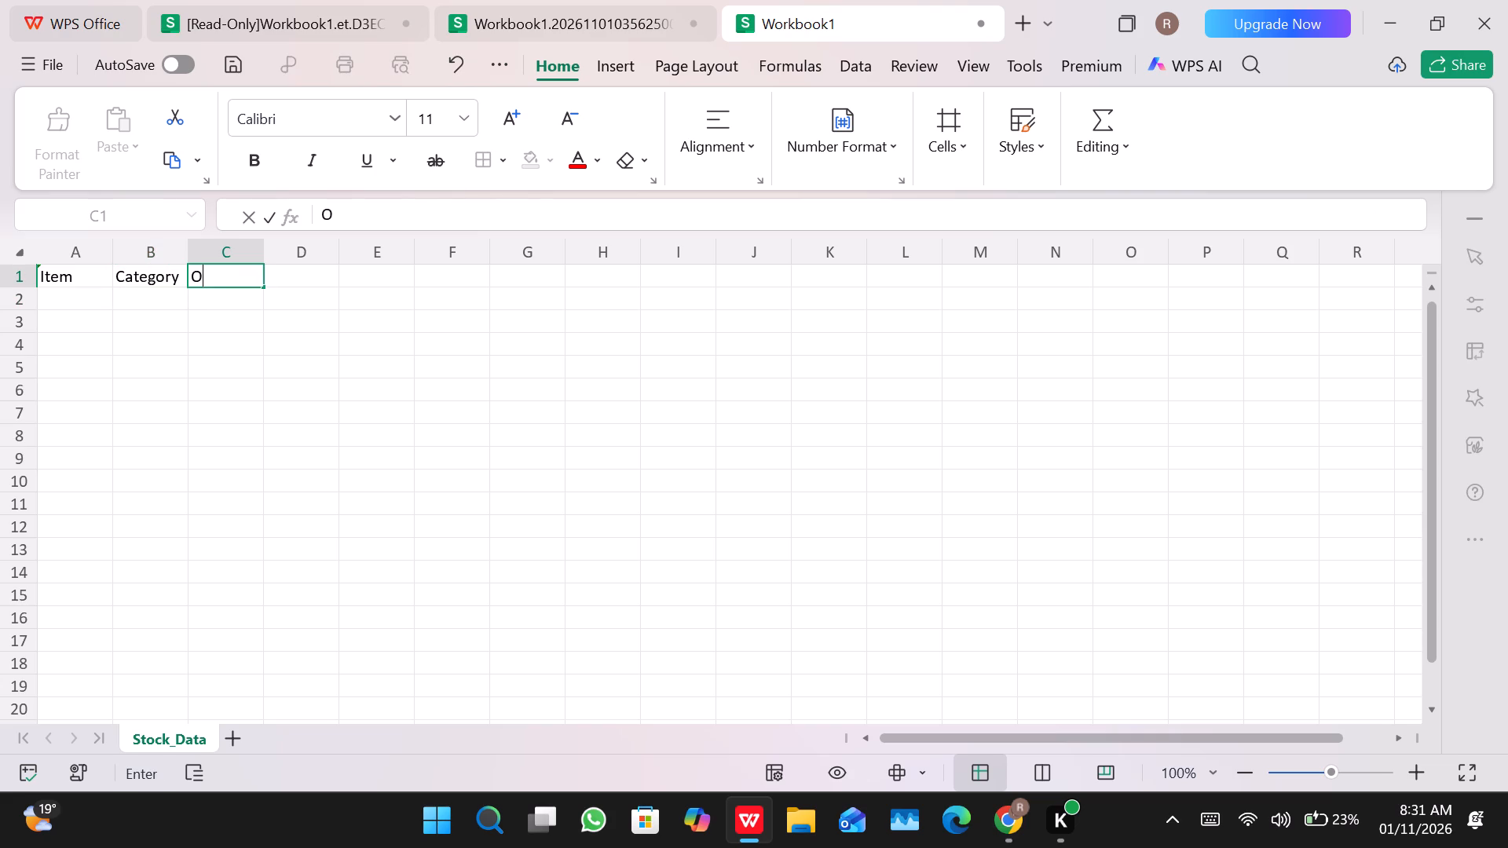
key(p)
text(ening)
key(space)
text(St)
key(o)
text(ck)
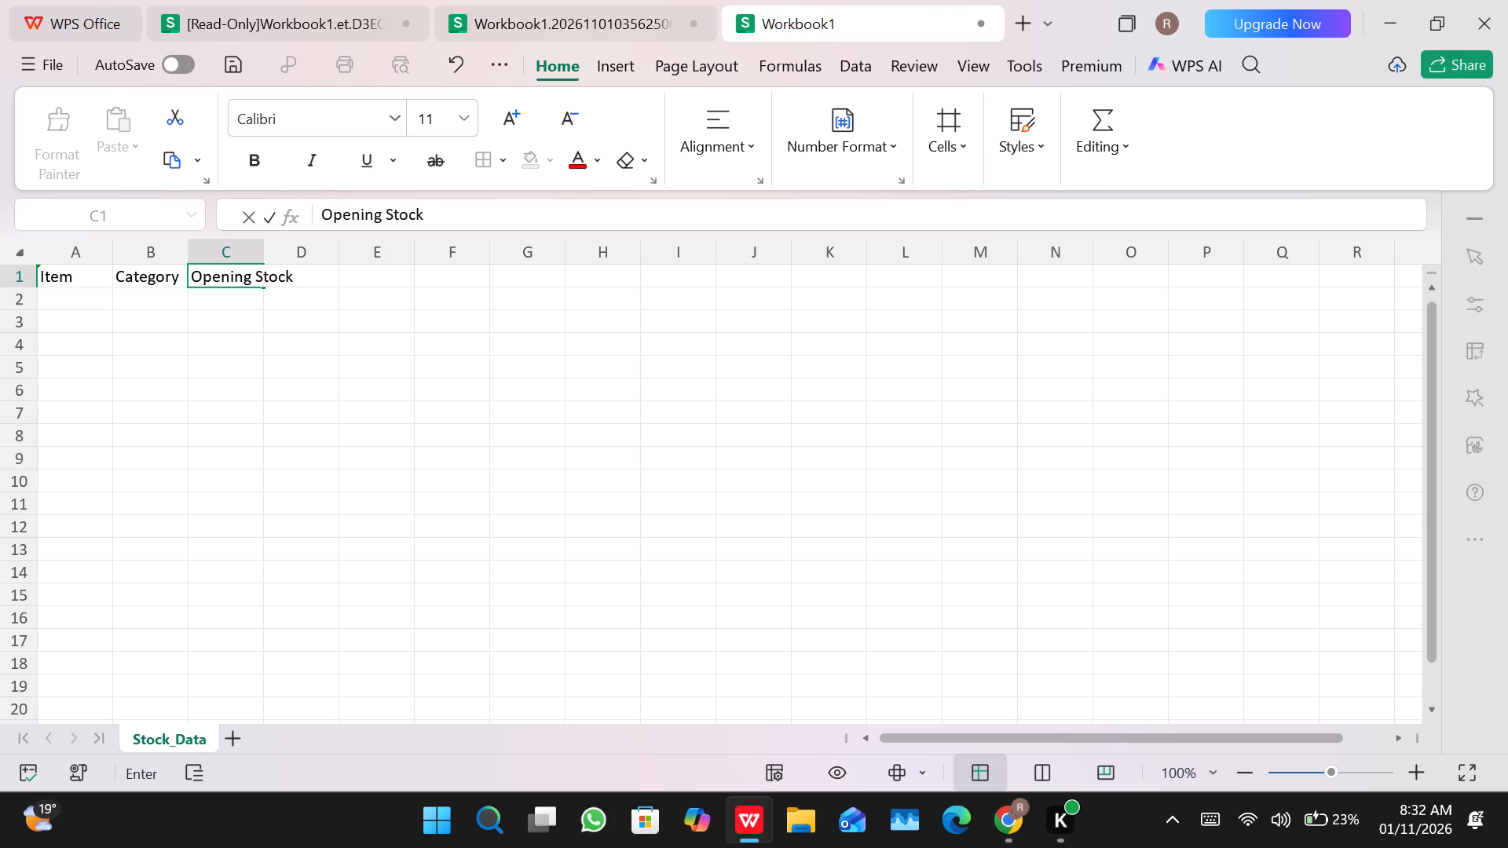
key(Return)
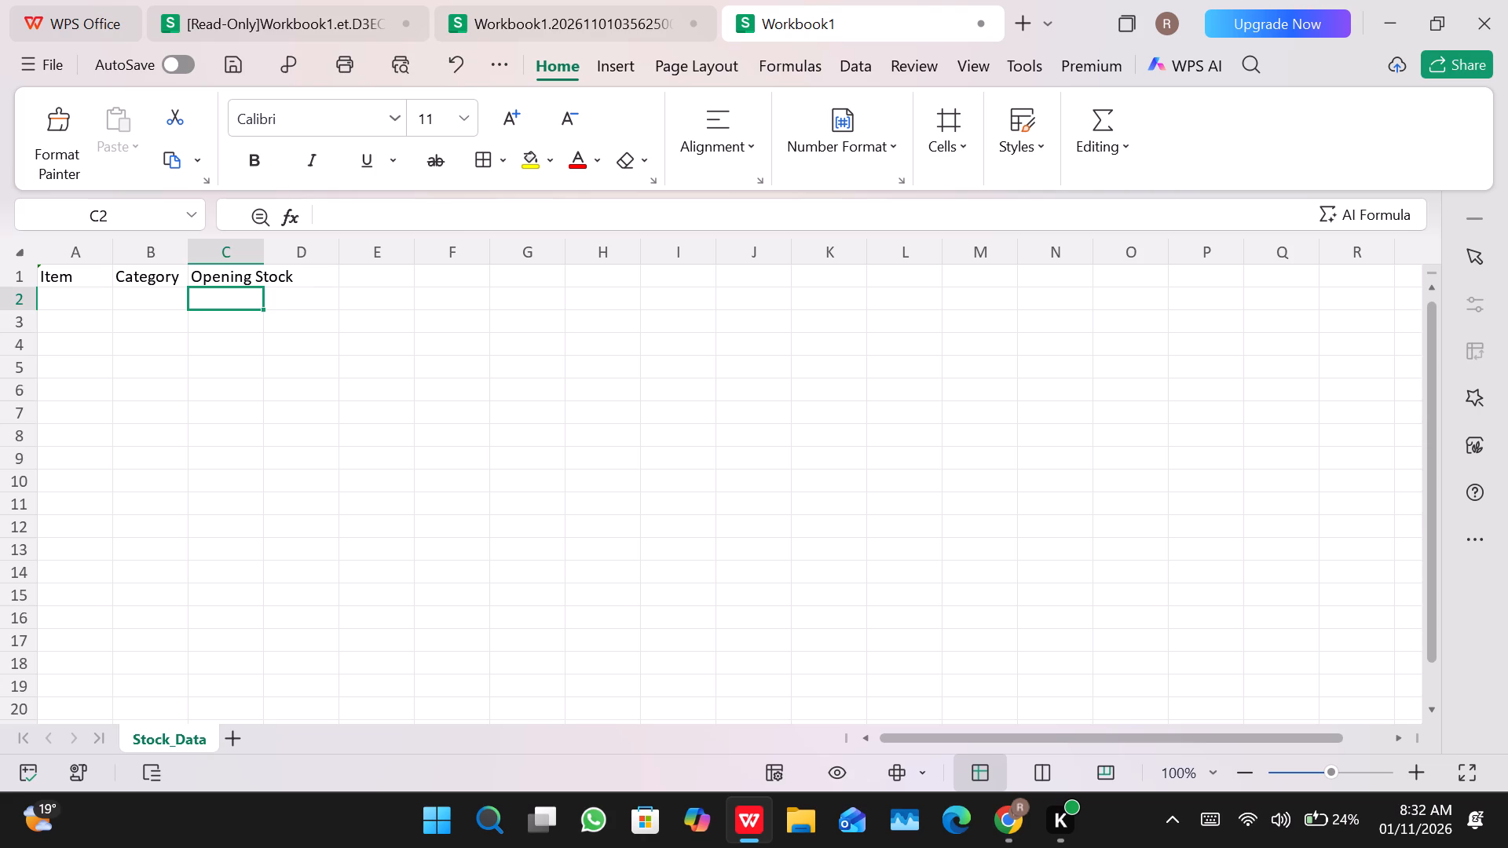
scroll(262, 255, right, 1)
drag(269, 249, 331, 255)
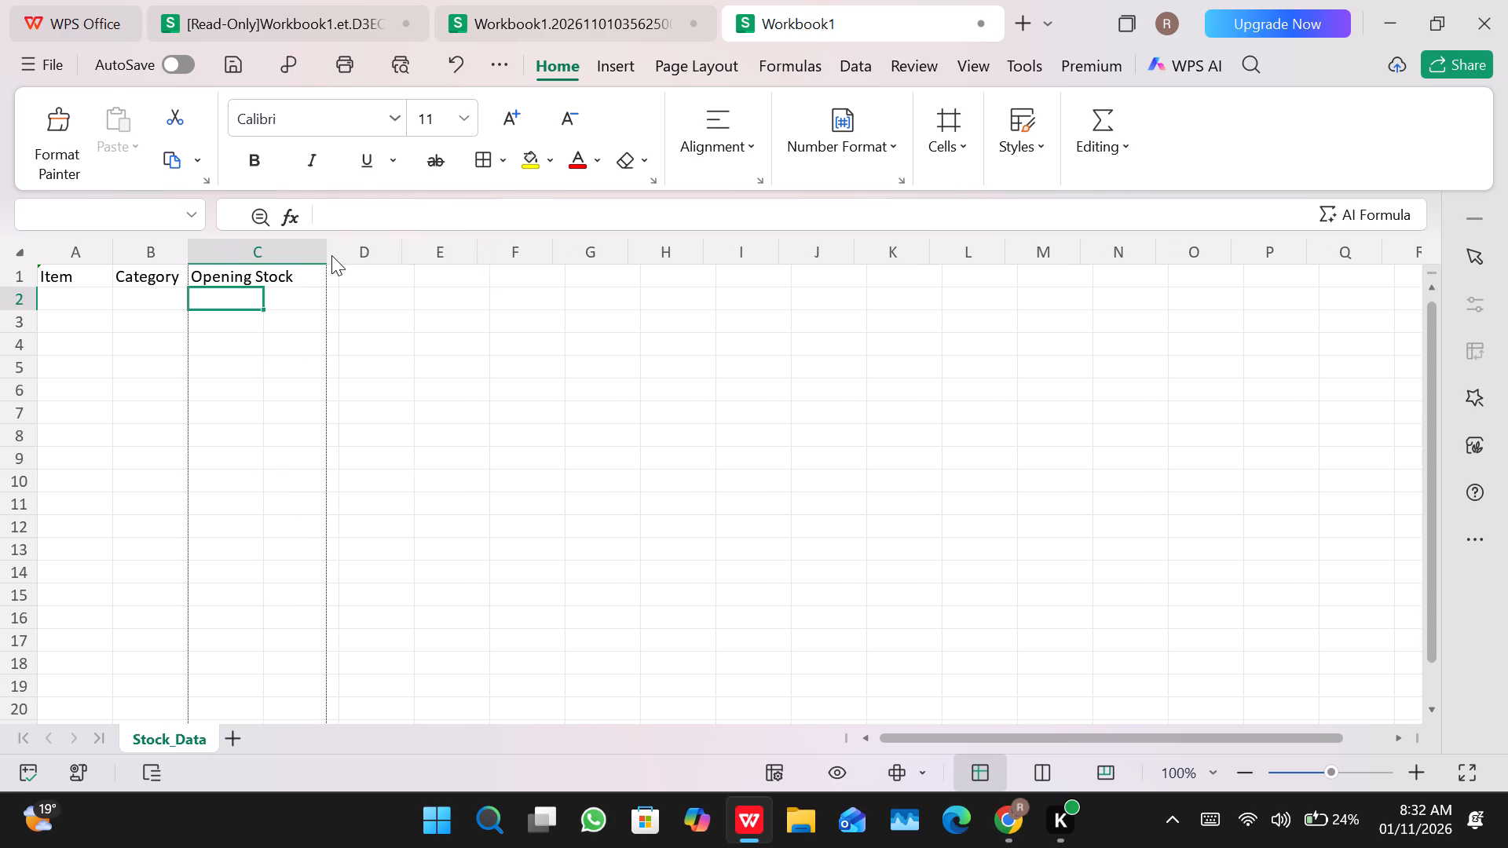
Enter the header Stock Received in cell D1 and widen column D to fit the text.
click(350, 281)
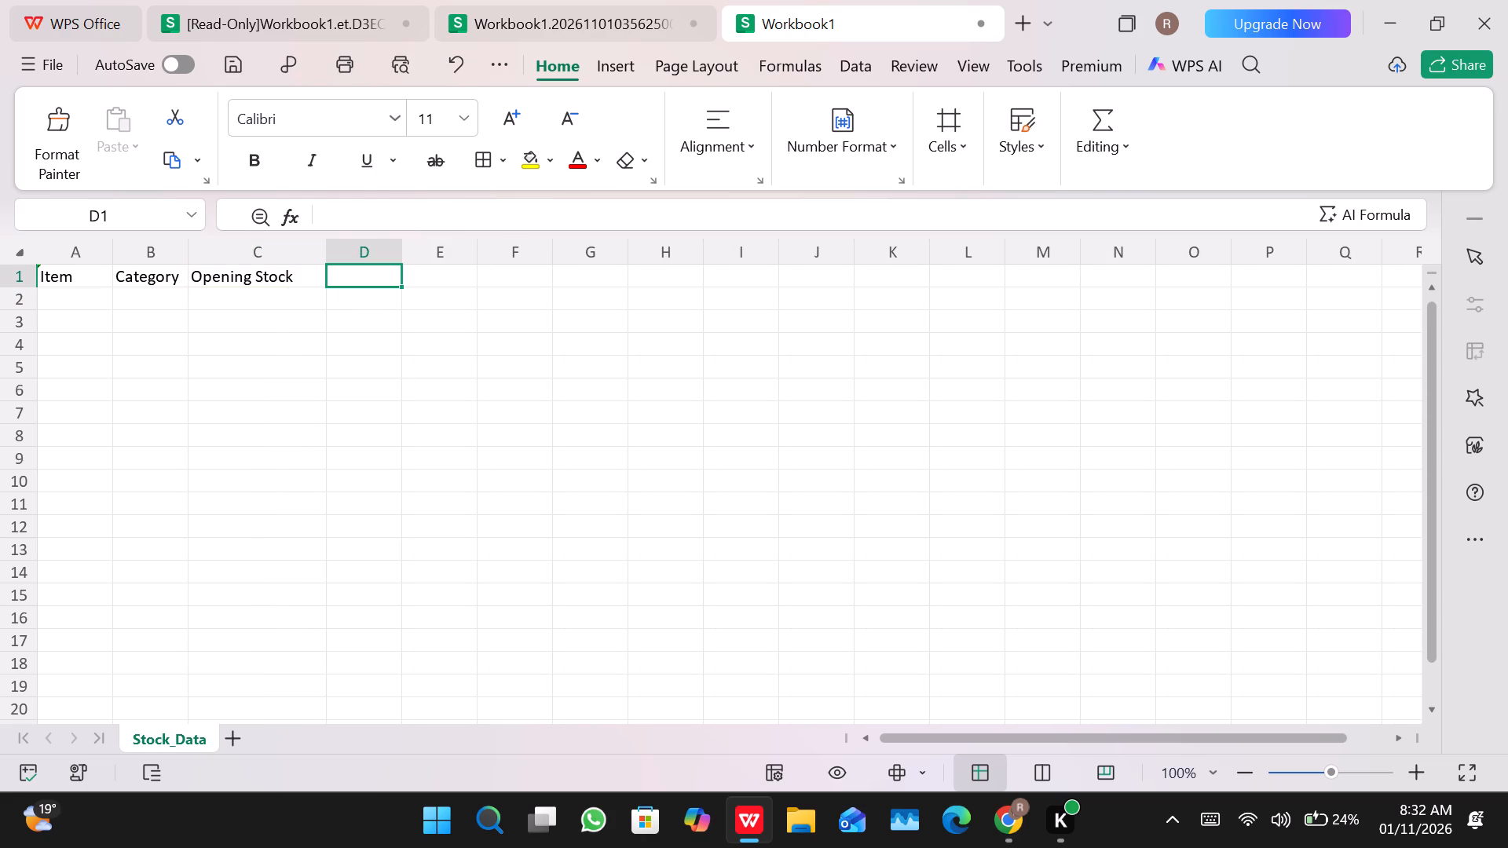
text(St)
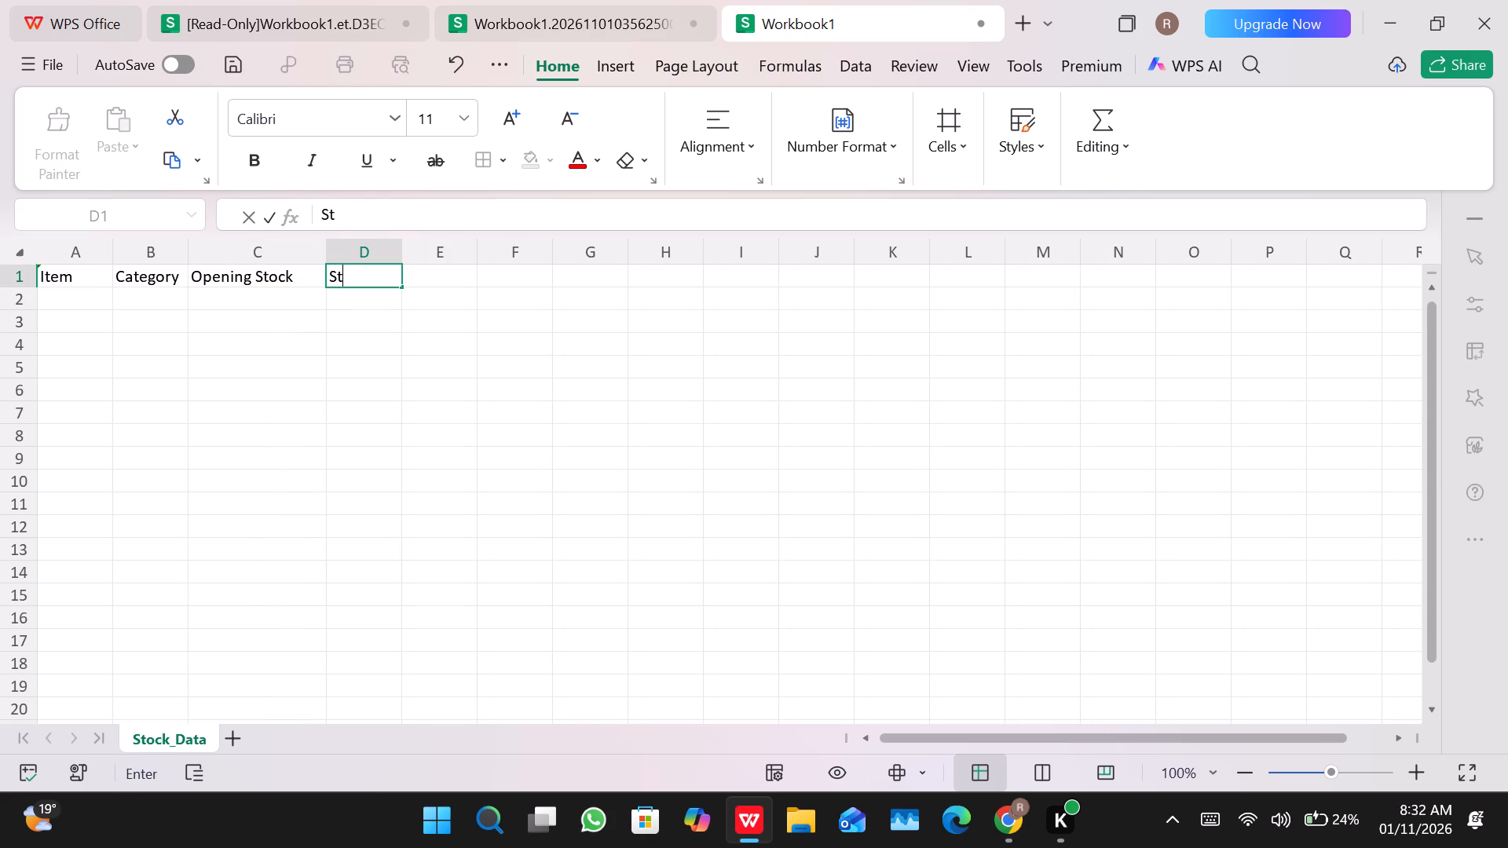
text(ock)
key(space)
key(shift+r)
text(eceived)
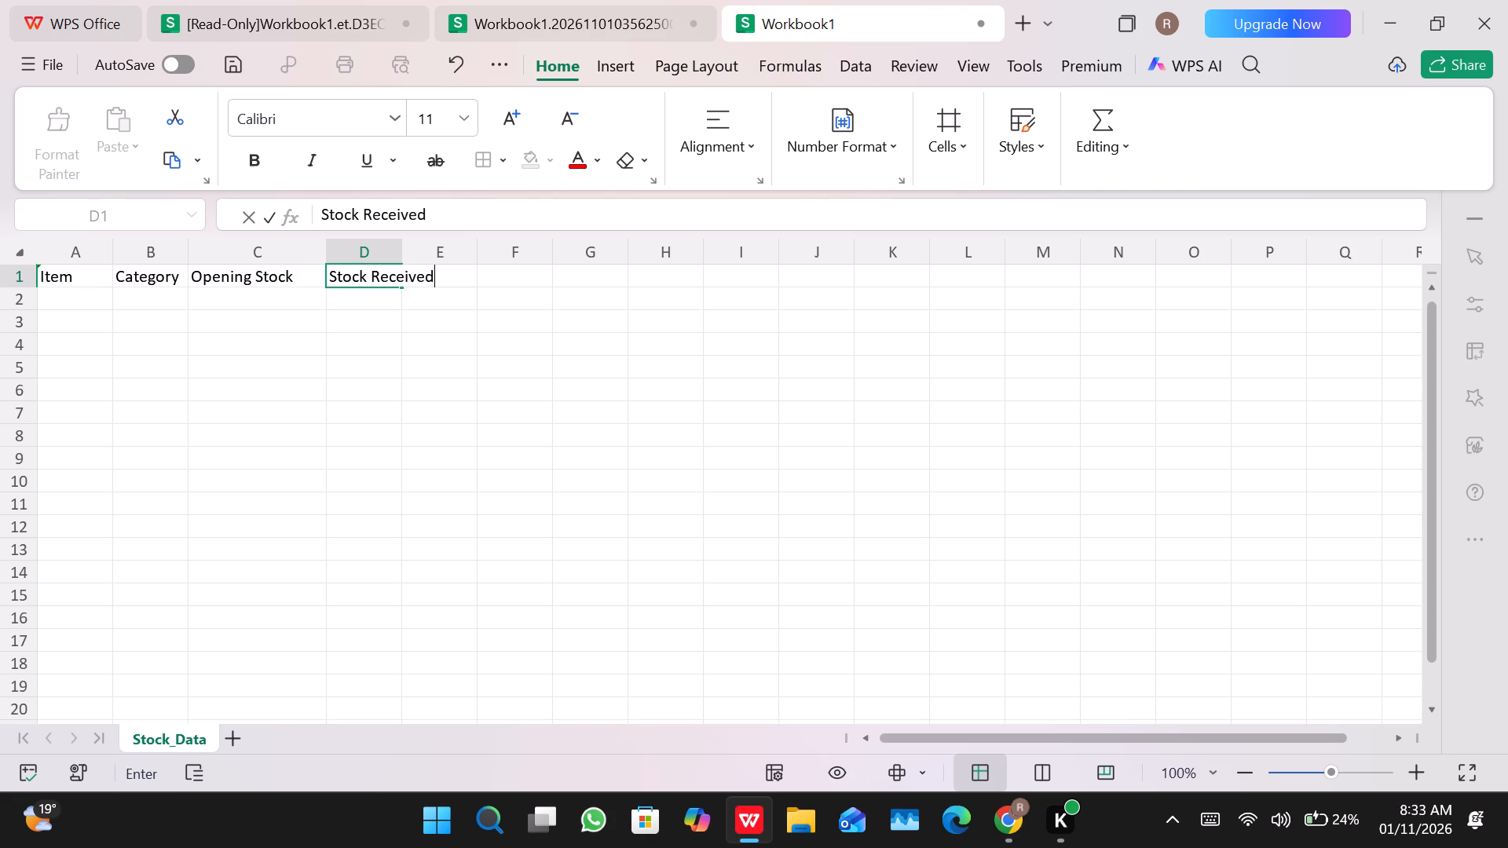
key(Return)
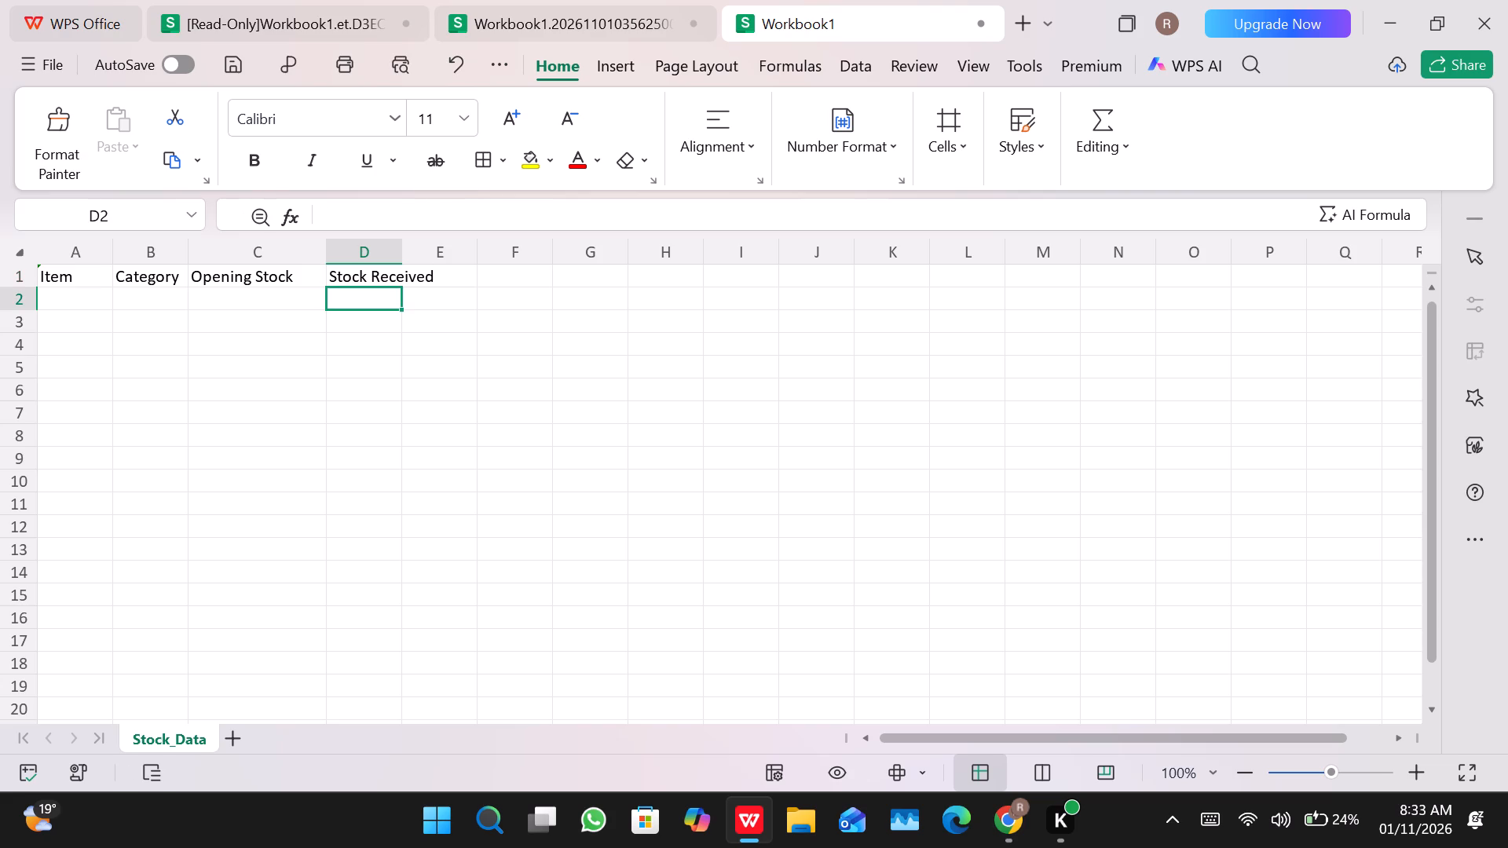
drag(404, 253, 463, 234)
drag(463, 234, 456, 232)
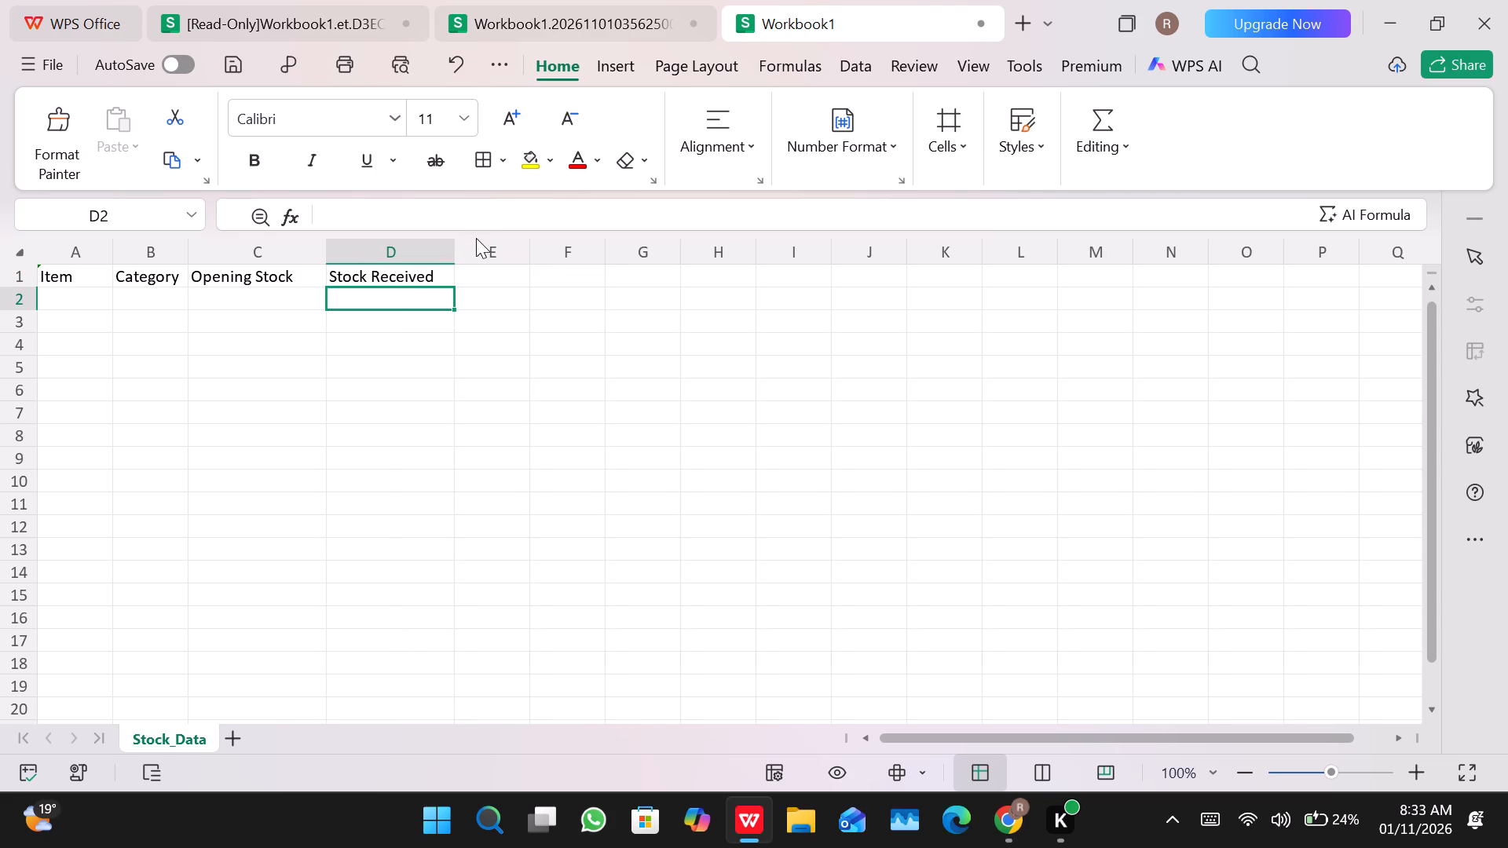
Enter the header Stock Issued in cell E1 and widen column E to fit the text.
click(482, 276)
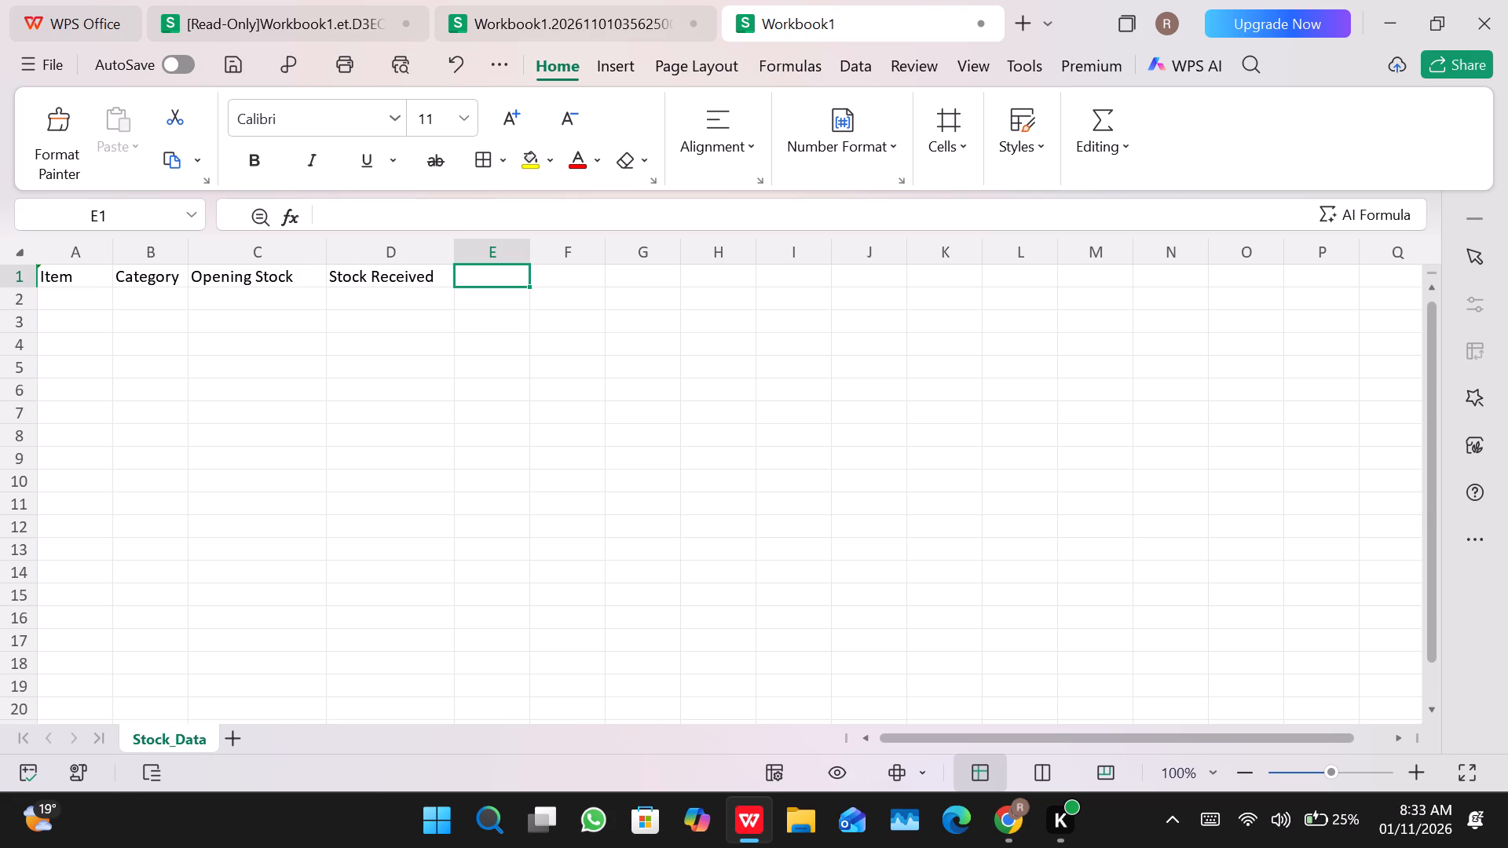
key(shift+s)
text(to)
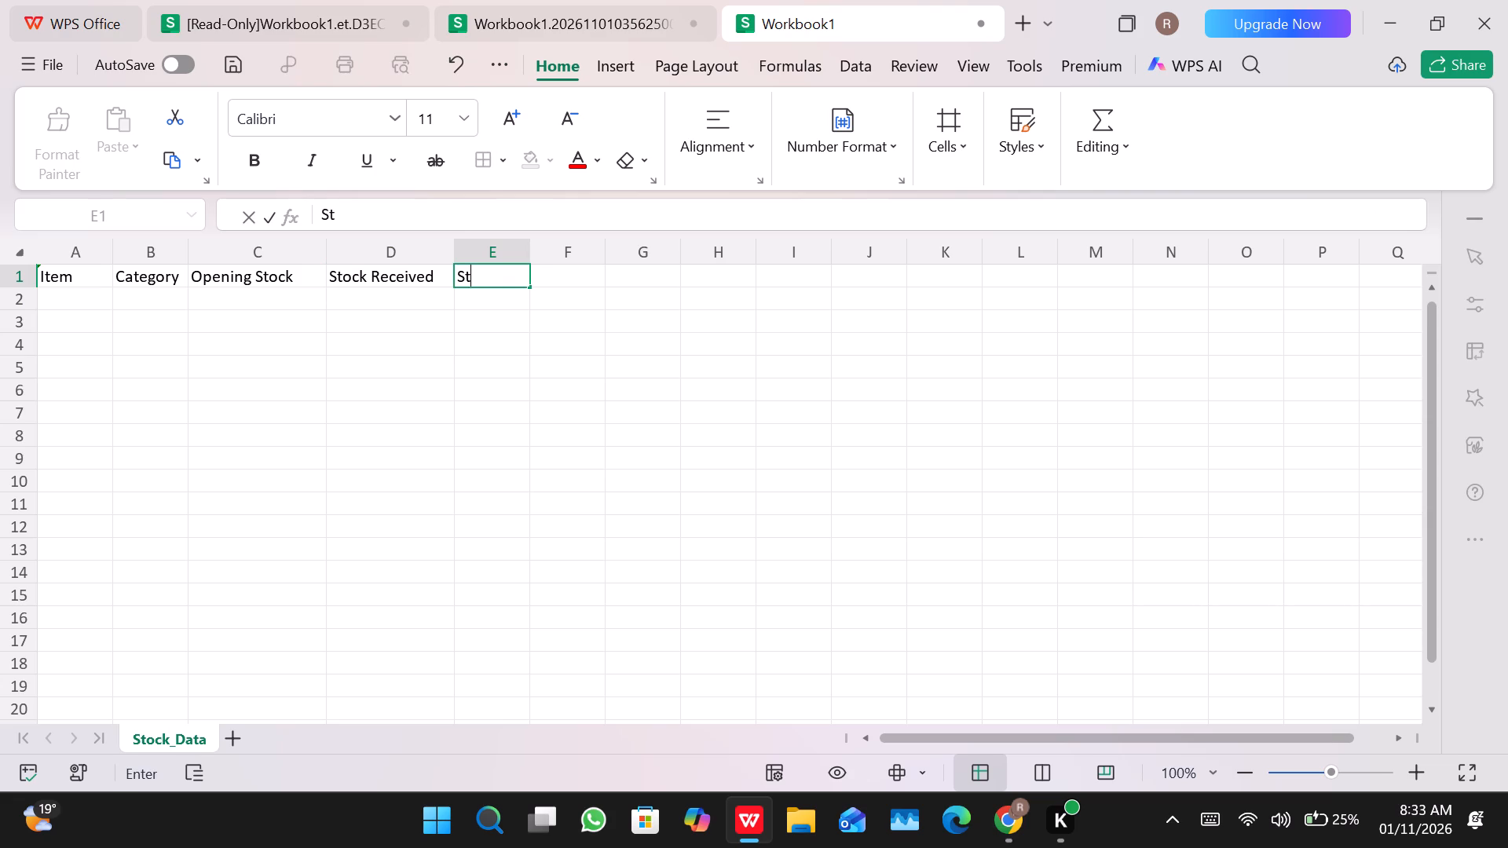
text(ck Iss)
key(u)
key(e)
key(d)
key(Return)
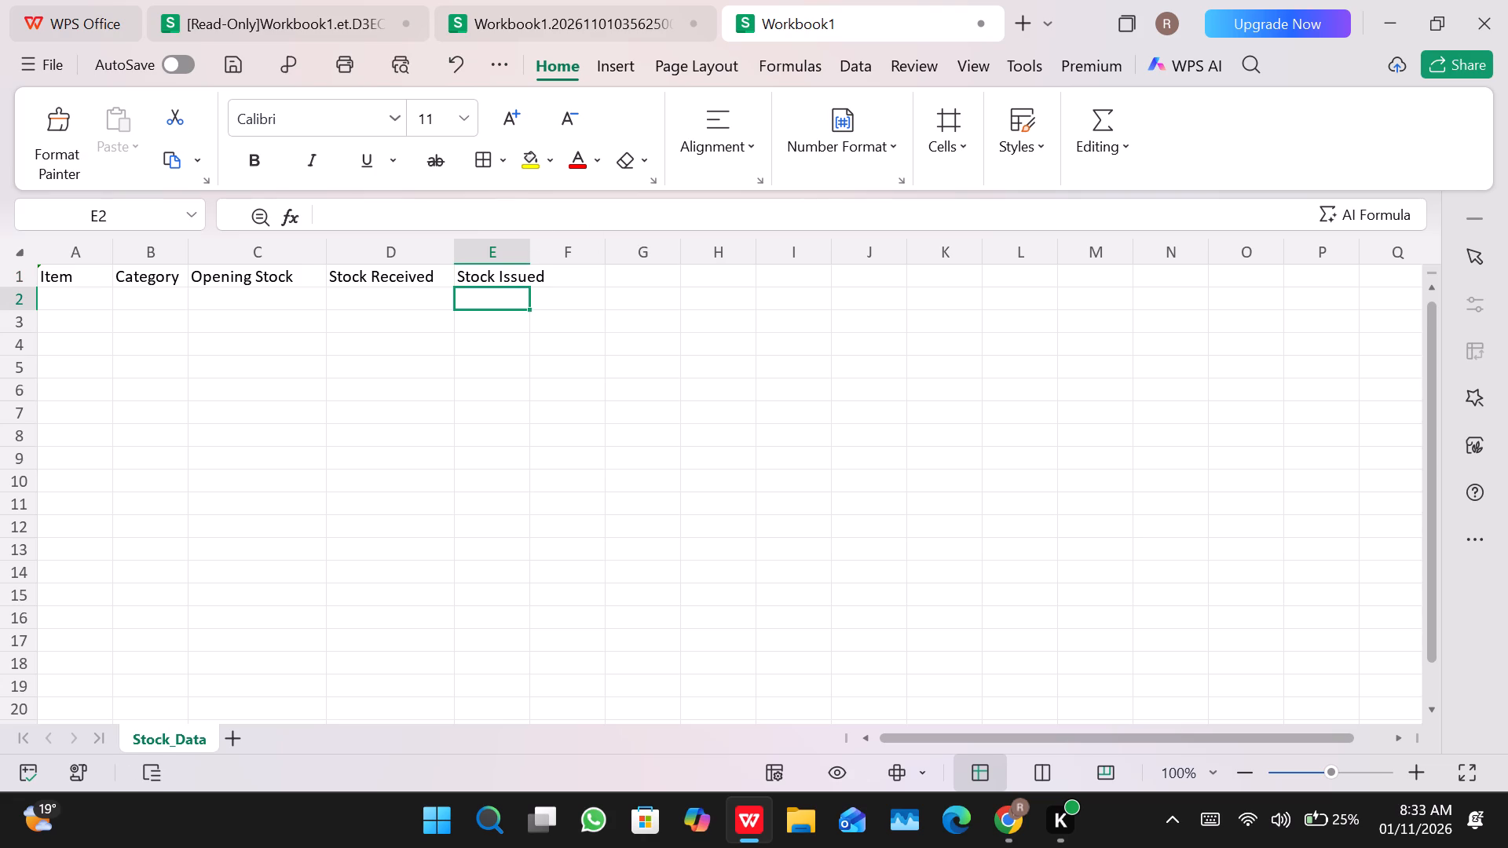
drag(525, 254, 565, 258)
Enter the header Closing Stock in cell F1 and widen column F to fit the text.
click(582, 275)
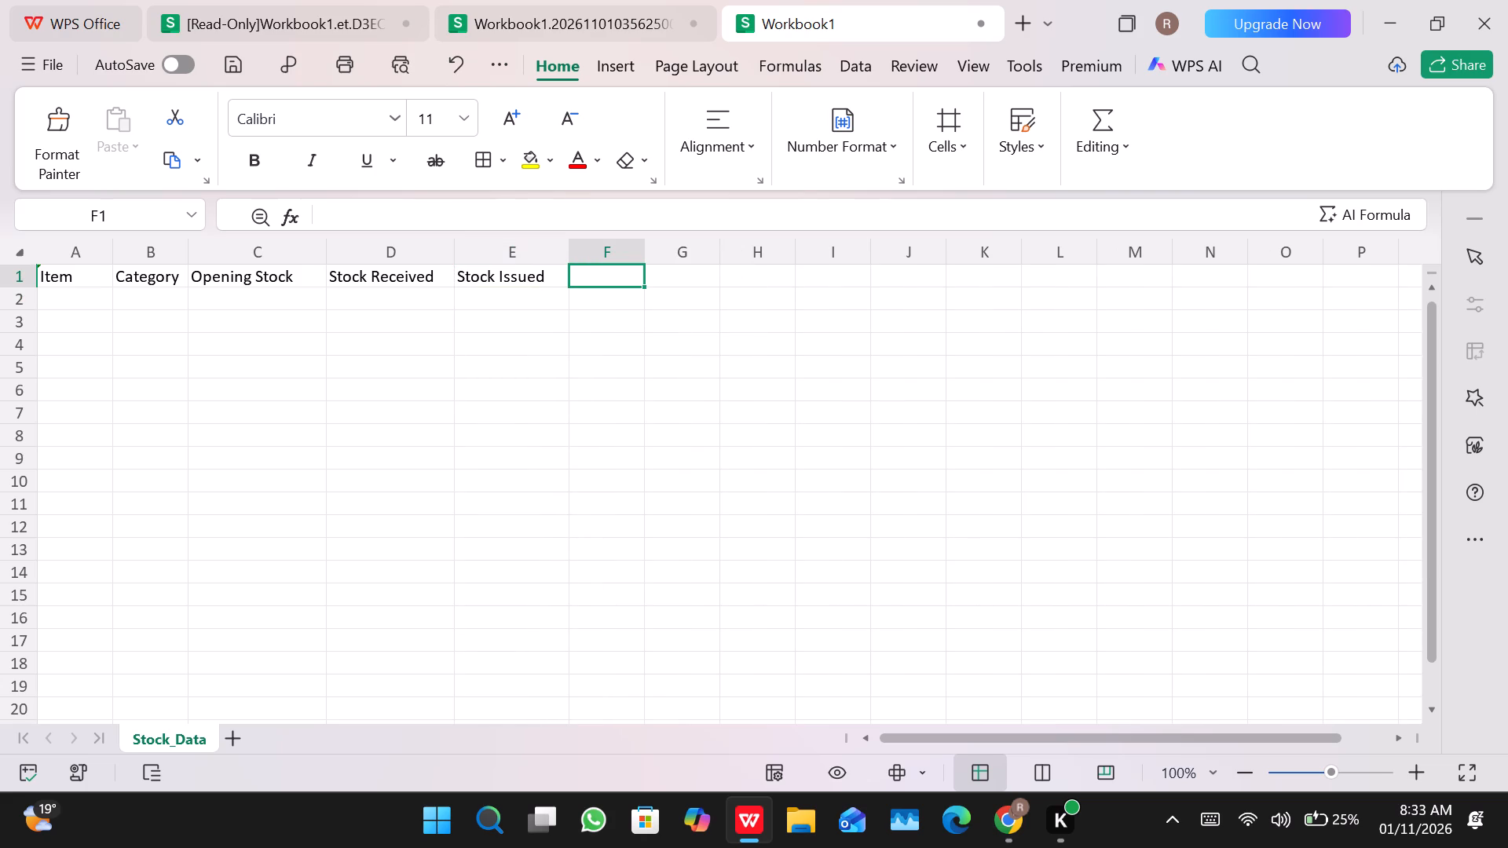
key(shift+c)
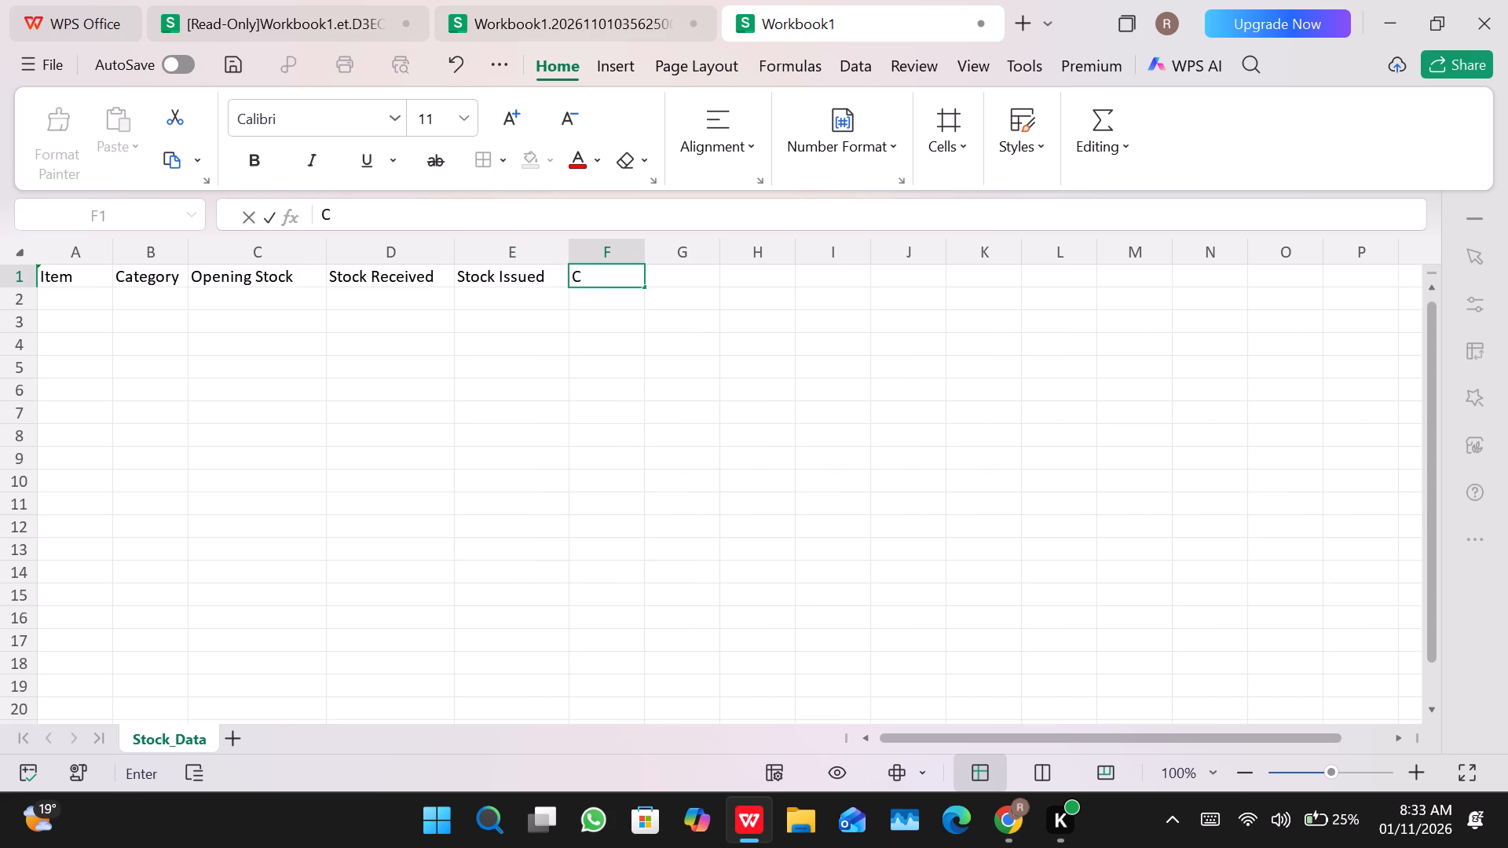
text(losing)
key(space)
key(shift+s)
text(tock)
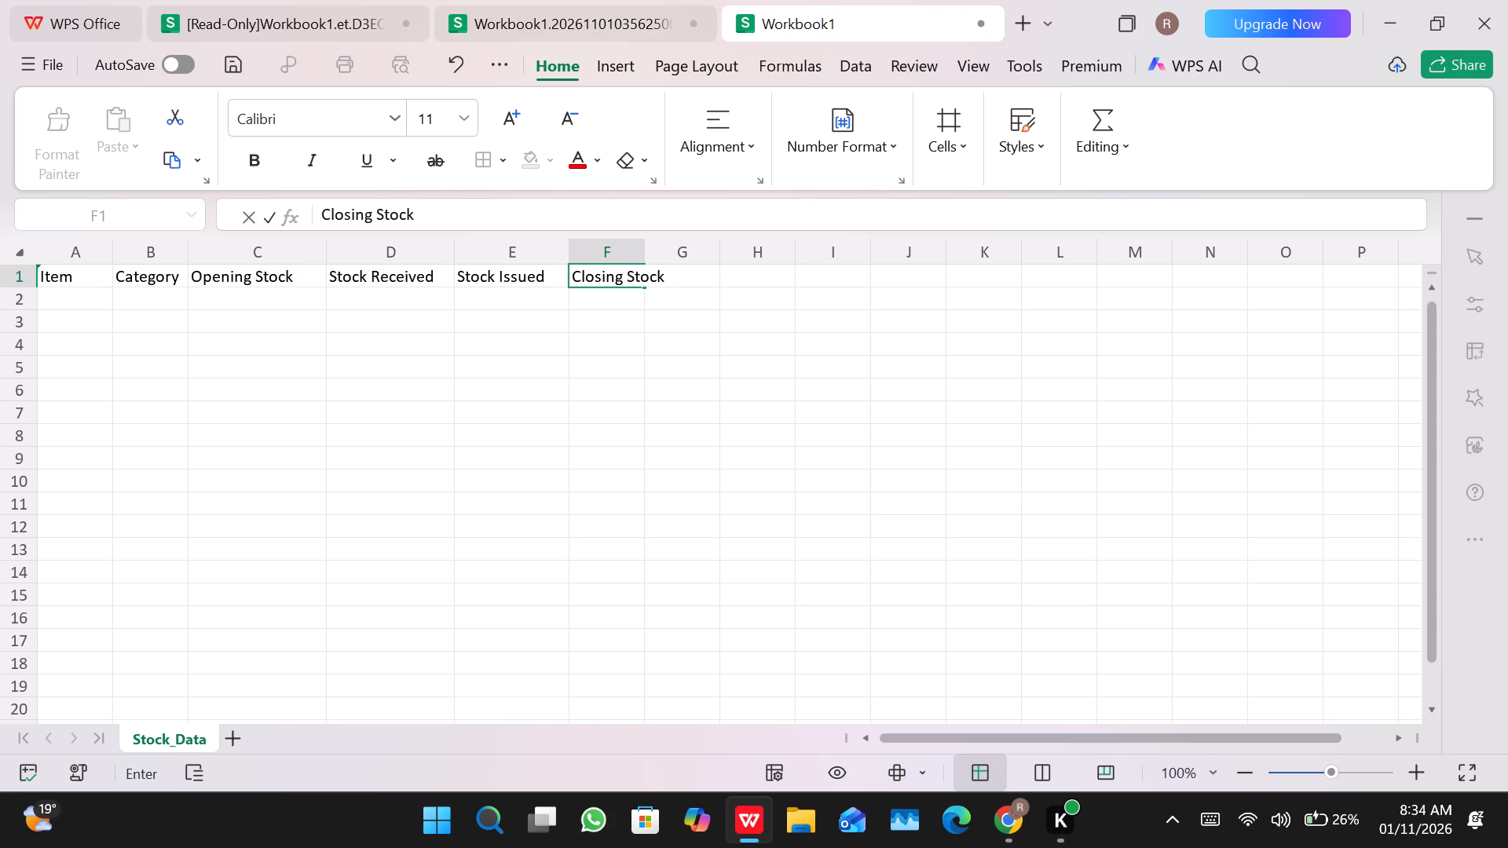
key(Return)
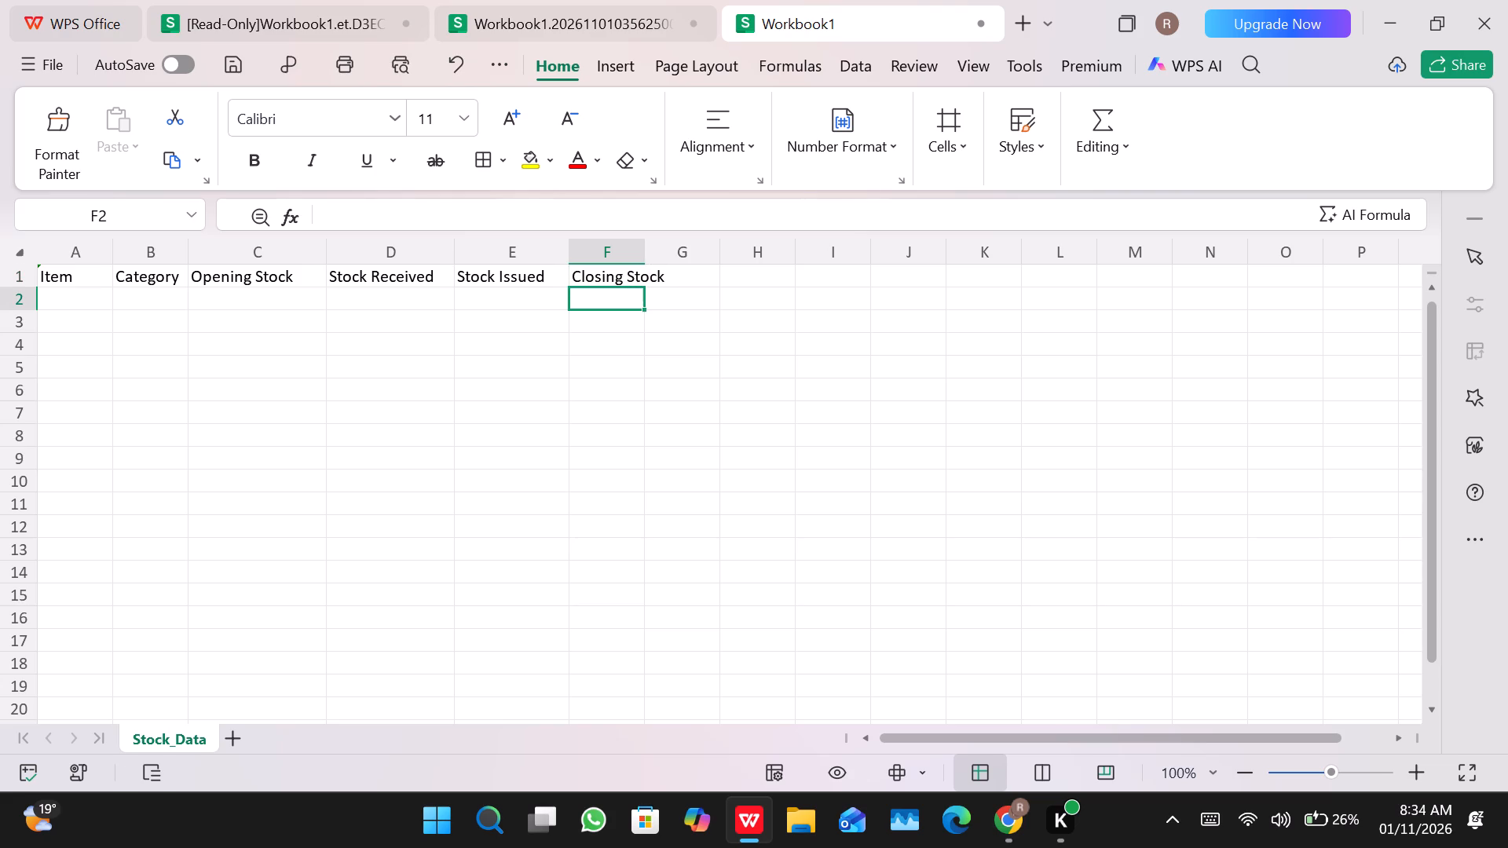
drag(641, 251, 664, 250)
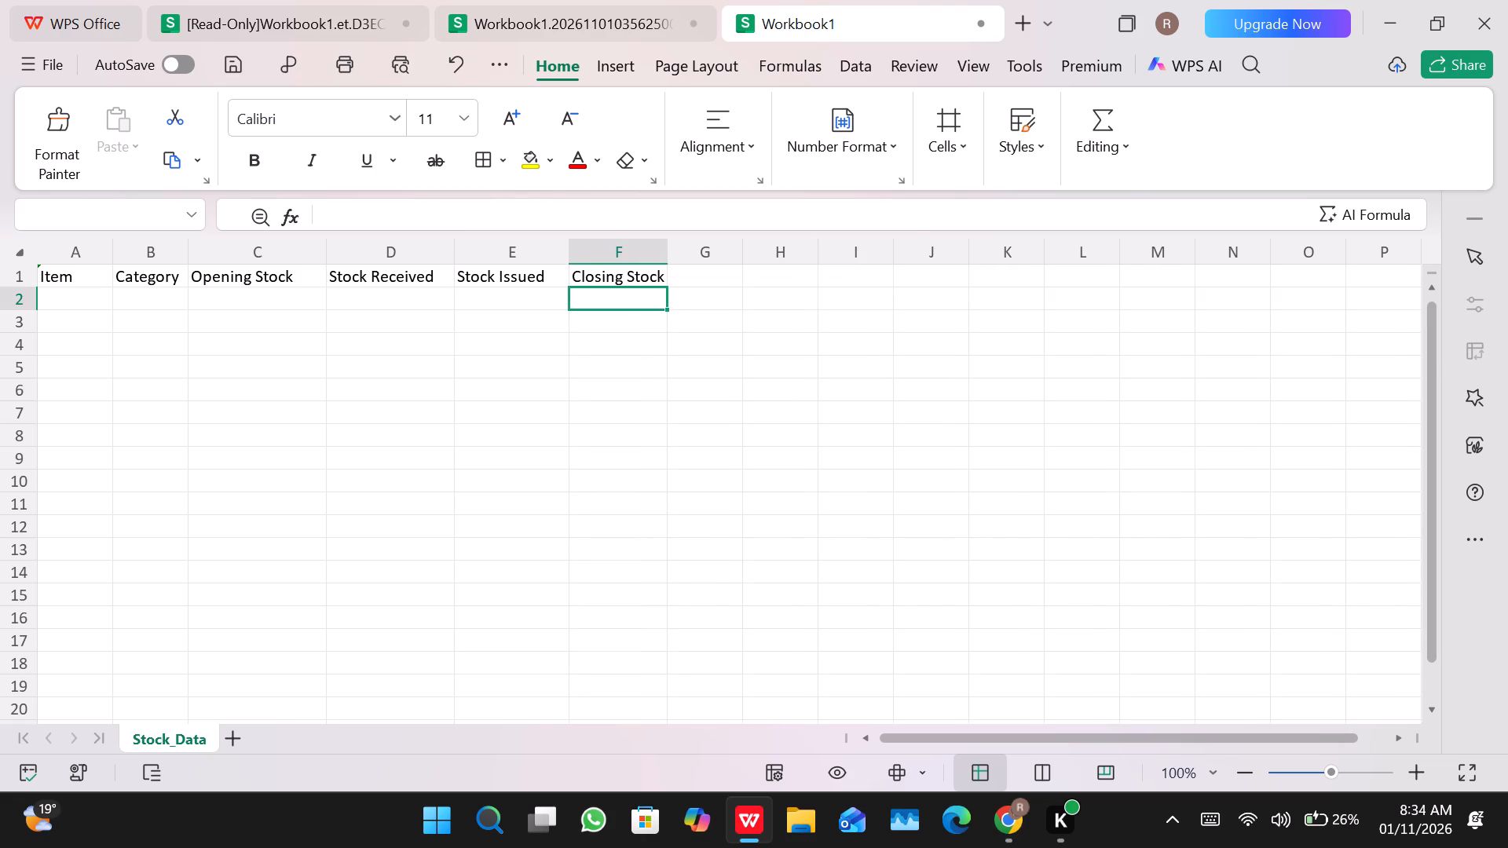
Select cell G1, the empty header cell next to Closing Stock.
click(692, 276)
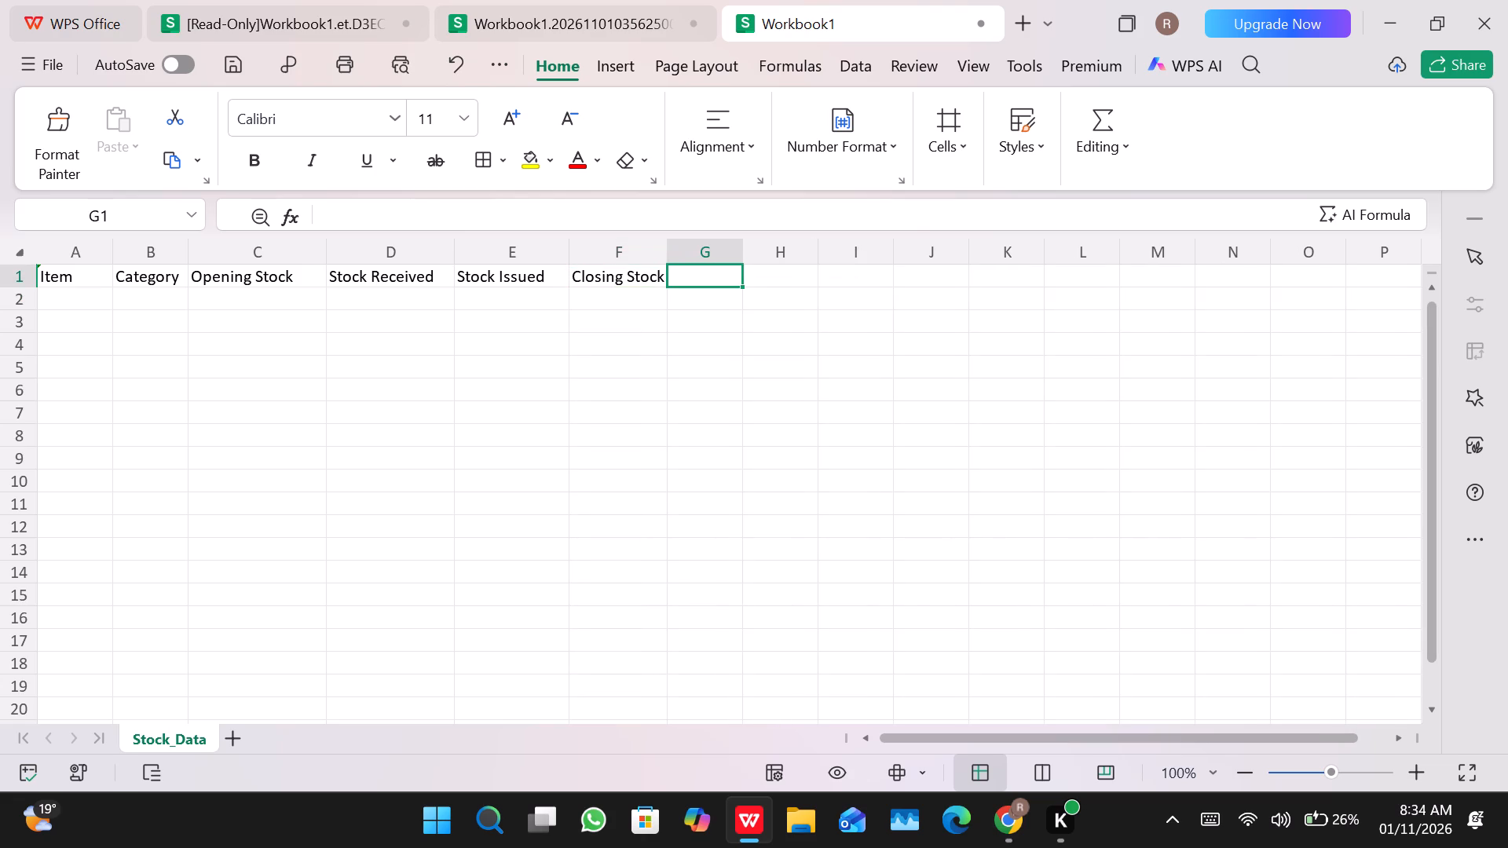
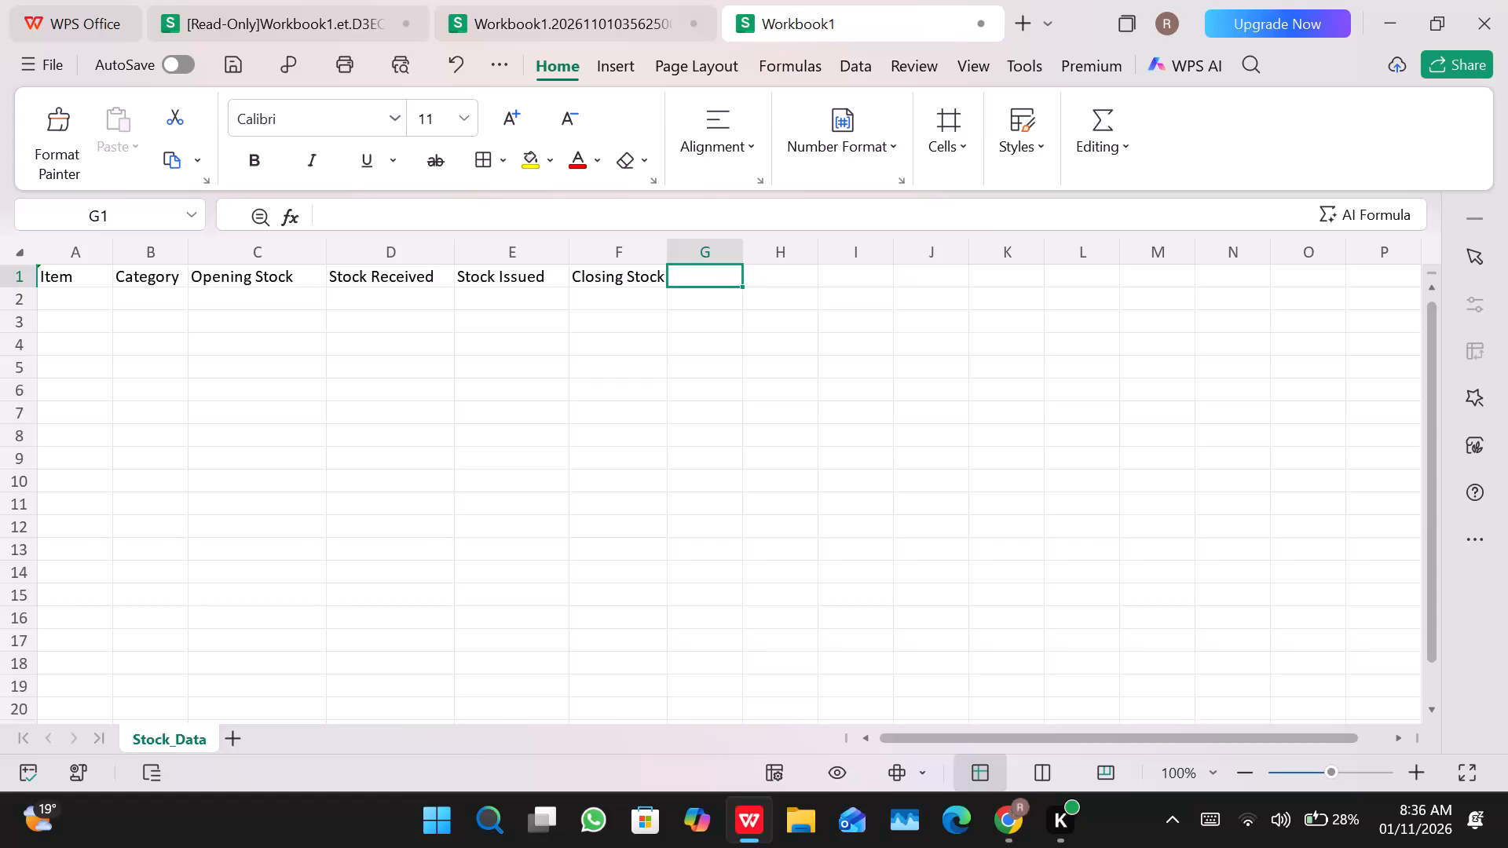
Enter the headers Unit Stock in cell G1 and Stock Value in cell H1.
text(Unit Sto)
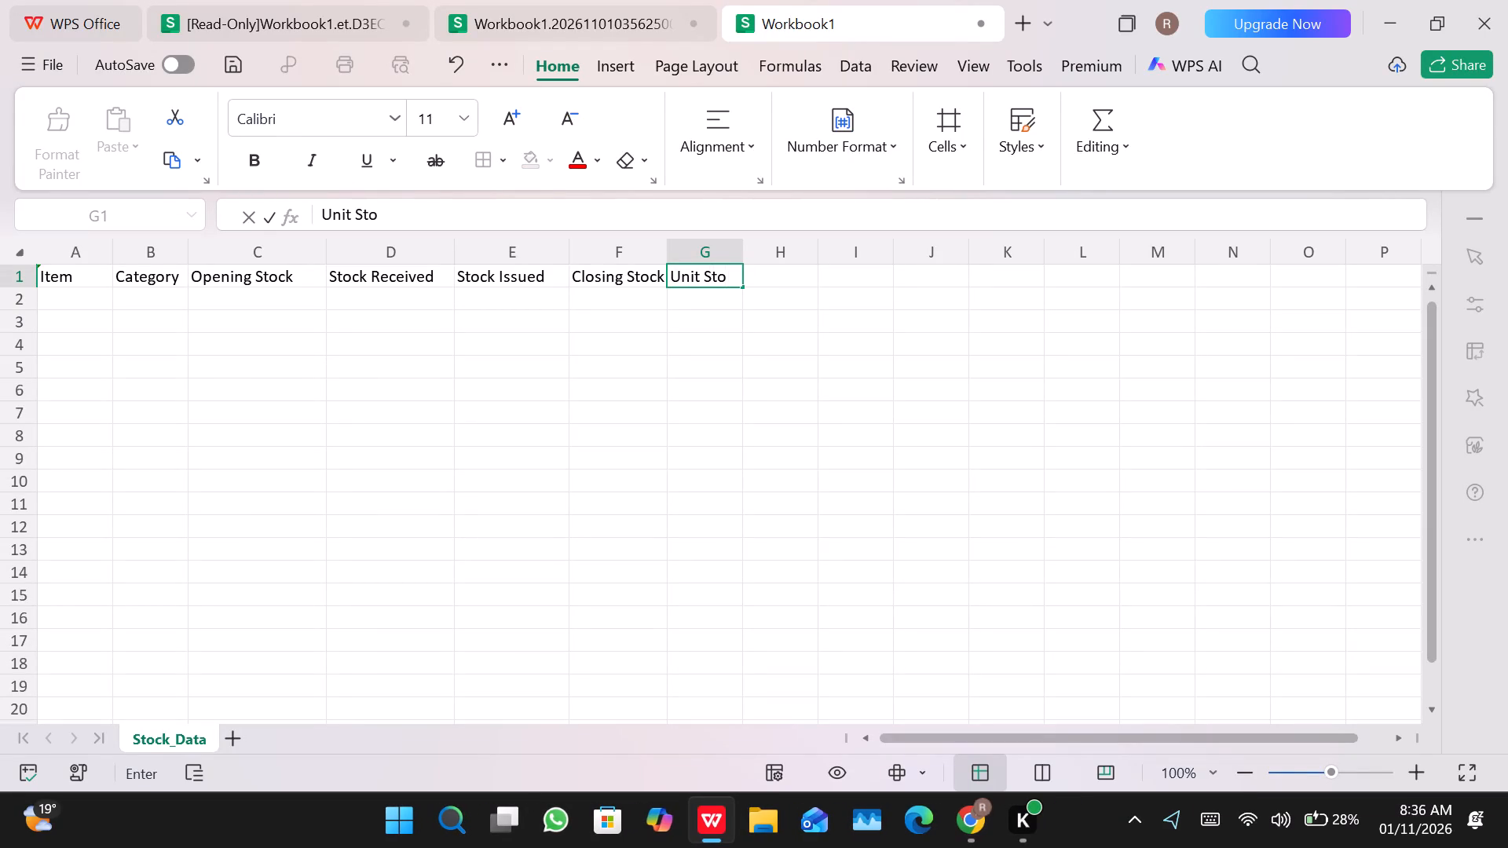
text(ck)
key(Return)
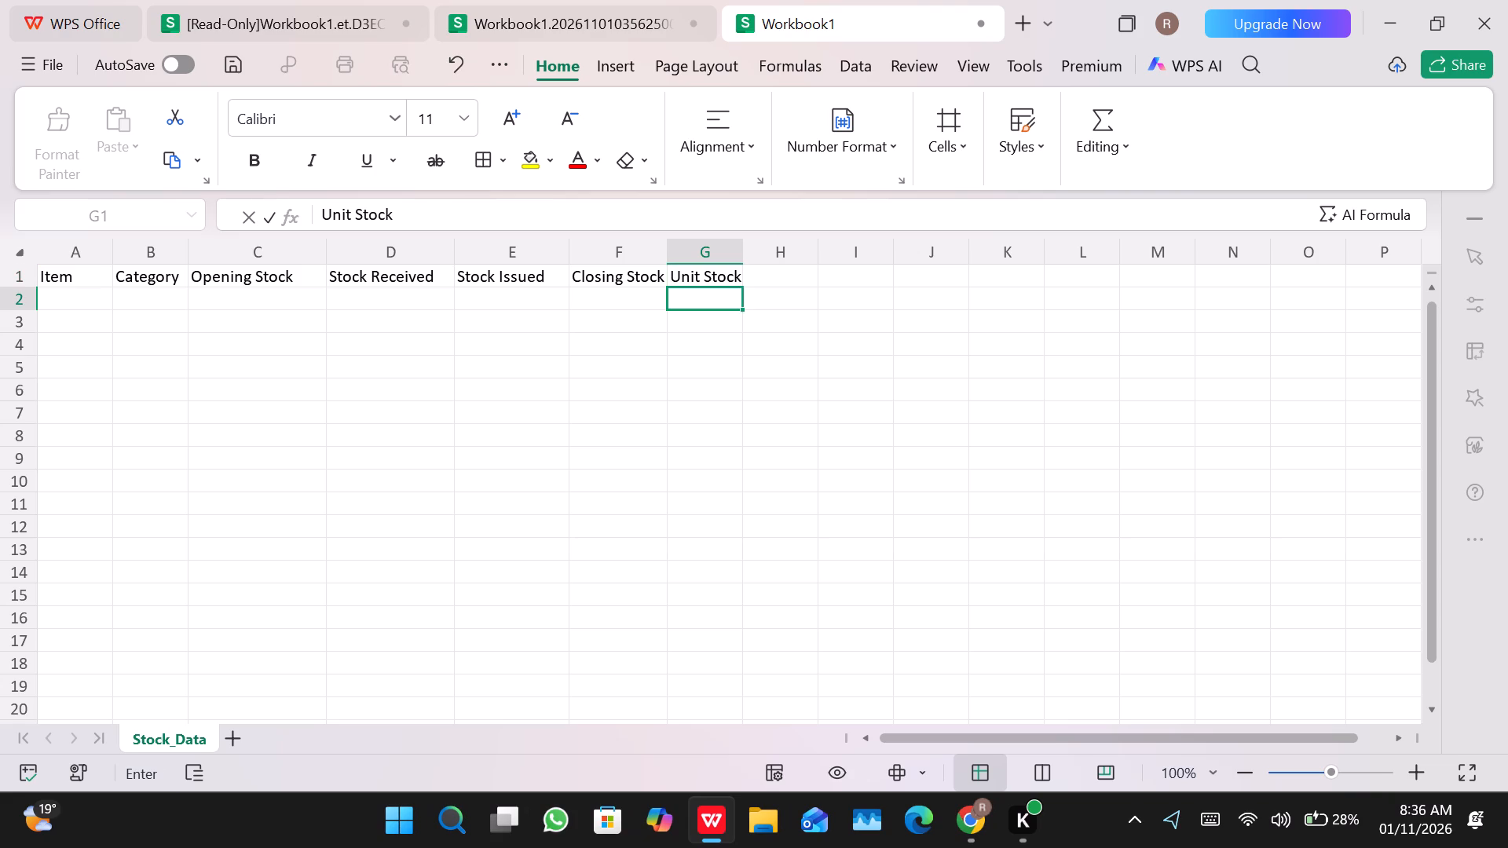
click(774, 280)
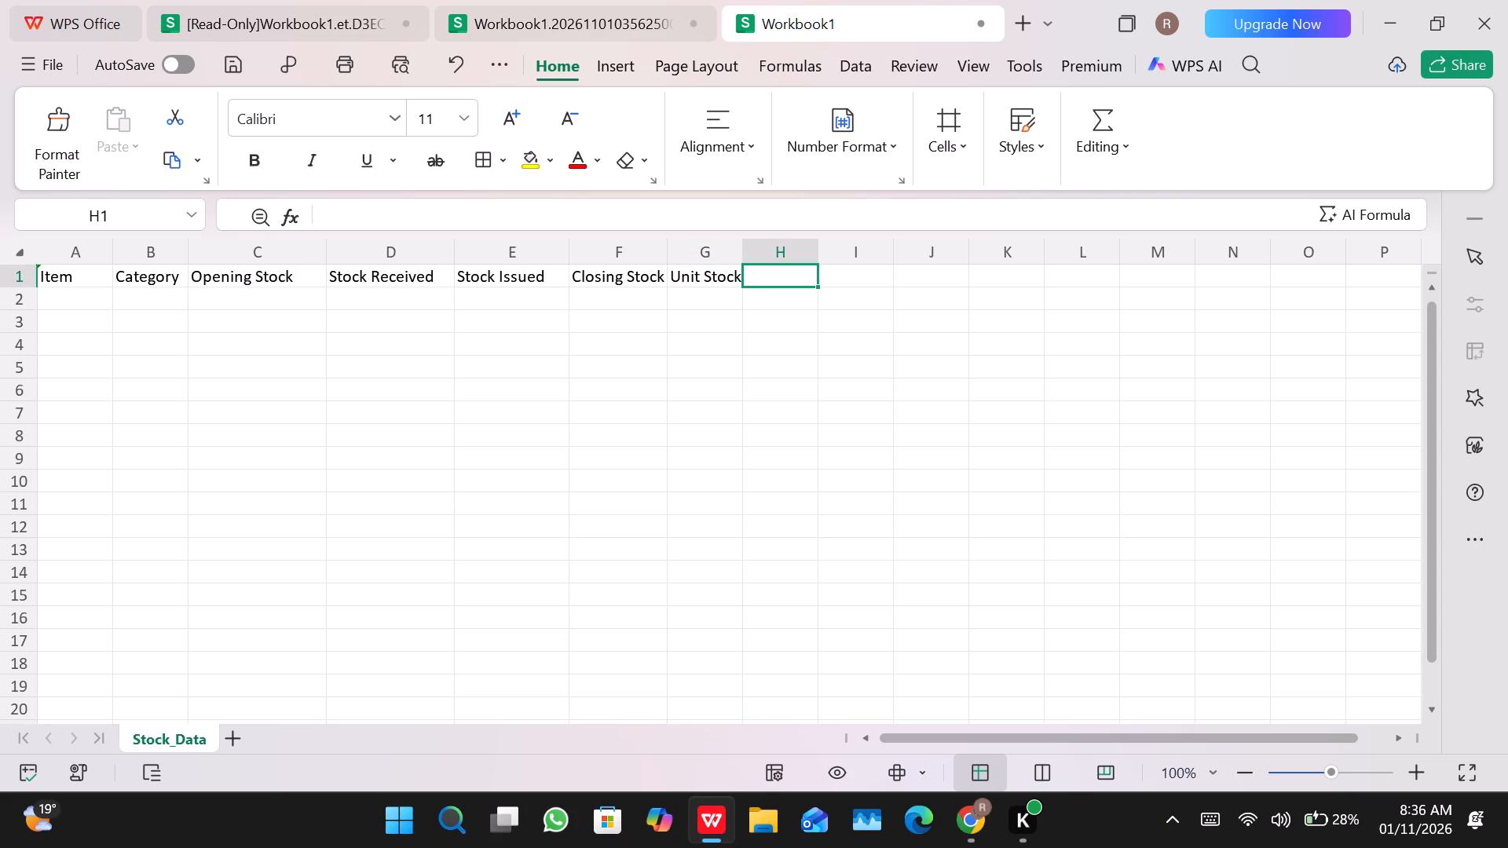
key(shift+s)
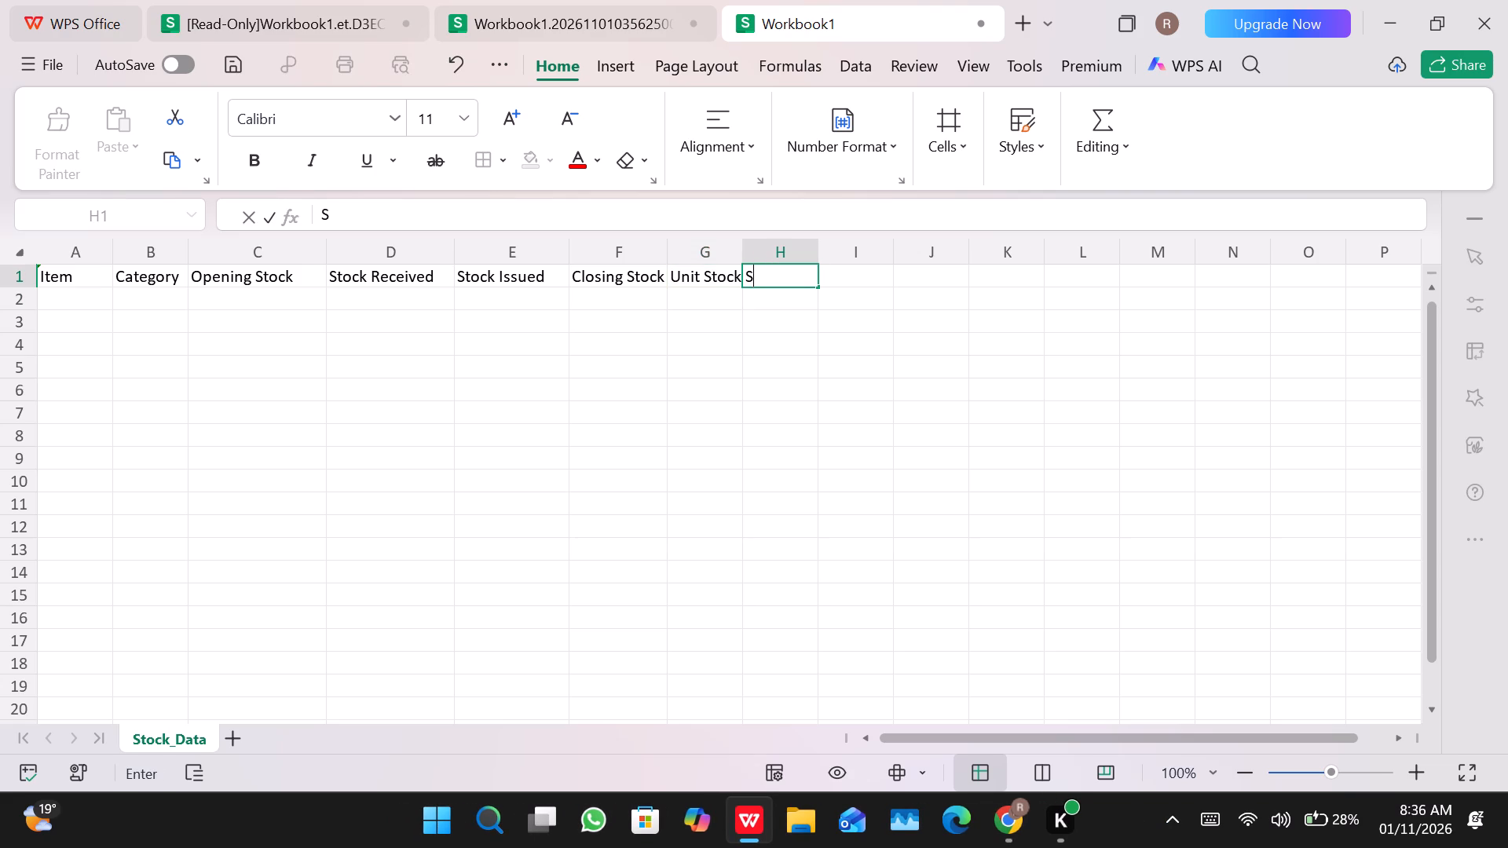
text(to)
text(ck)
key(space)
text(Value)
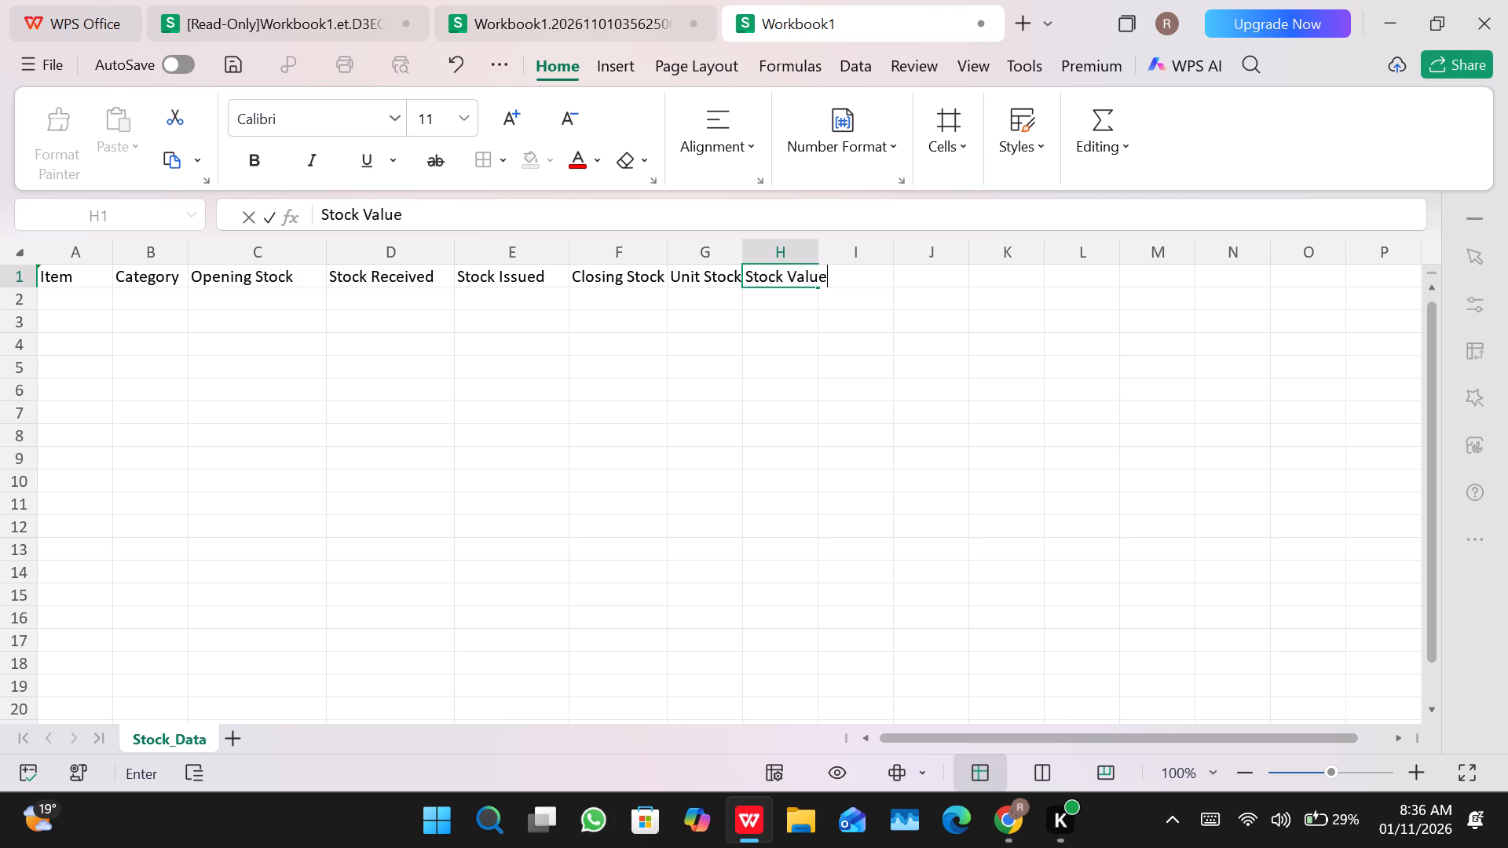
key(Return)
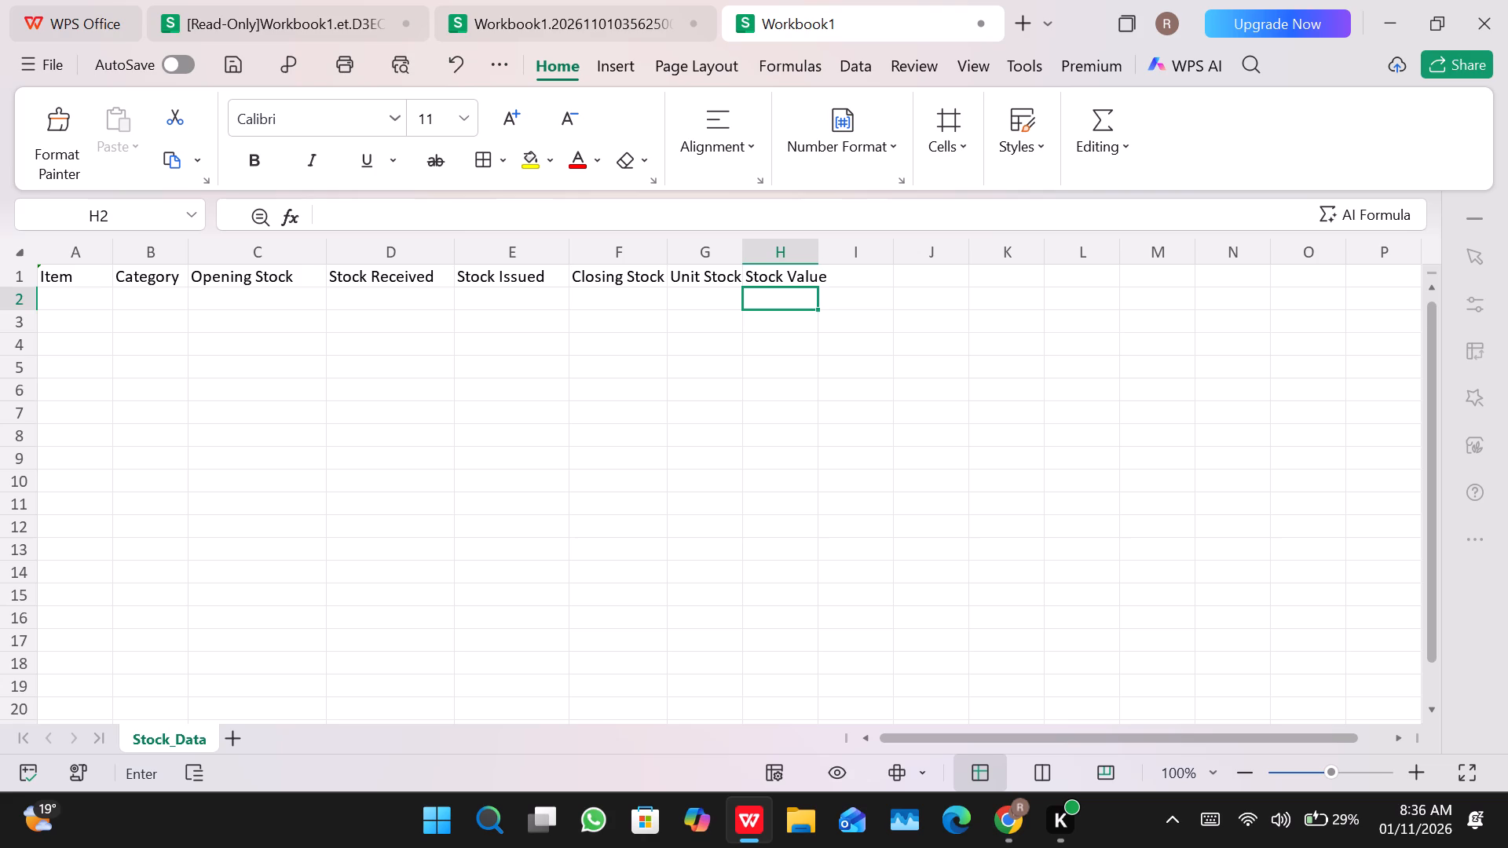
Enter the headers Reorder level in cell I1 and Stock status in cell J1.
click(847, 276)
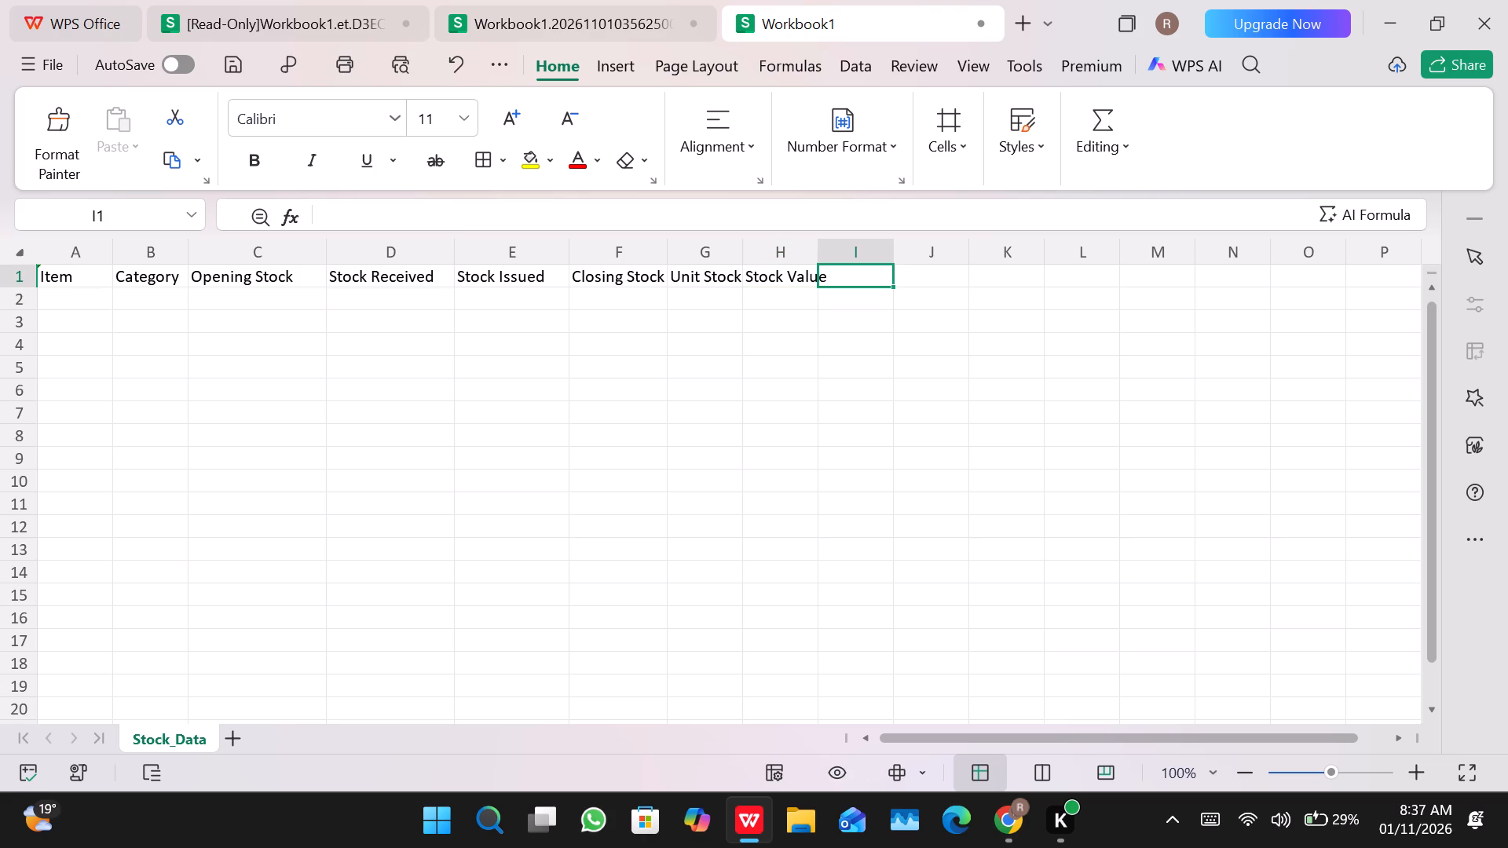
click(847, 276)
key(shift+r)
text(eo)
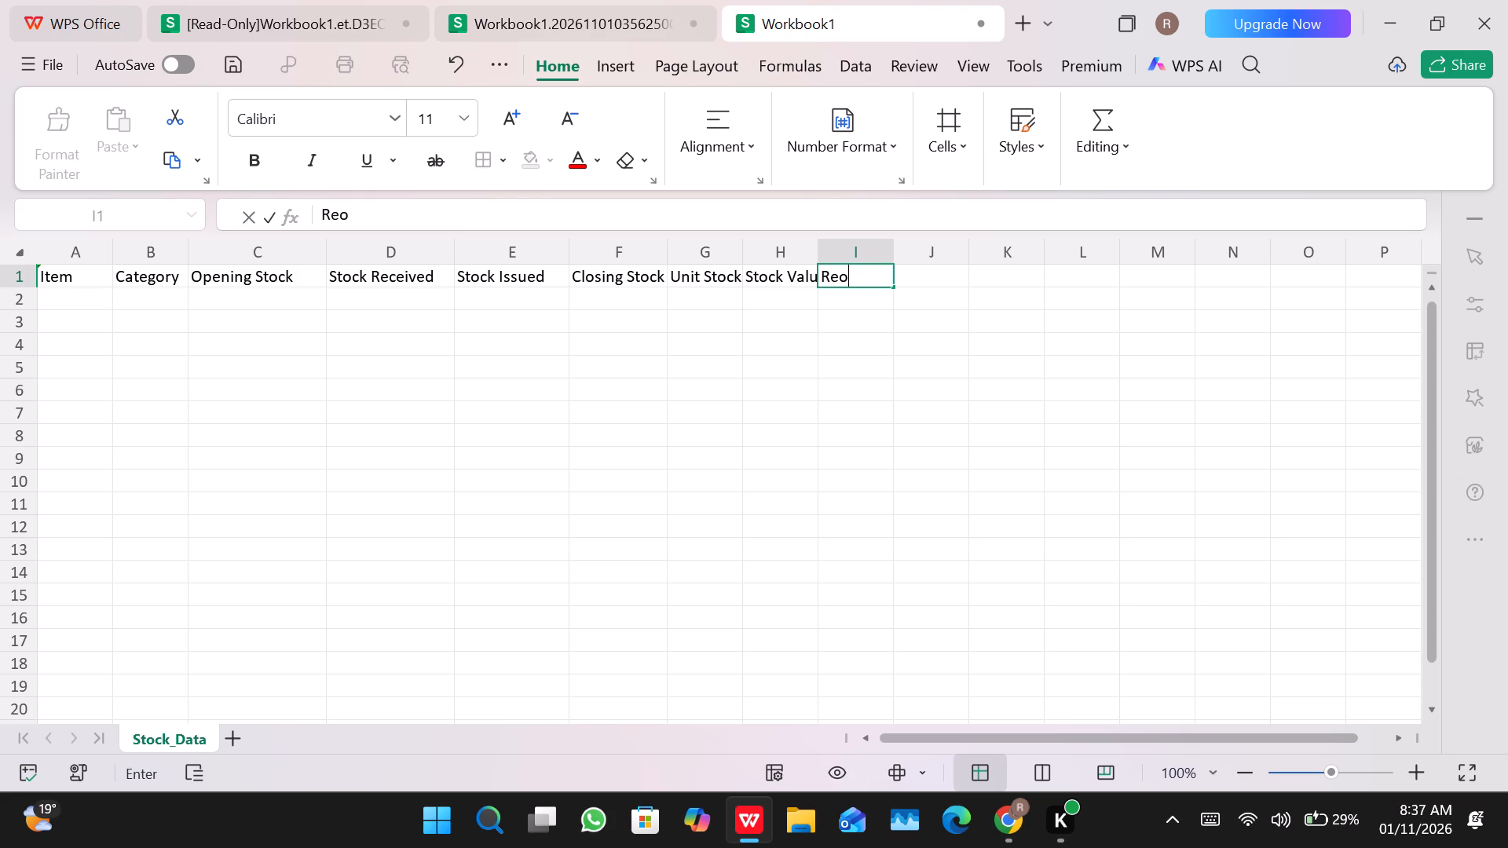
text(rder)
key(space)
text(level)
key(Return)
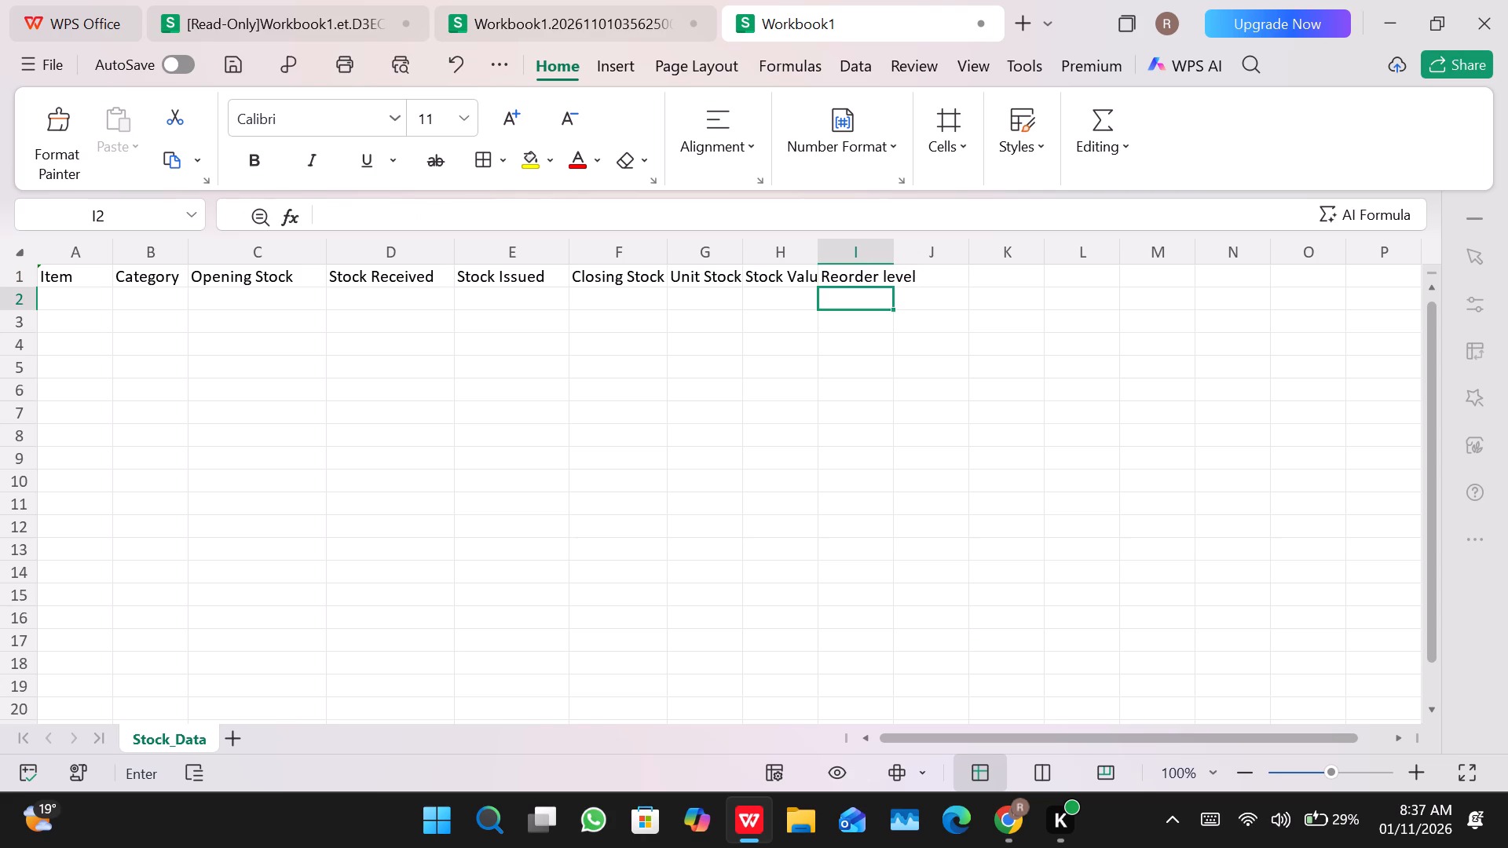
click(933, 277)
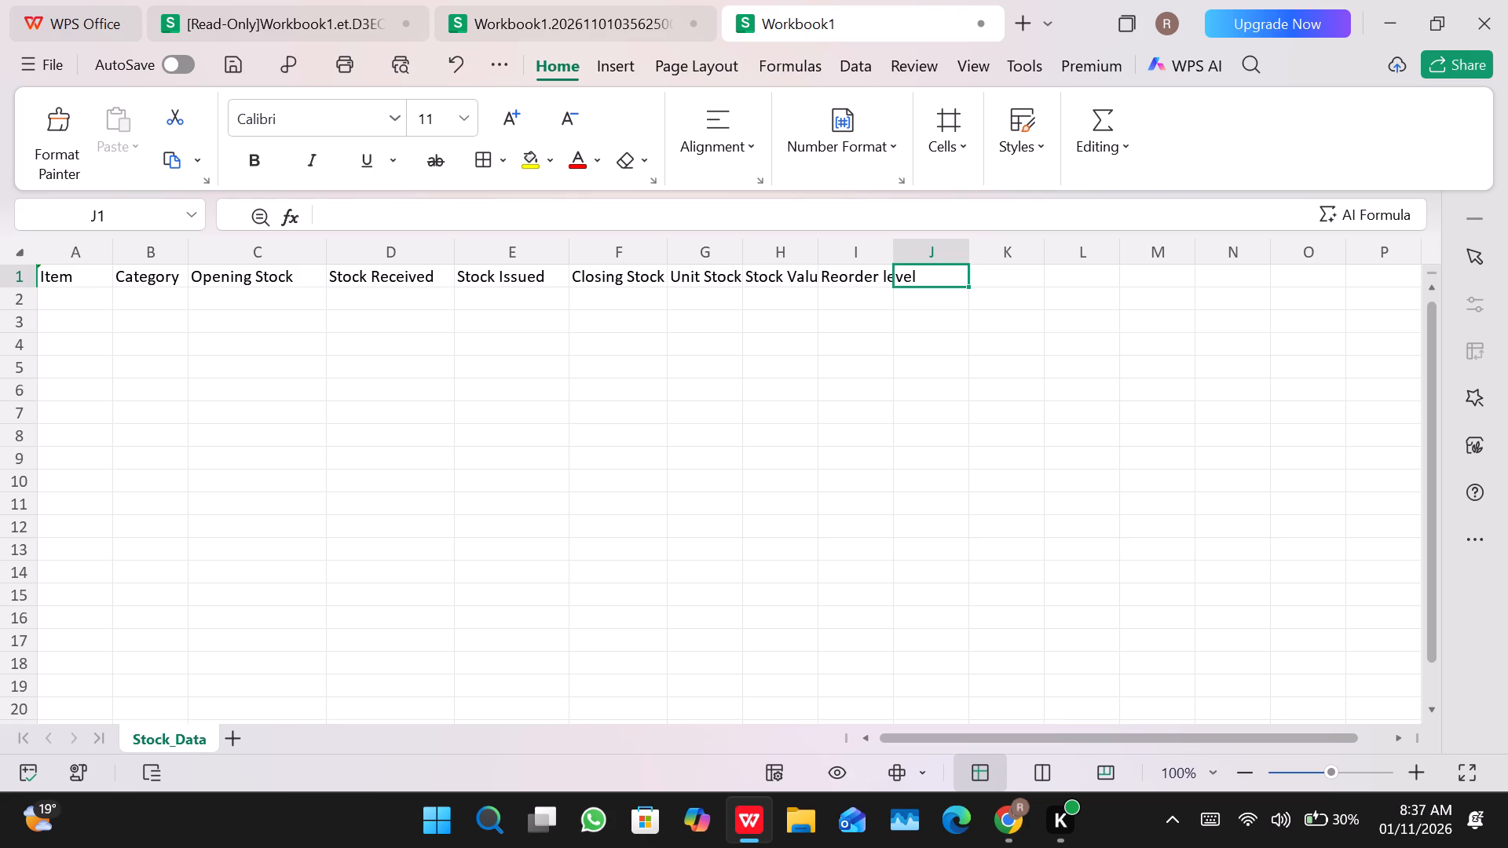
key(shift+s)
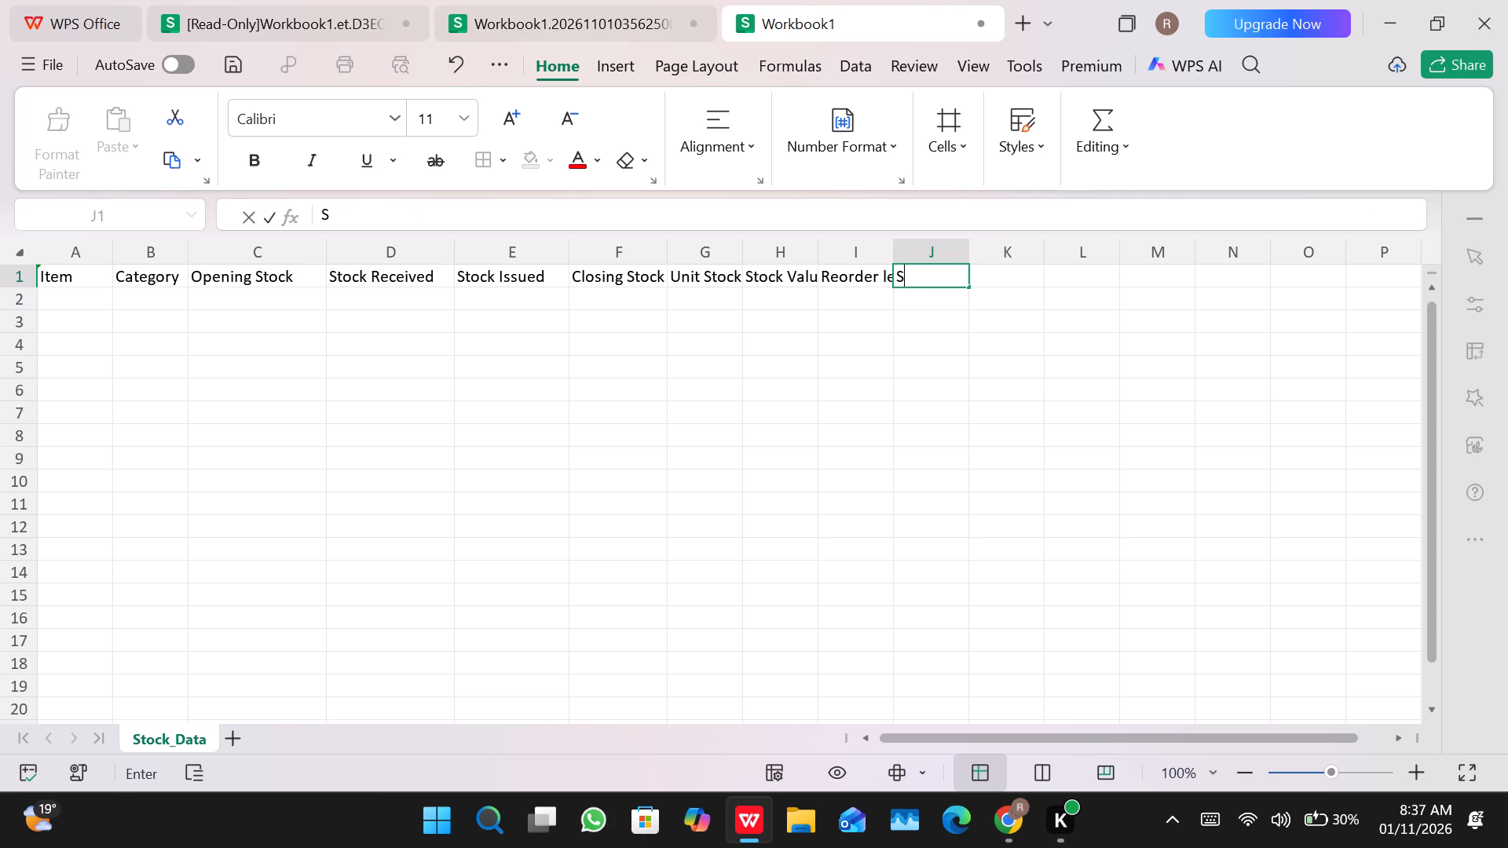
text(to)
text(ck status)
Widen columns F through J so that each header from Closing Stock to Stock status fits its column.
click(662, 248)
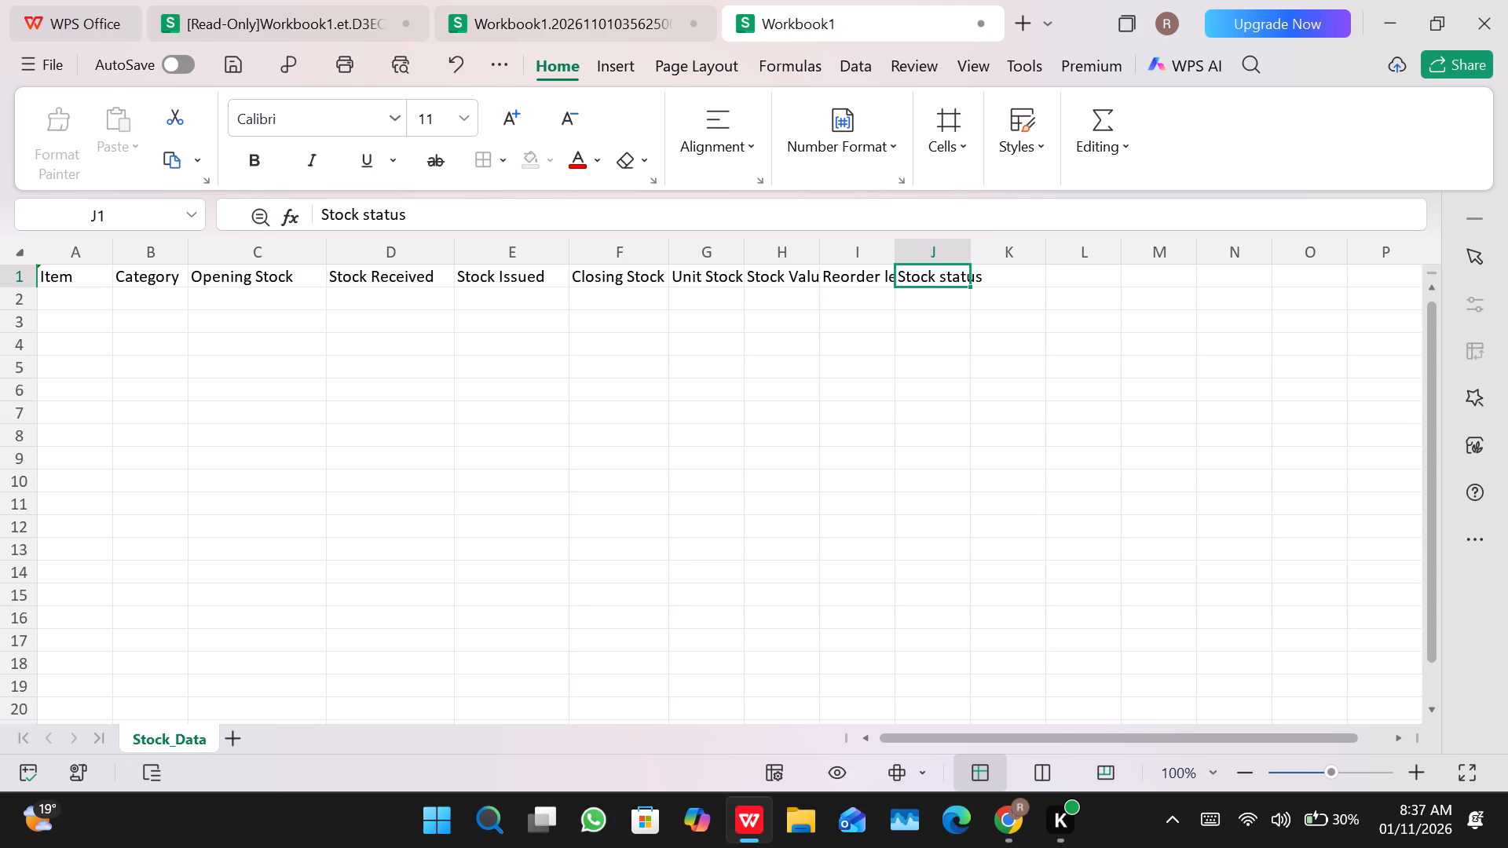
drag(666, 246, 674, 245)
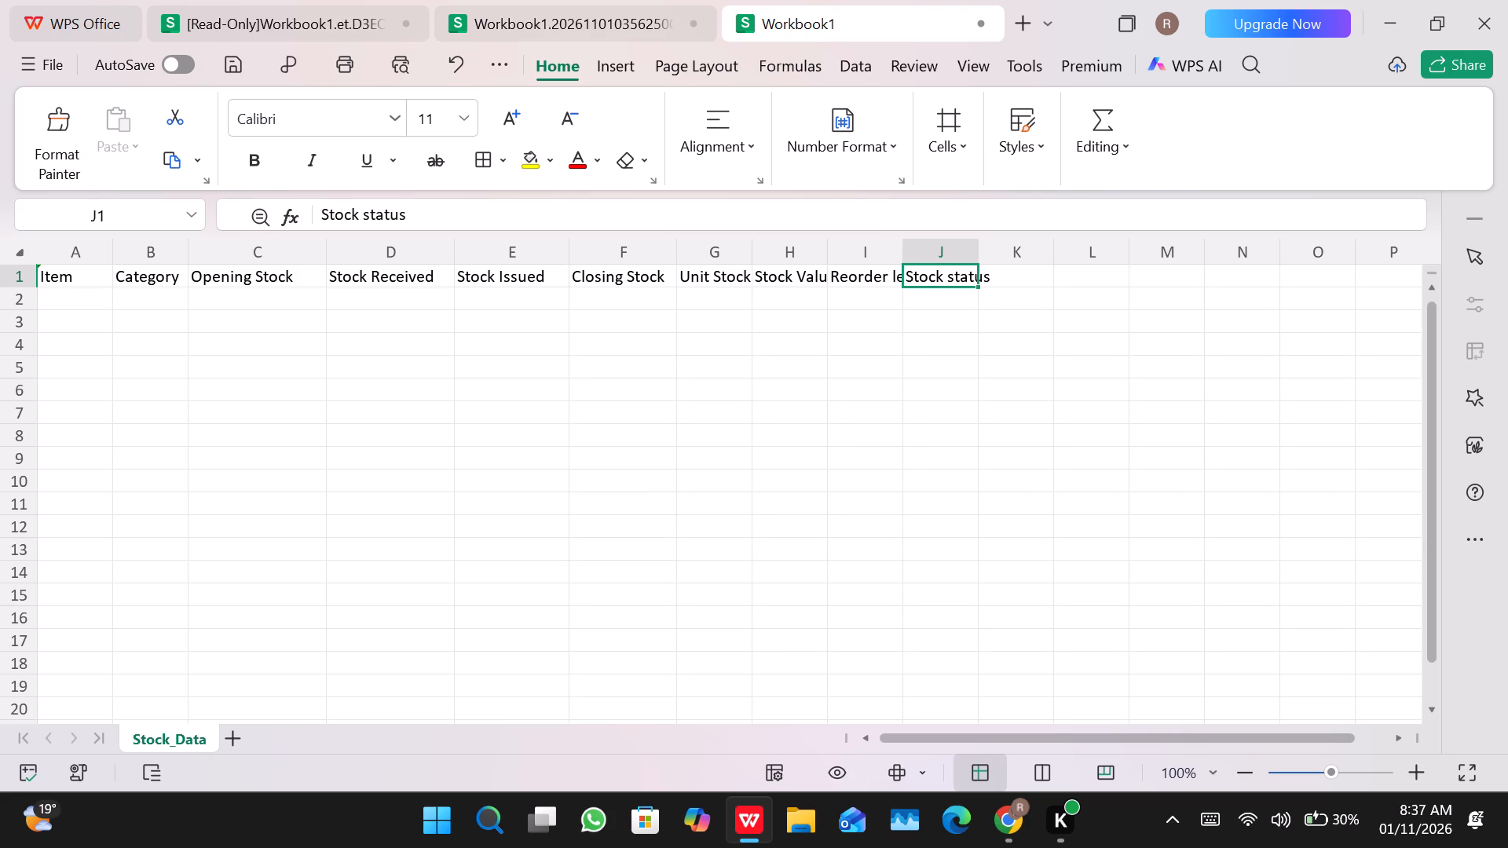
drag(754, 257, 772, 257)
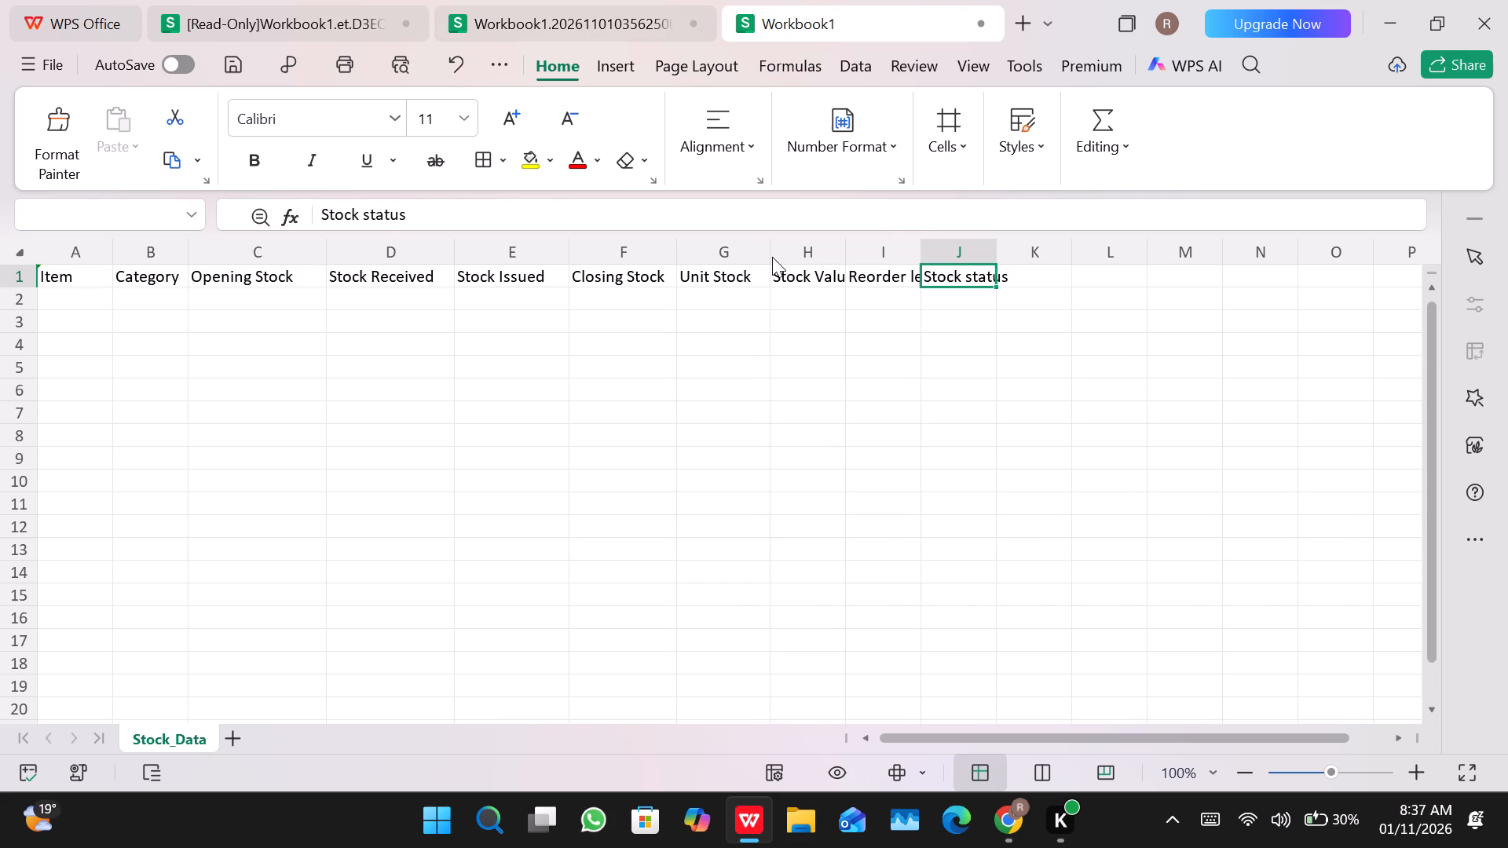
drag(847, 257, 868, 257)
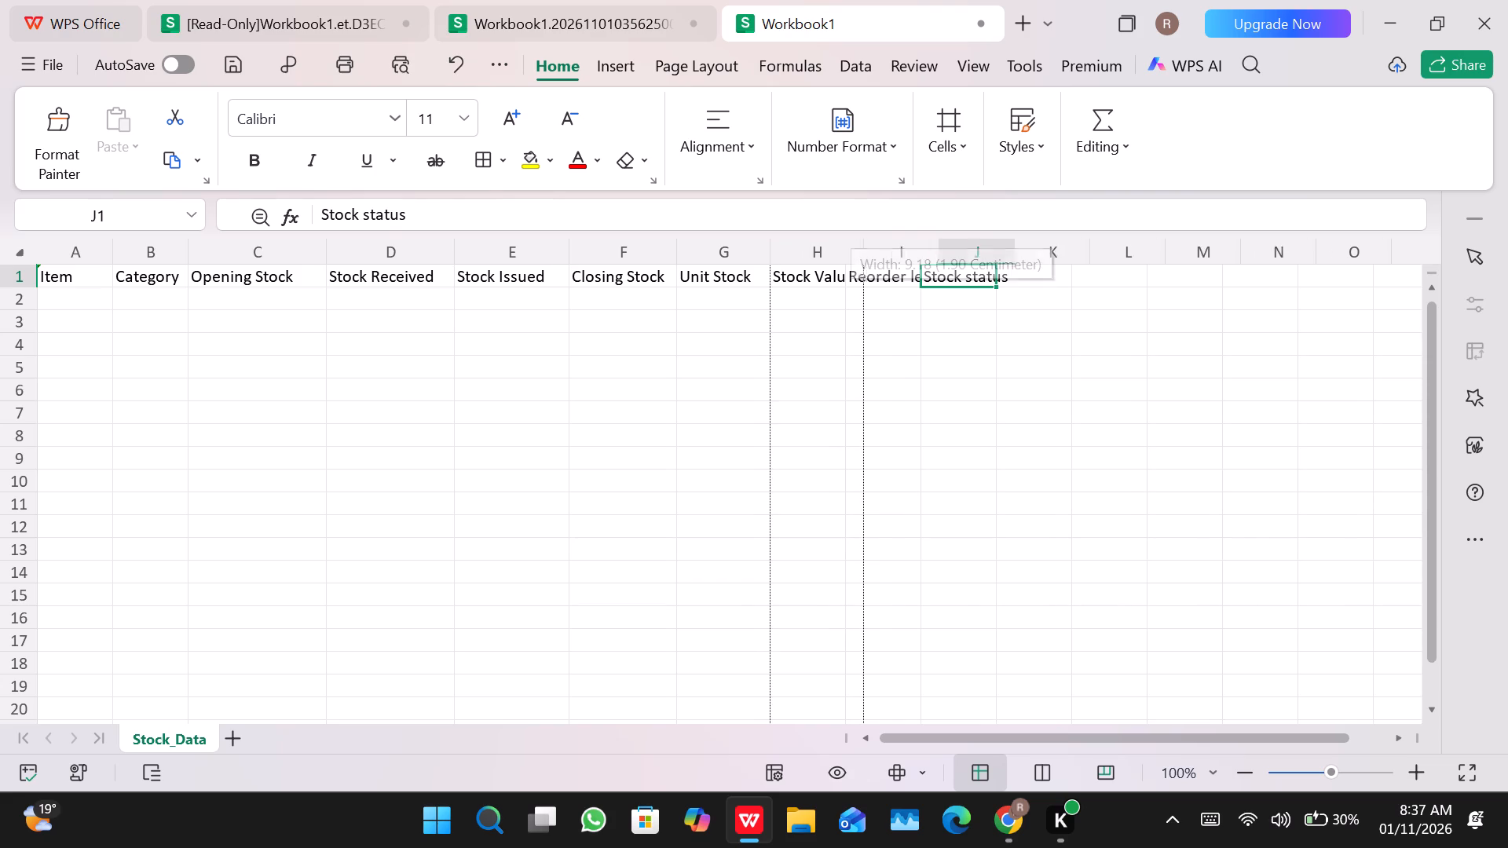
drag(868, 257, 879, 257)
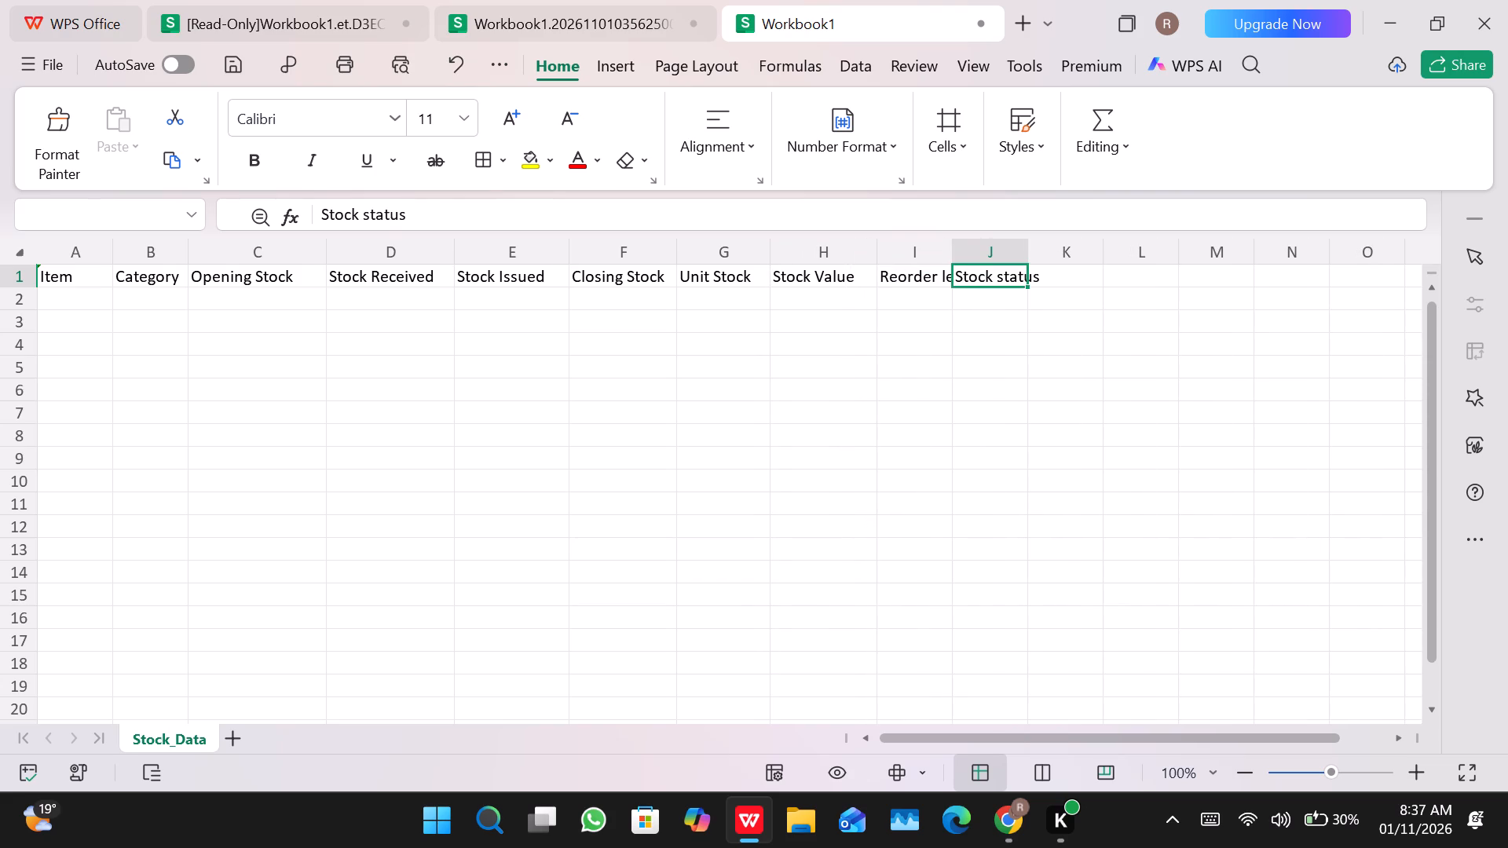
drag(953, 261, 979, 262)
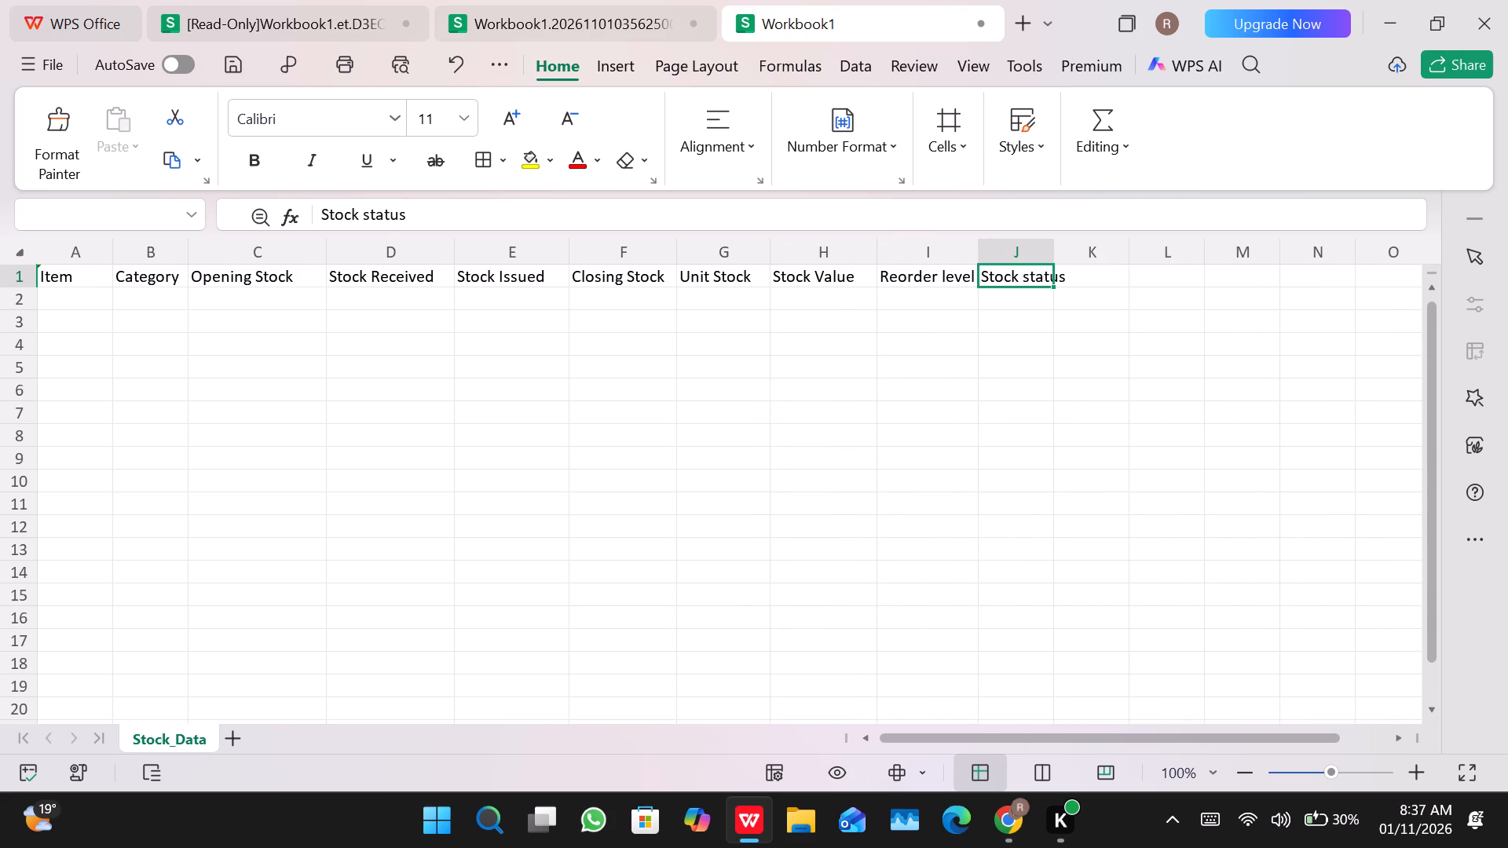
drag(1053, 261, 1083, 261)
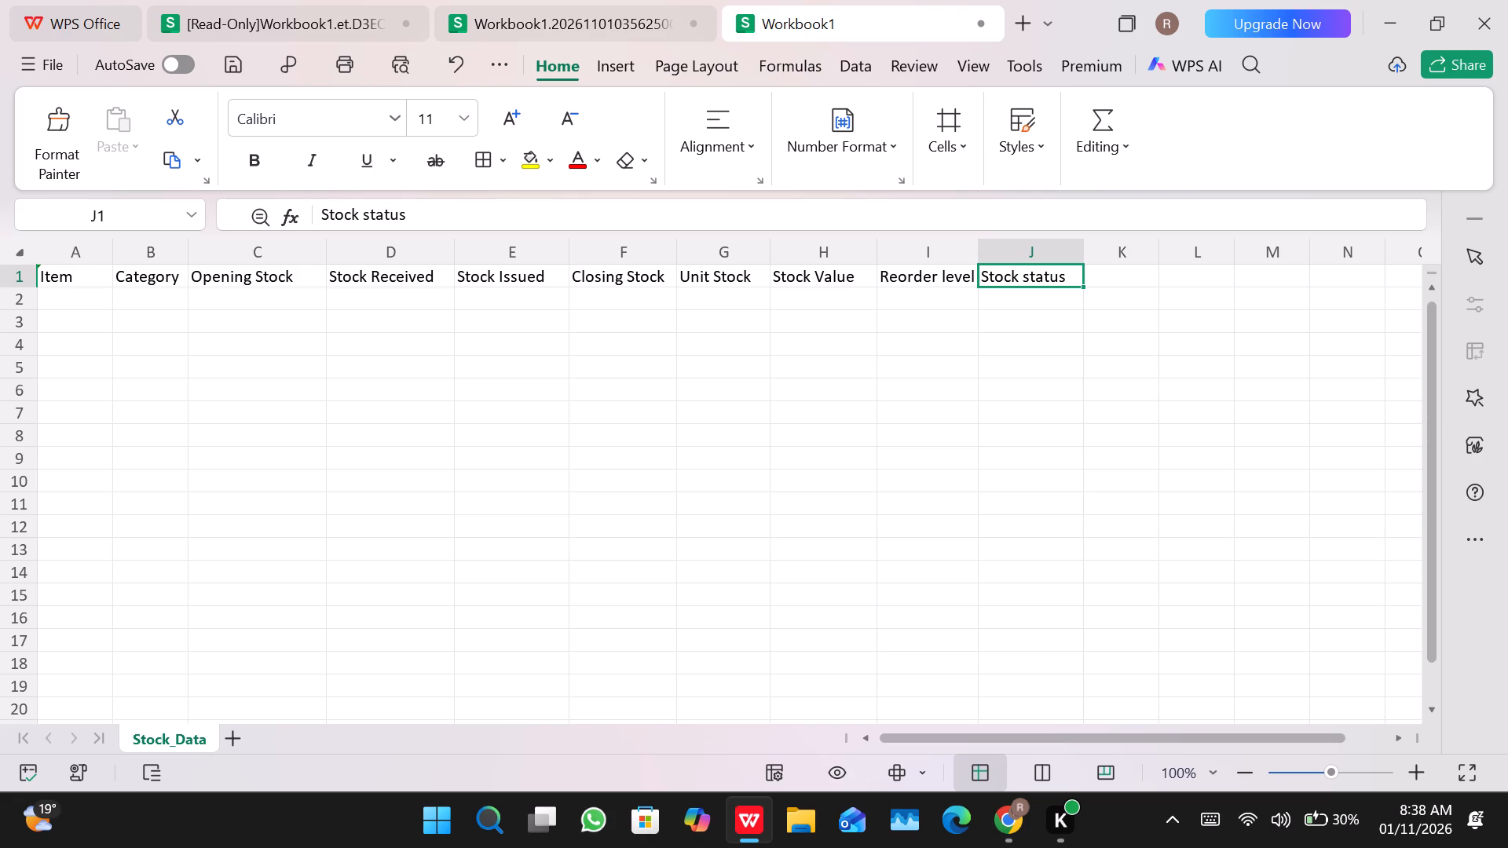
Enter the items Paracetamol in cell A2 and Amoxicillin in cell A3 under the Item header.
click(58, 296)
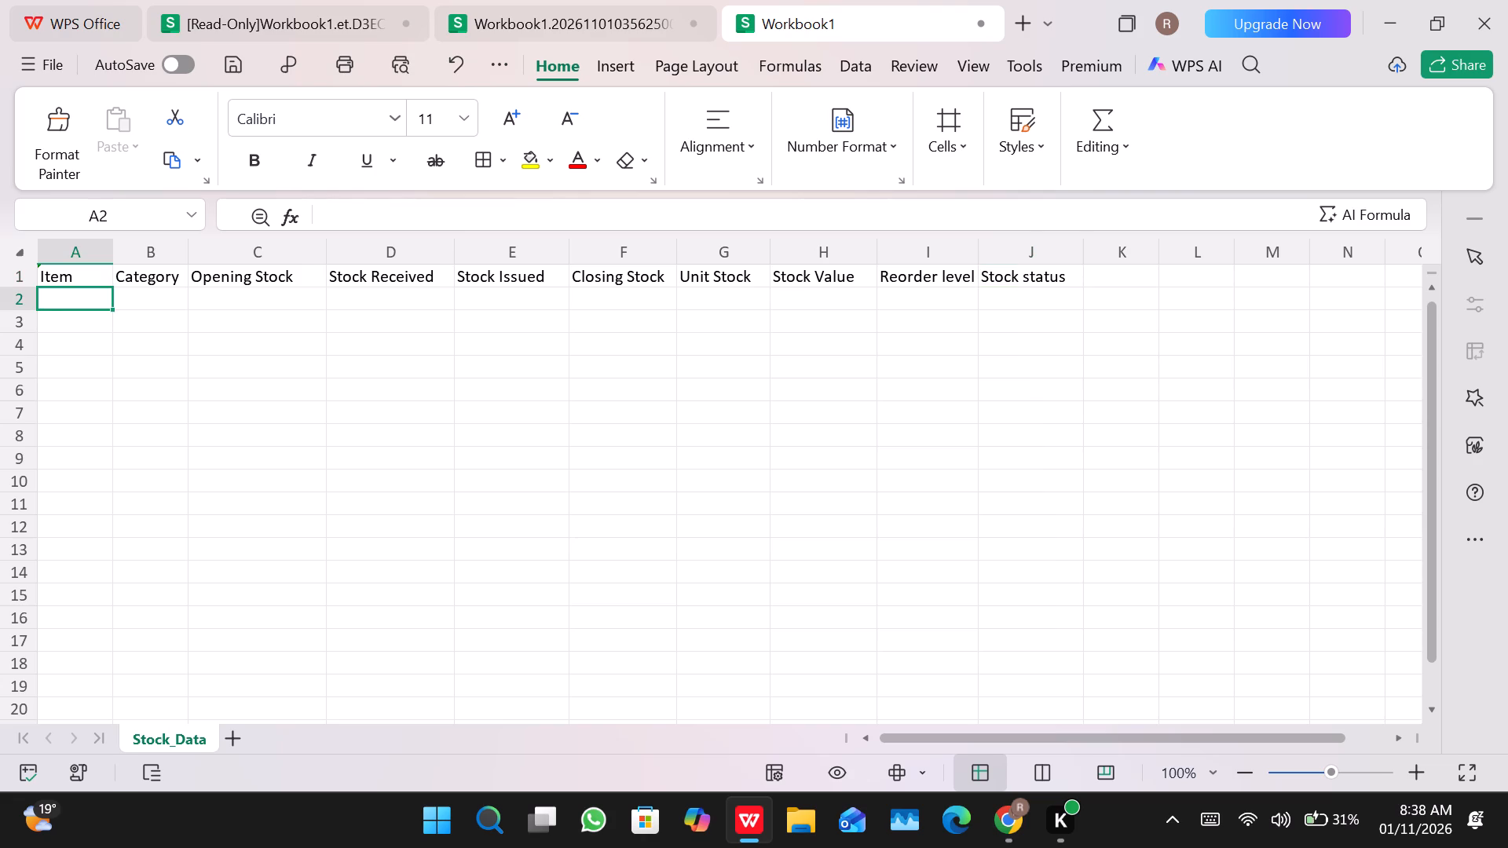
key(shift+p)
key(a)
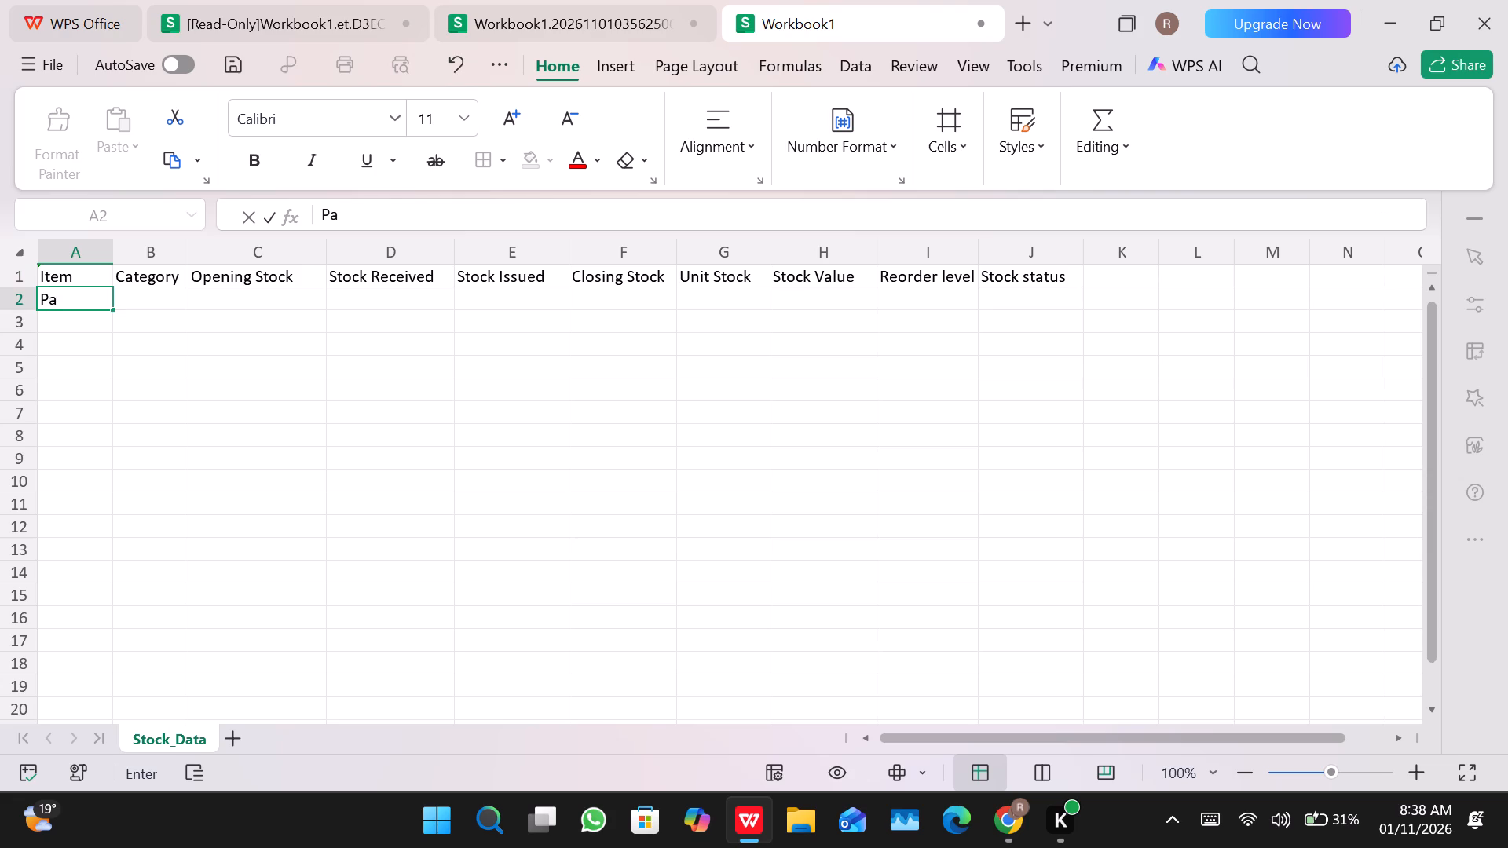
text(ra)
text(cetamol)
key(Return)
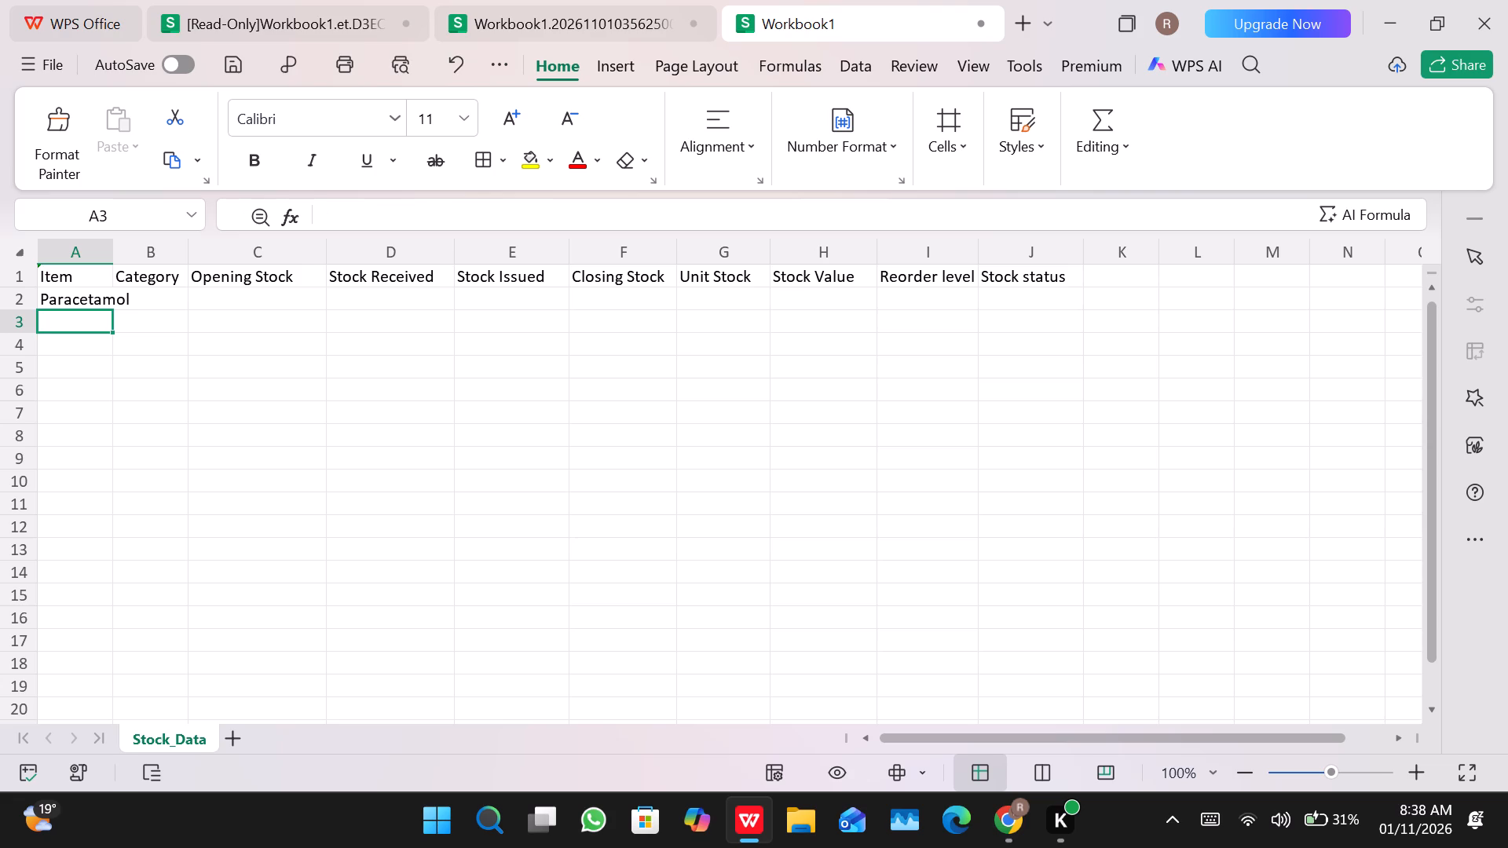
text(Amoxi)
text(cilli)
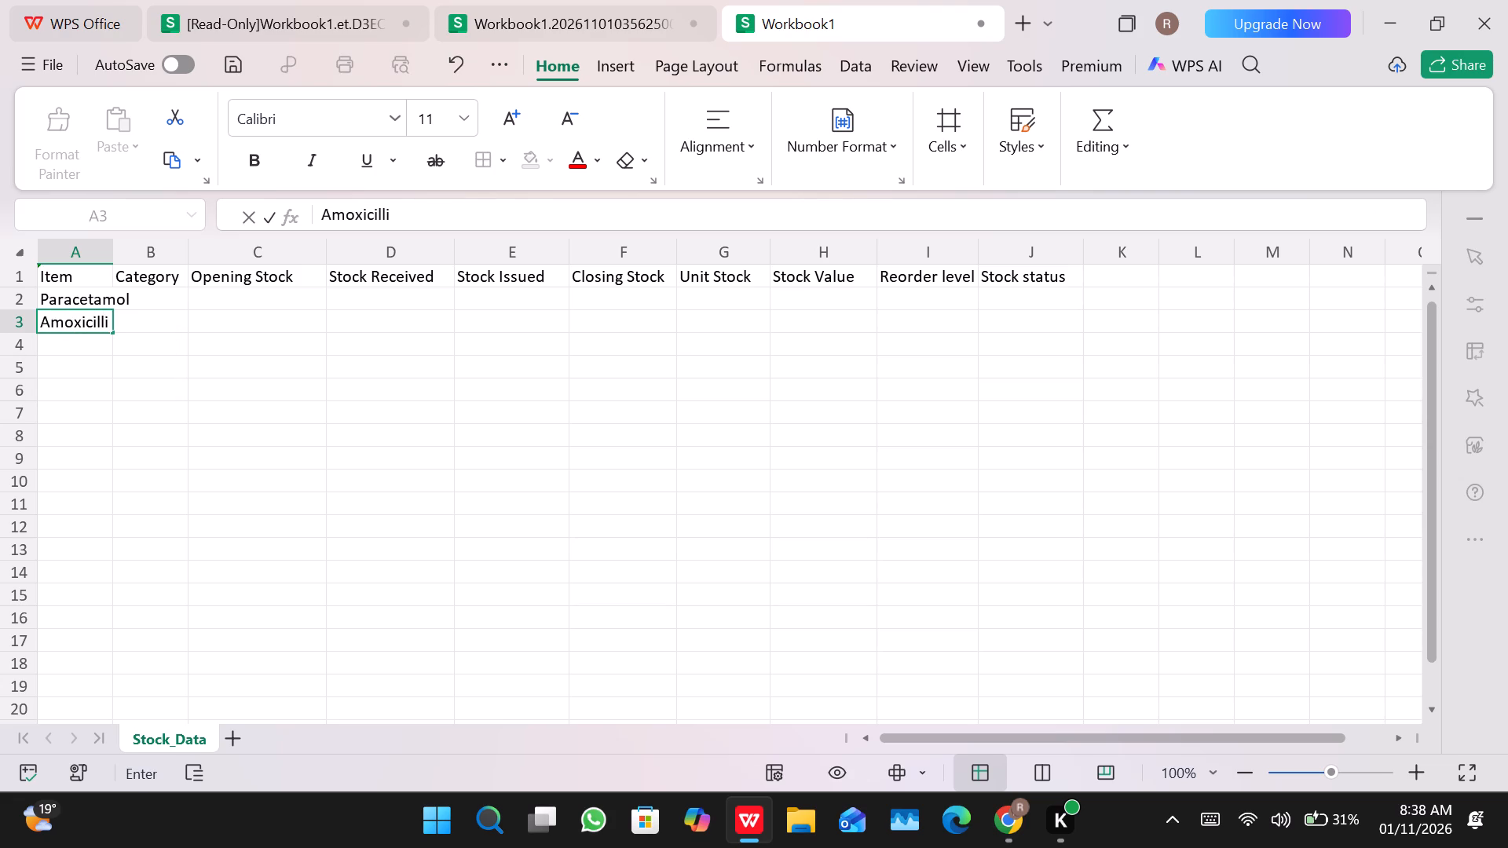
key(n)
key(Return)
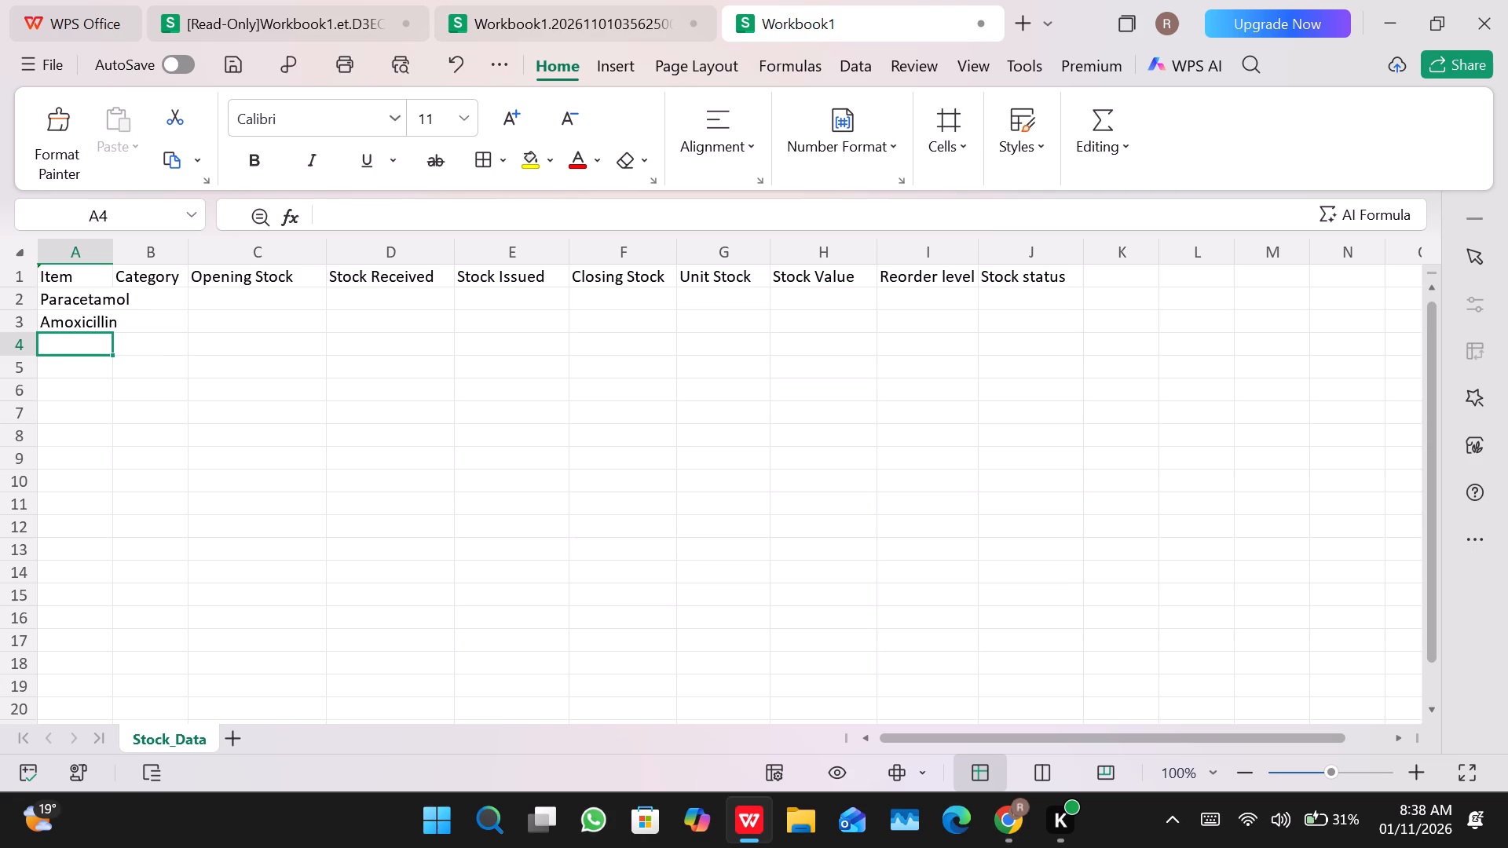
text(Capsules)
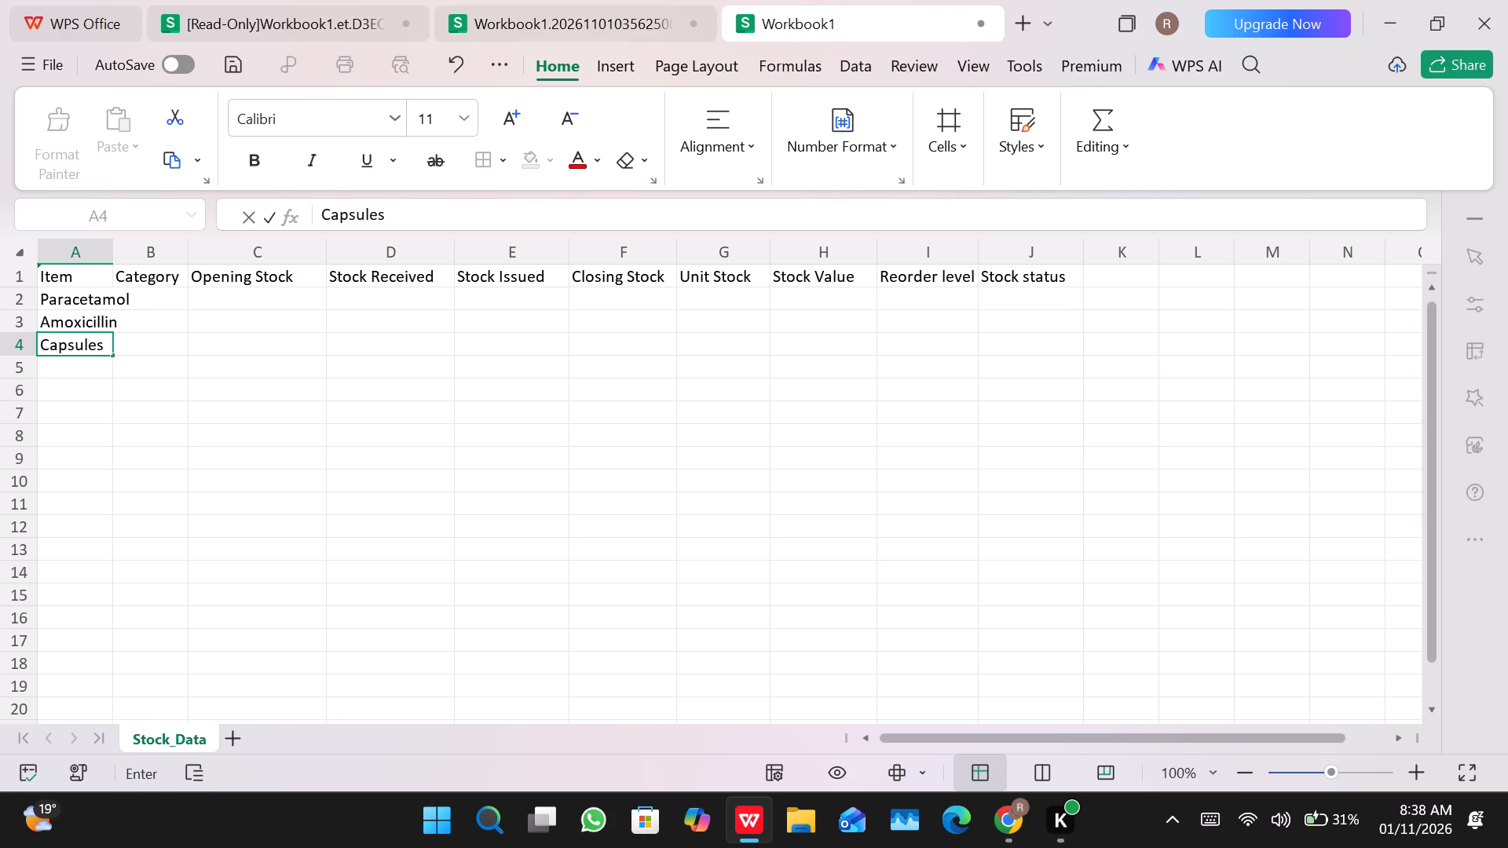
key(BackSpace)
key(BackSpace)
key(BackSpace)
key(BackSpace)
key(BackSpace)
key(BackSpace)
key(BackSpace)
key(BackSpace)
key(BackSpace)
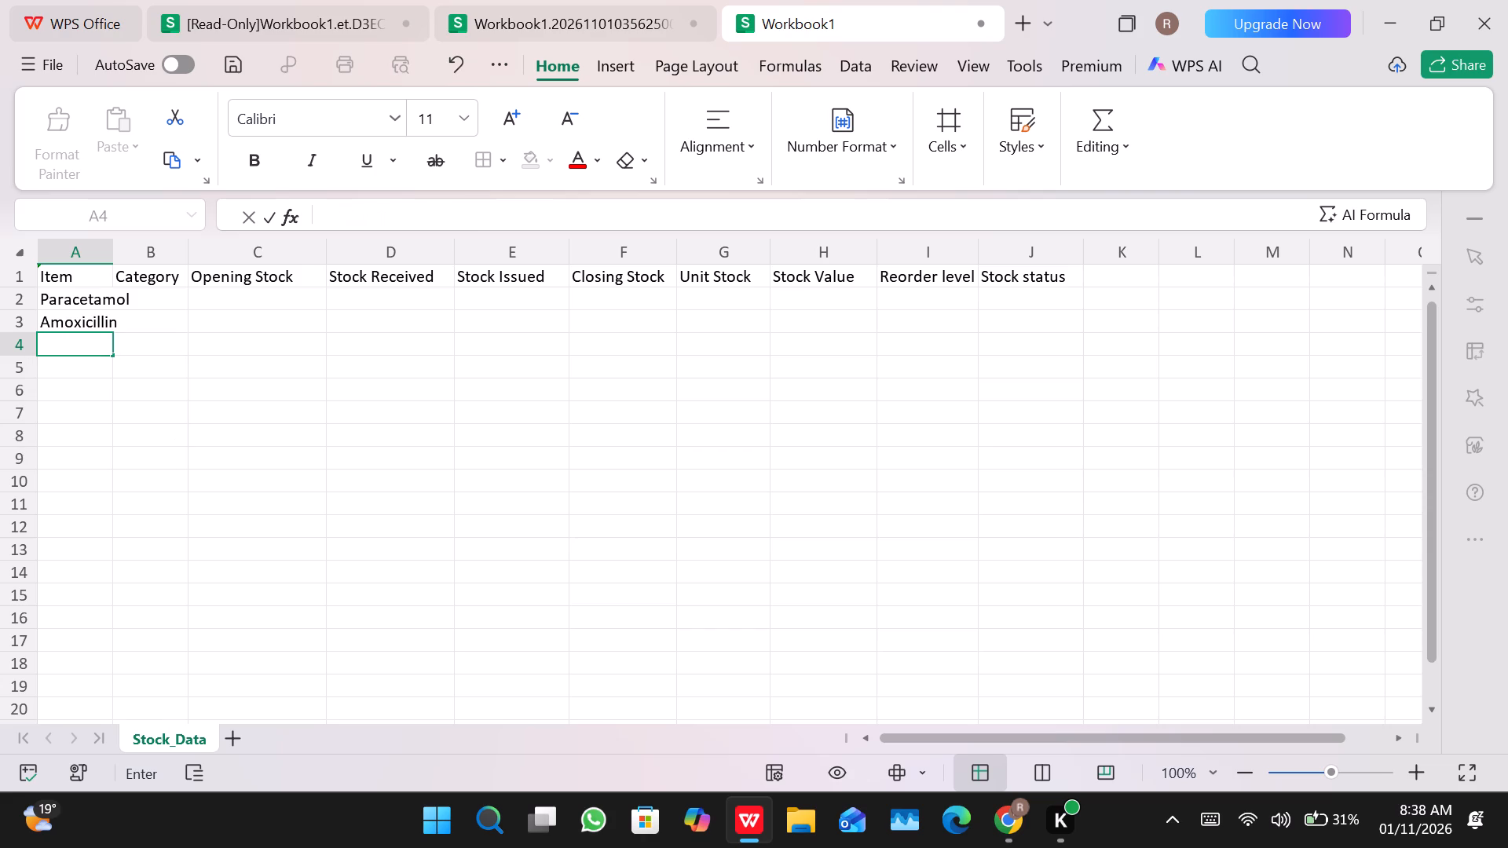
Enter the item ORS in cell A4 under the Item header.
text(Ors)
key(space)
text(Sach)
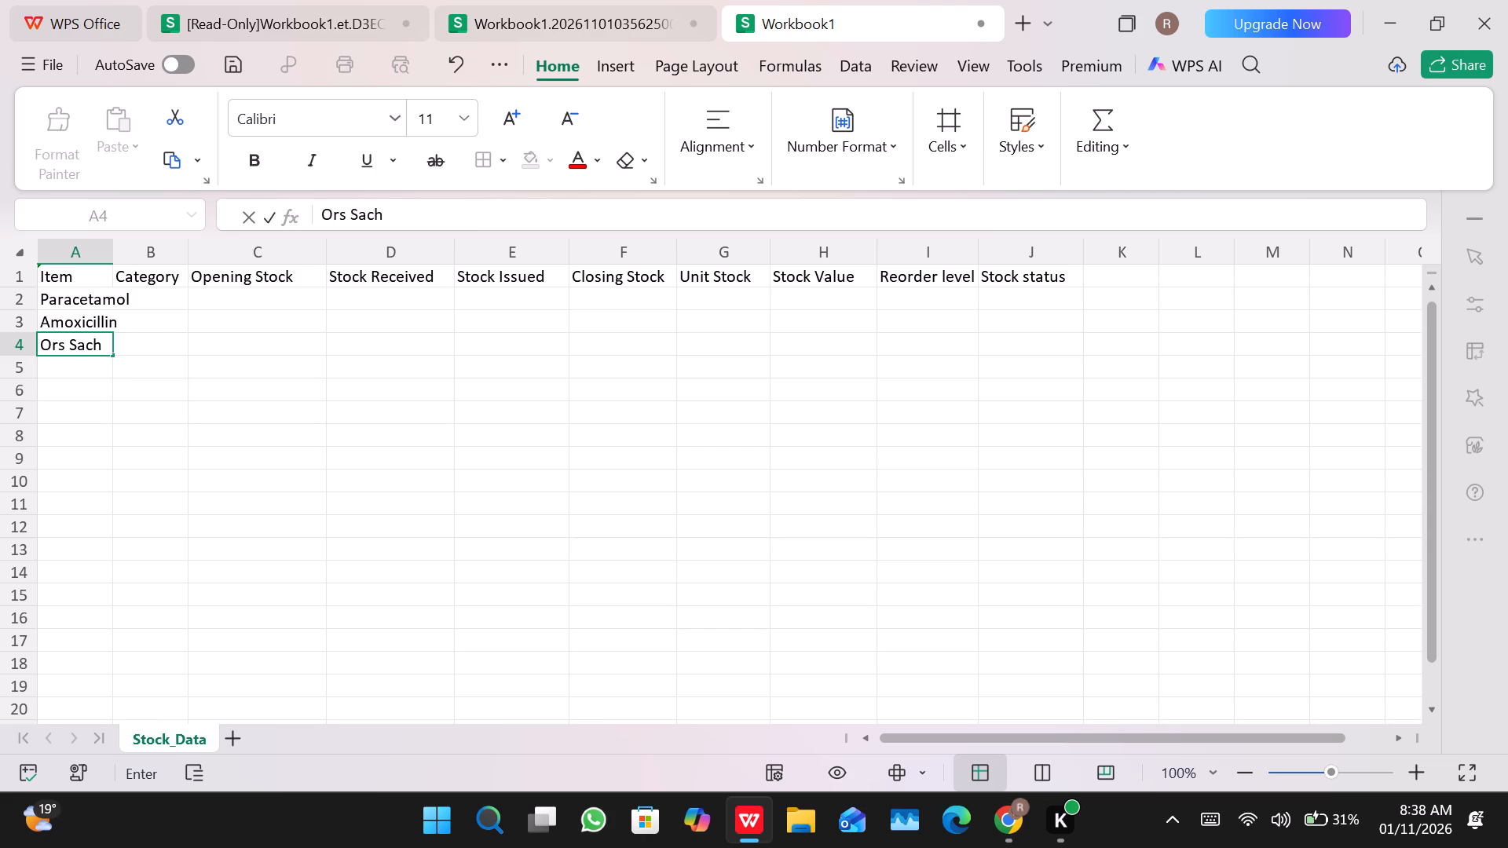
key(e)
text(ts)
key(BackSpace)
key(BackSpace)
key(BackSpace)
key(BackSpace)
key(BackSpace)
key(BackSpace)
key(BackSpace)
key(BackSpace)
key(BackSpace)
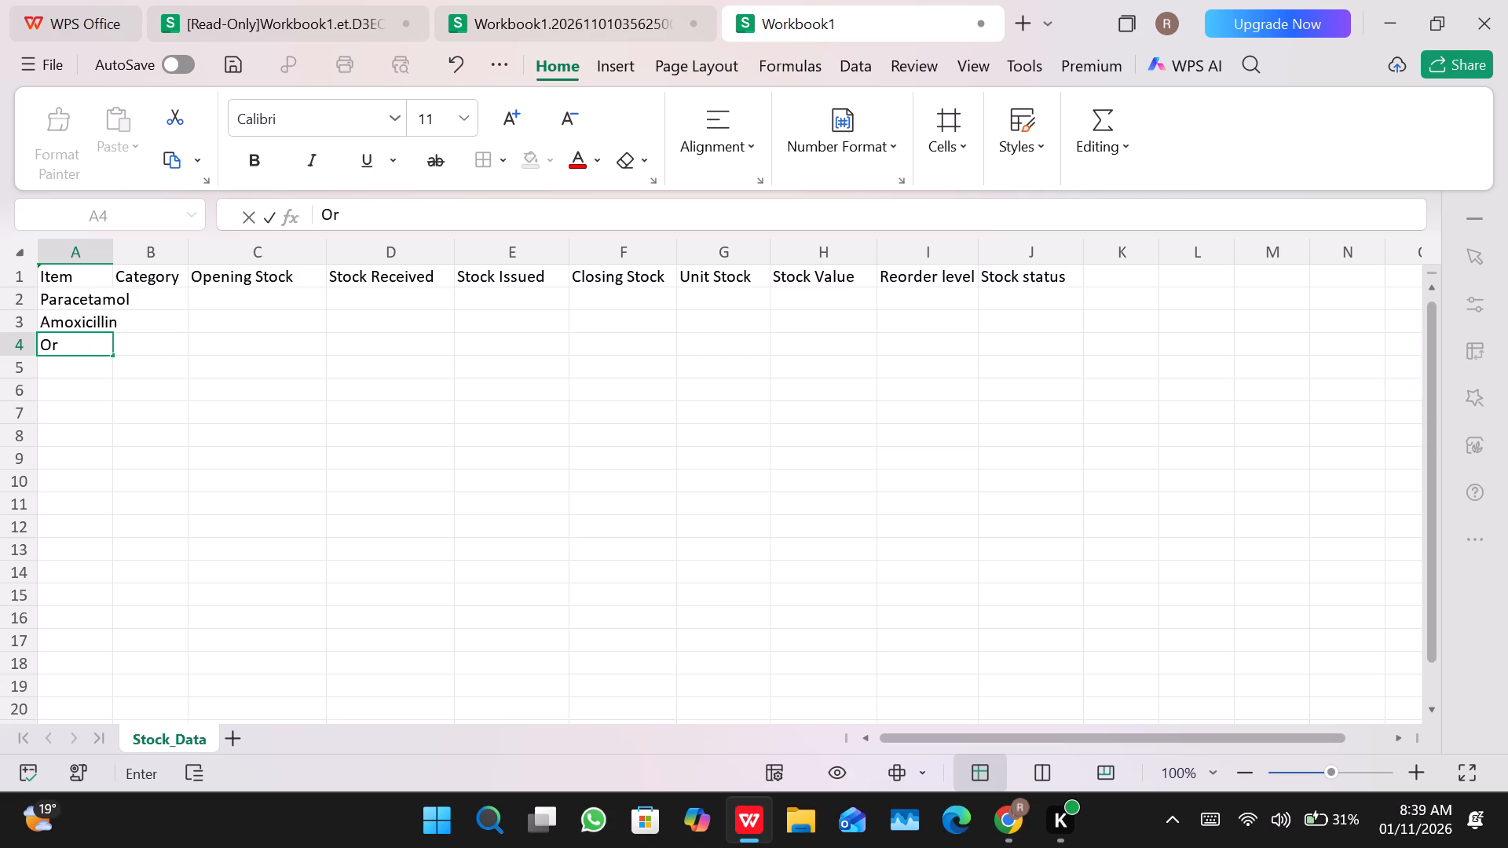
key(BackSpace)
key(shift+r)
text(ss)
key(BackSpace)
key(BackSpace)
key(shift+s)
key(Return)
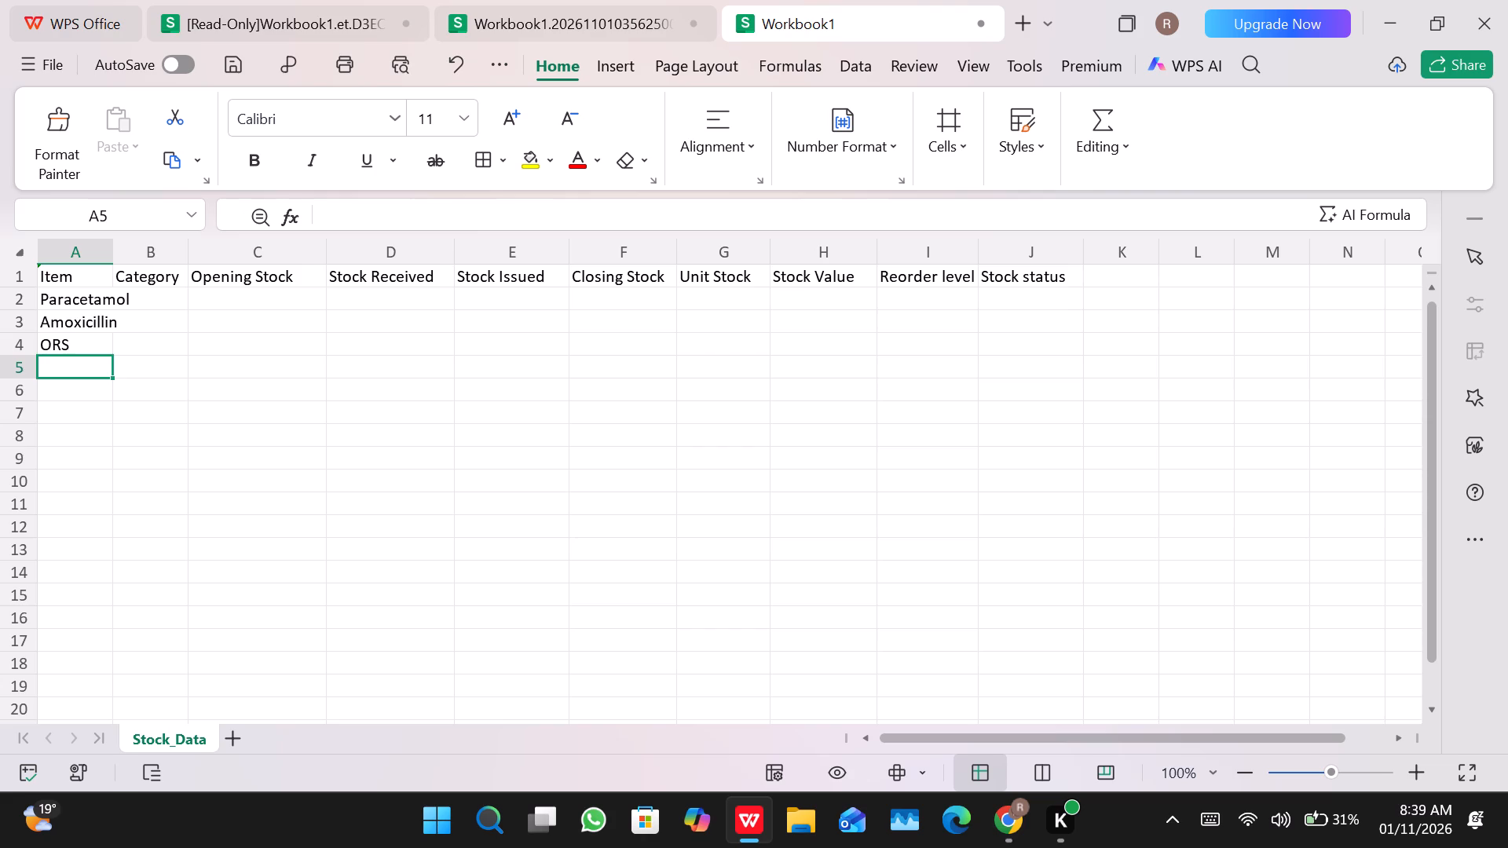
Enter the items Gloves in cell A5 and Syringes in cell A6.
key(shift+g)
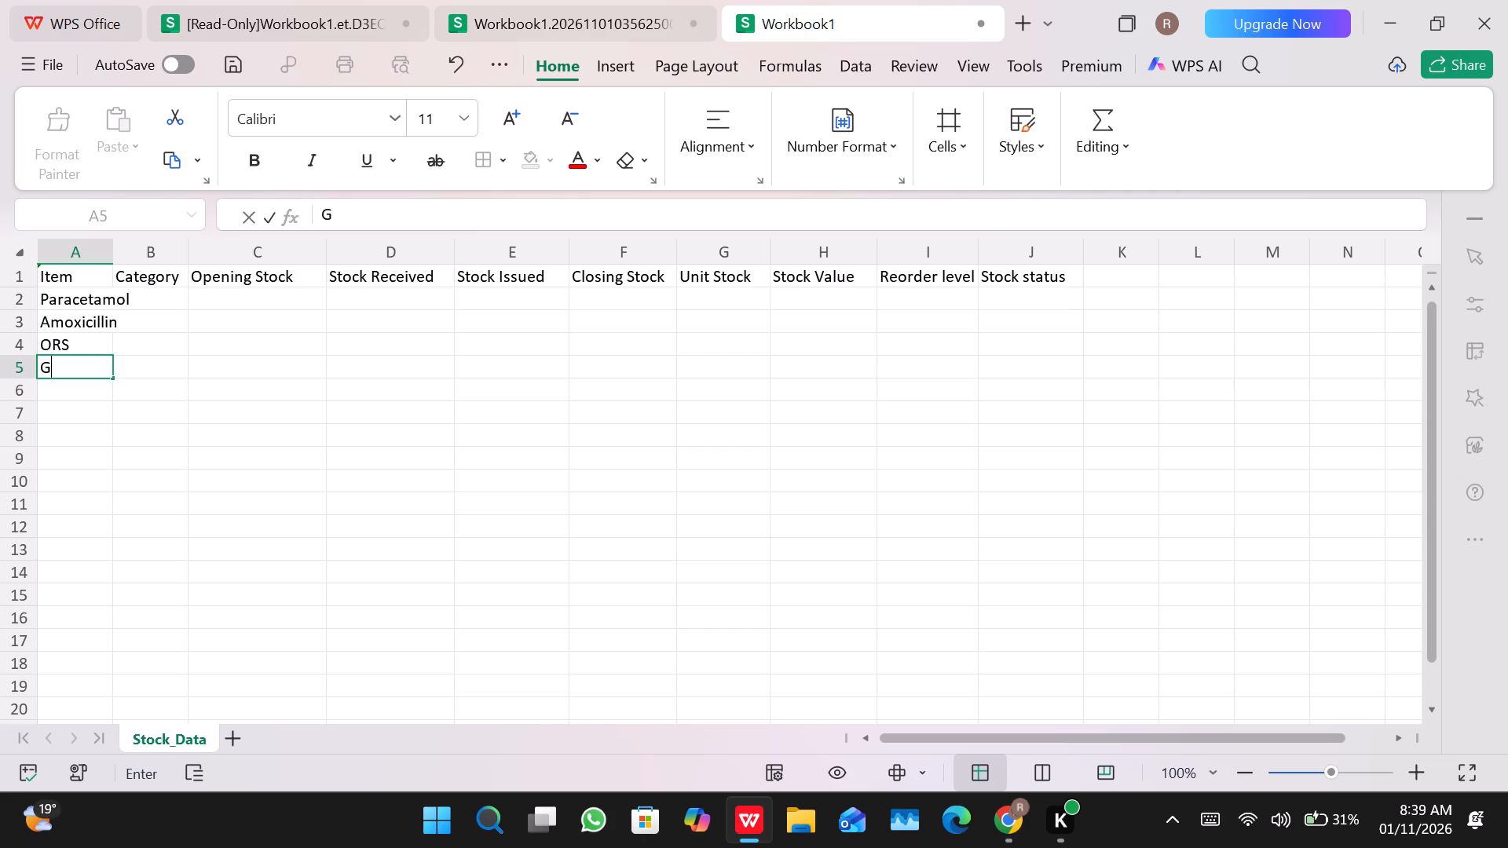
text(loves)
key(Return)
key(shift+s)
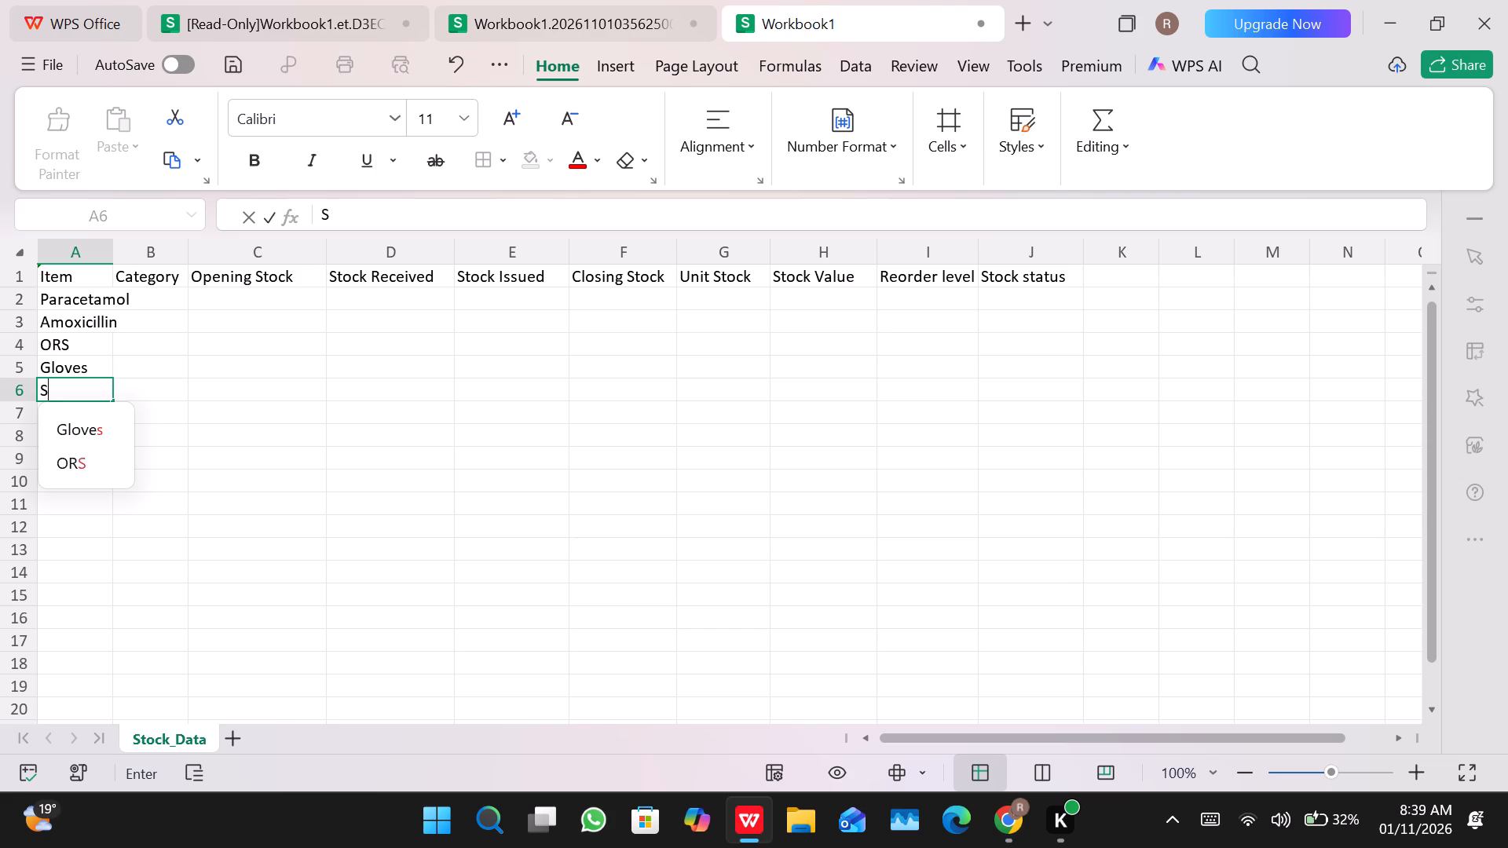
text(yr)
text(inges)
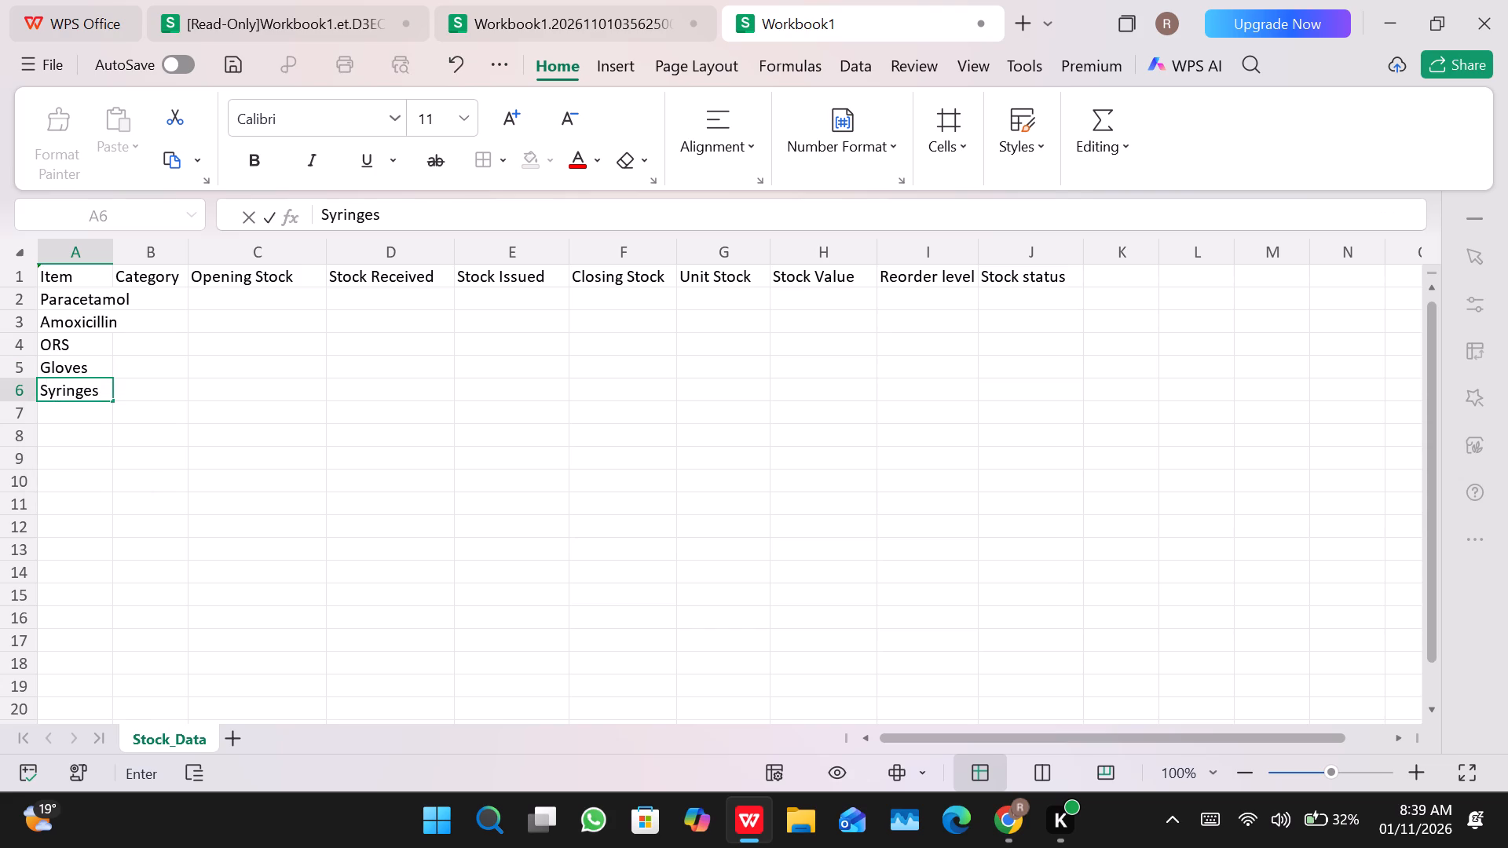
key(Return)
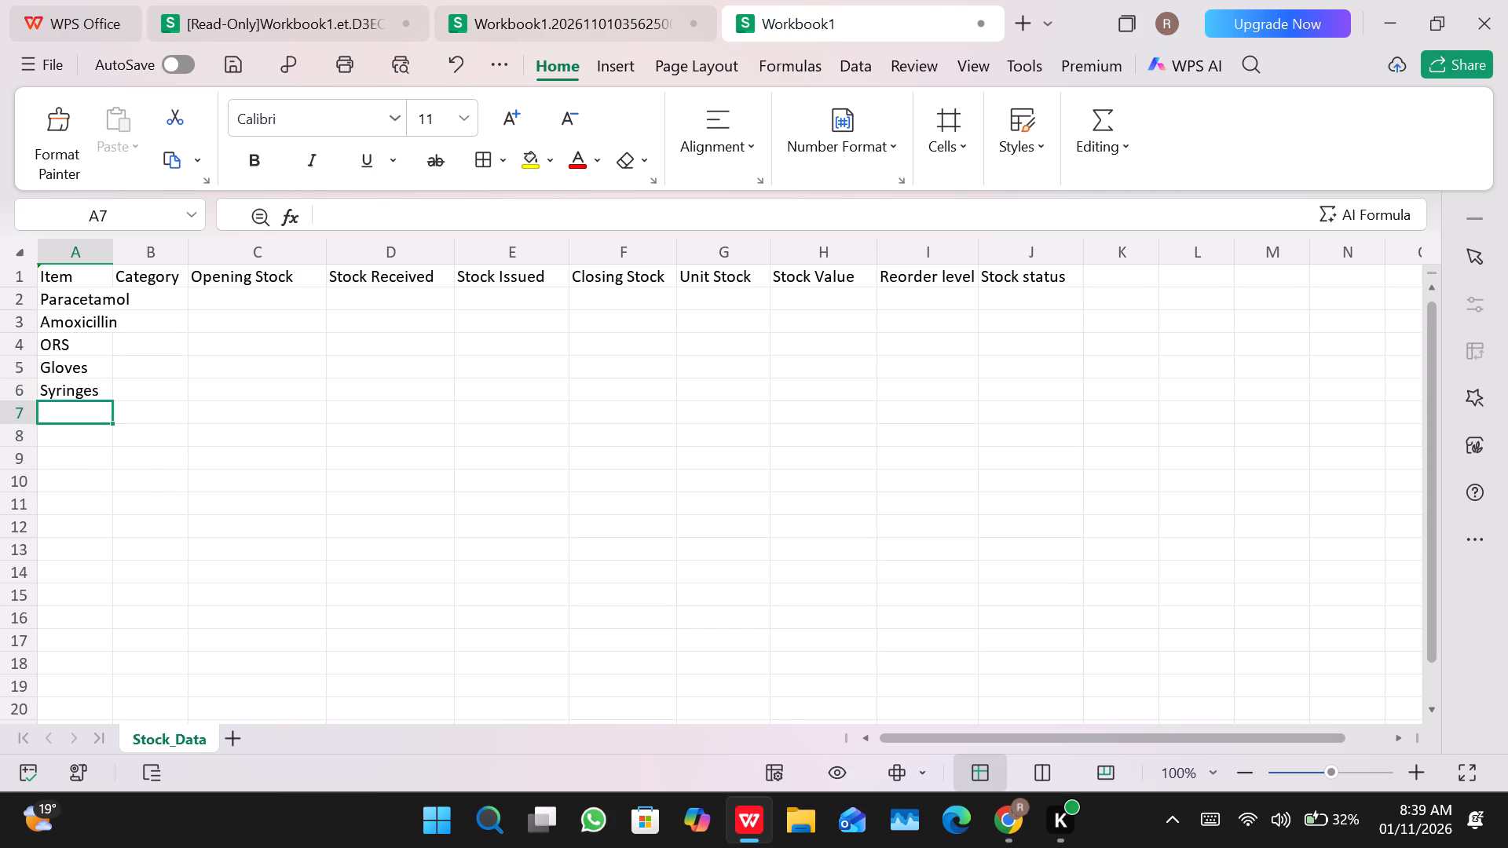
Enter the items Cotton Wool in cell A7 and Gauze ROlls in cell A8.
text(Co)
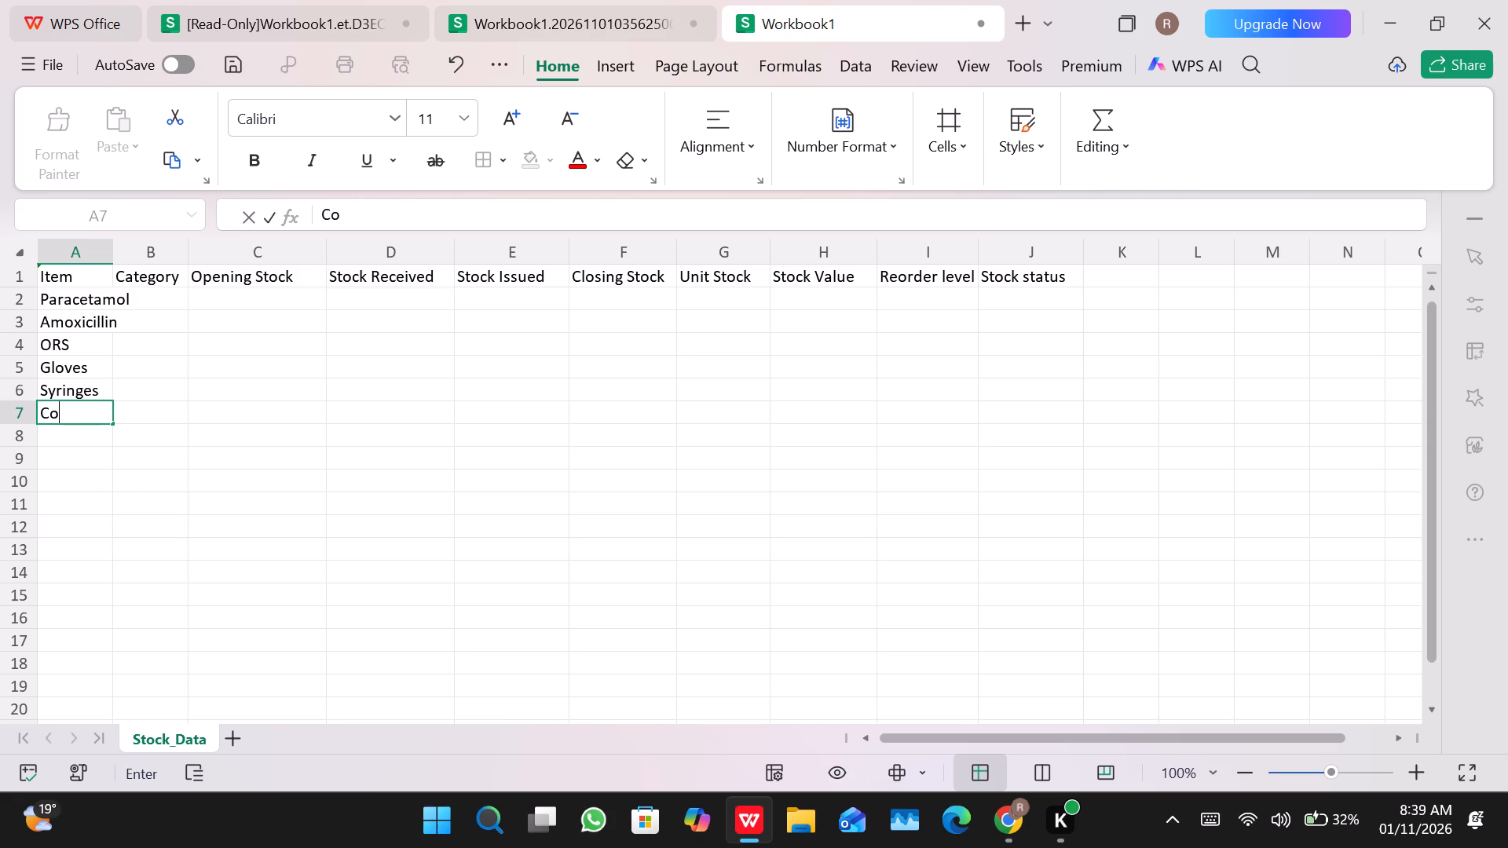
text(tton)
key(space)
text(Wool)
key(Return)
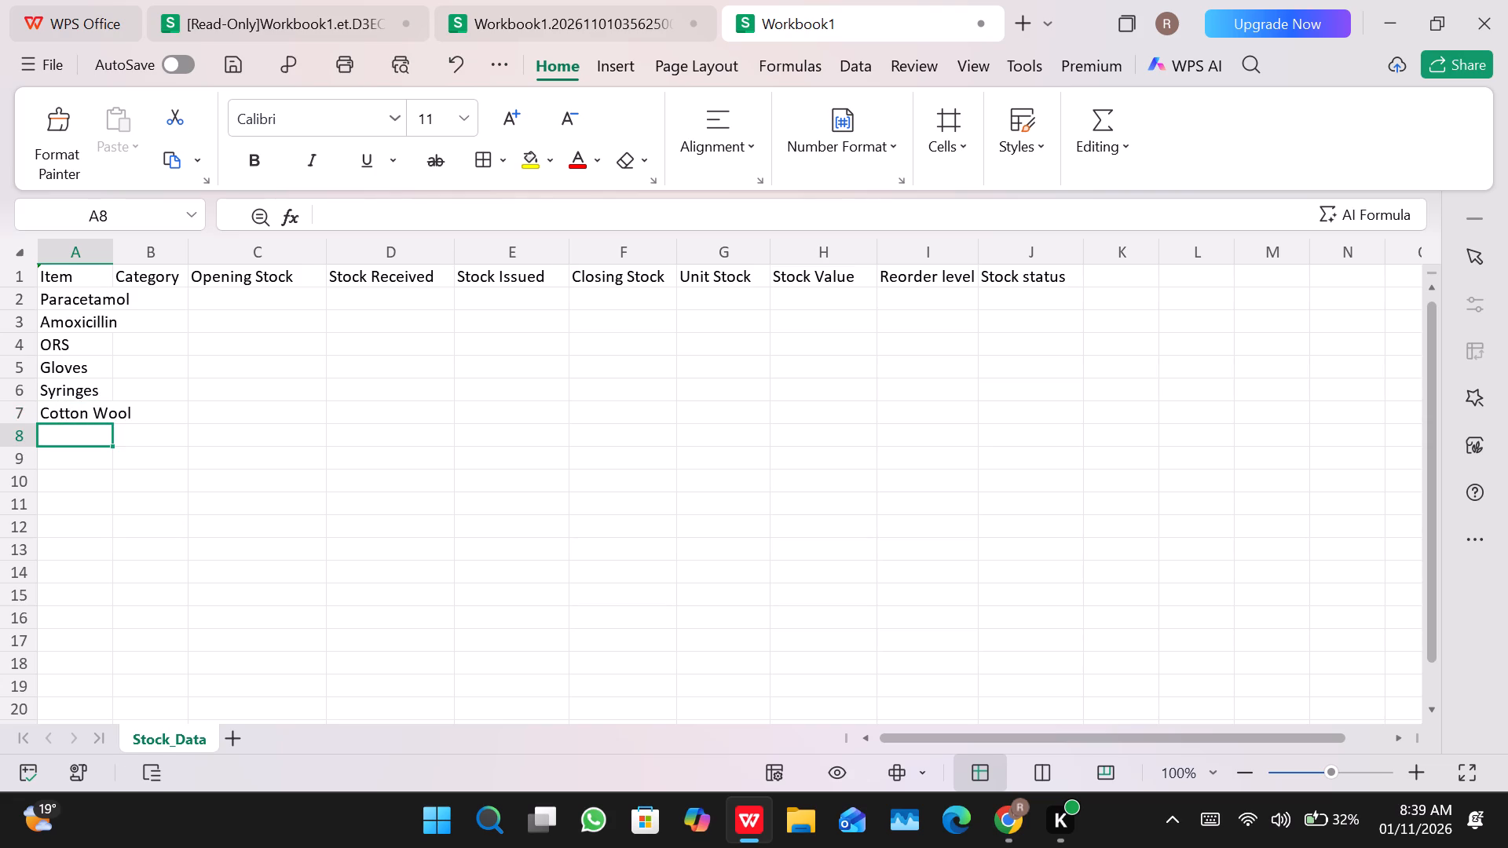
text(Gau)
text(ze)
key(space)
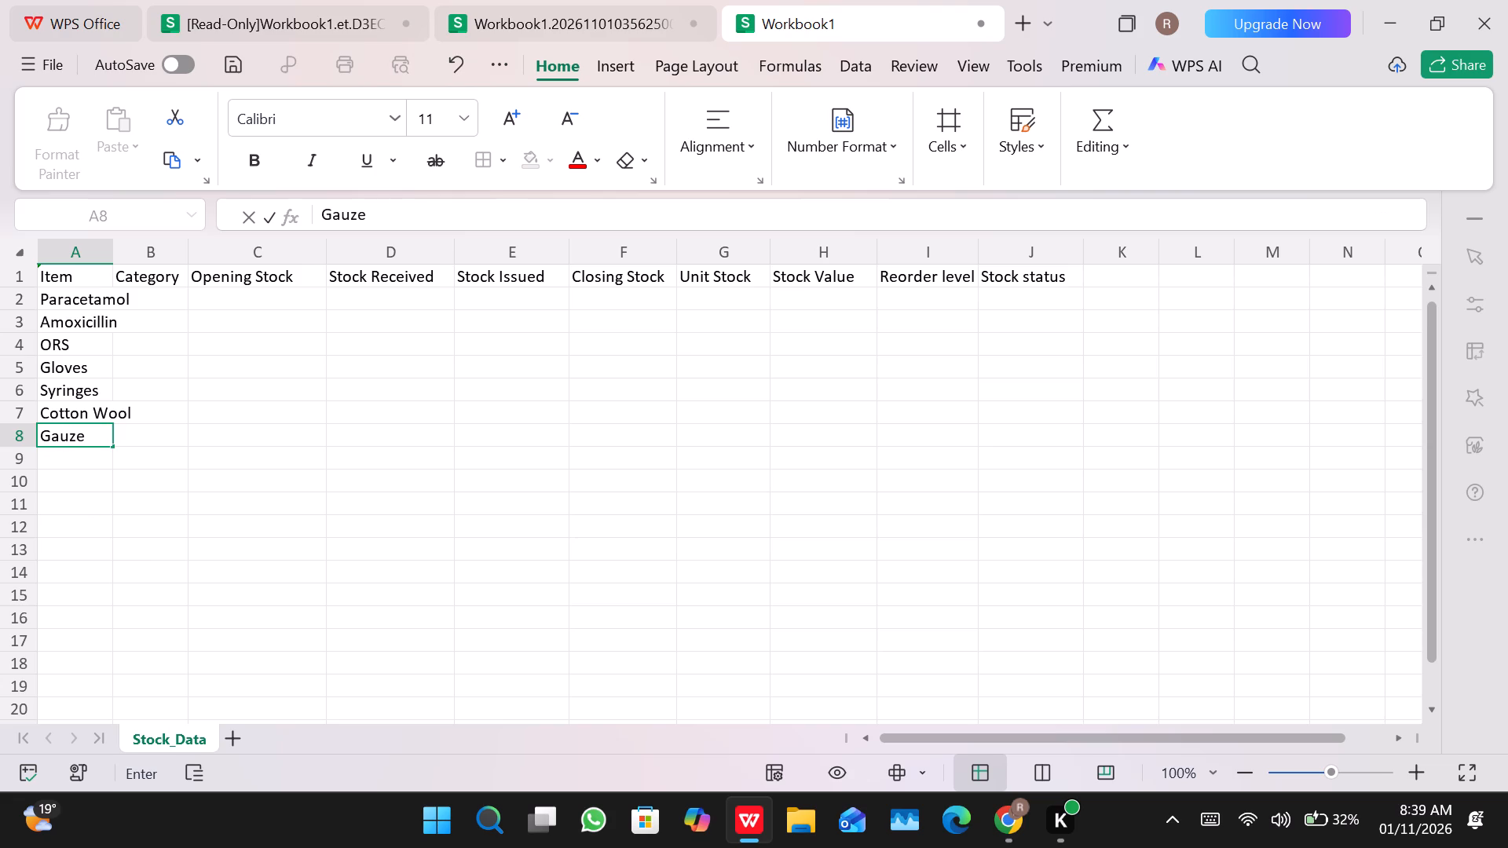
text(ROle)
key(BackSpace)
text(ls)
key(Return)
Enter the items Surgical Masks in cell A9 and IV Giving sets in cell A10.
key(shift+s)
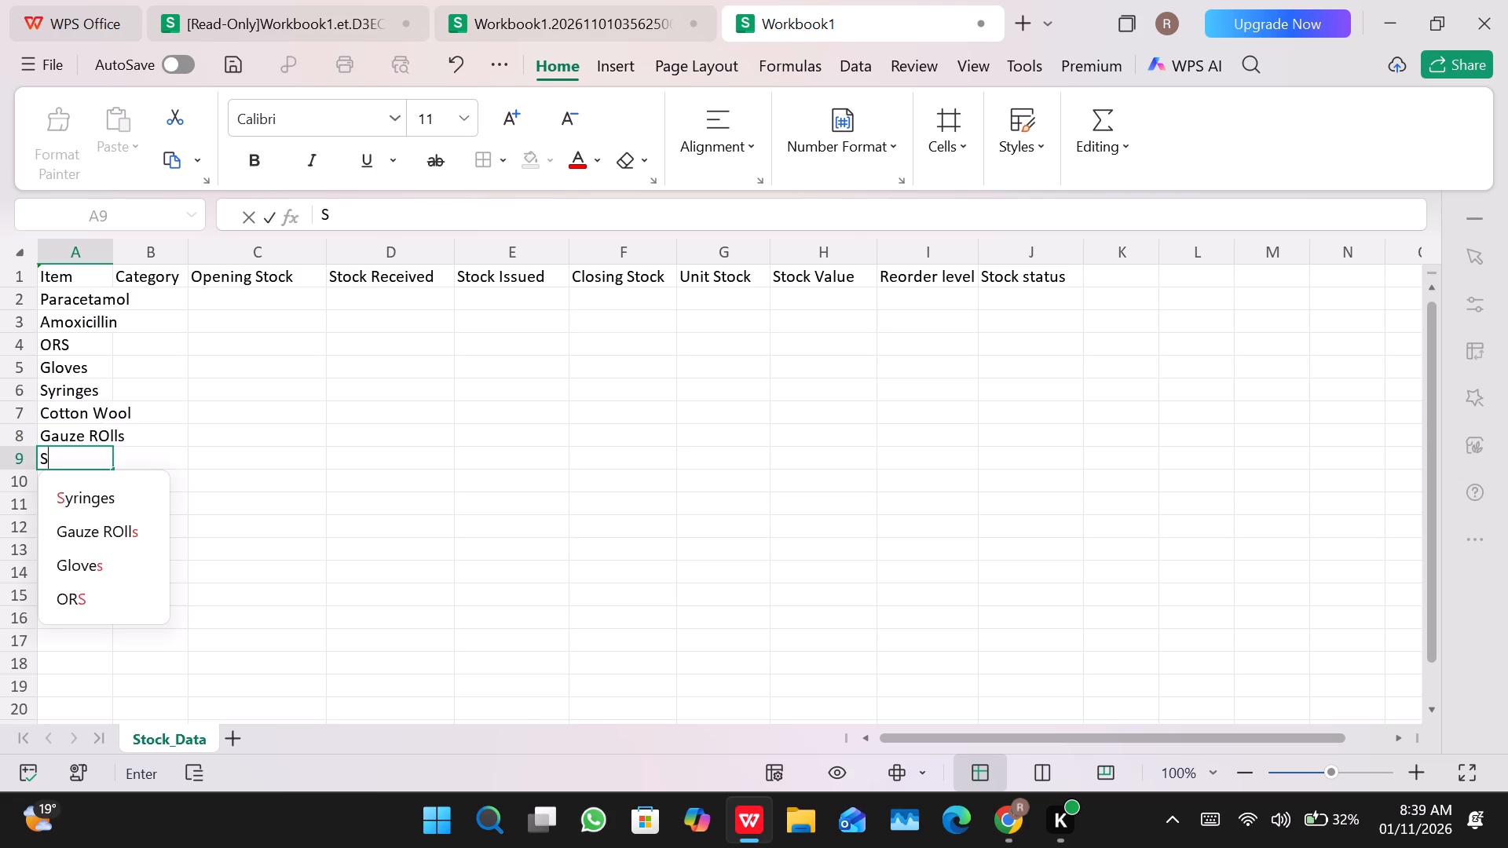
text(ur)
text(gi)
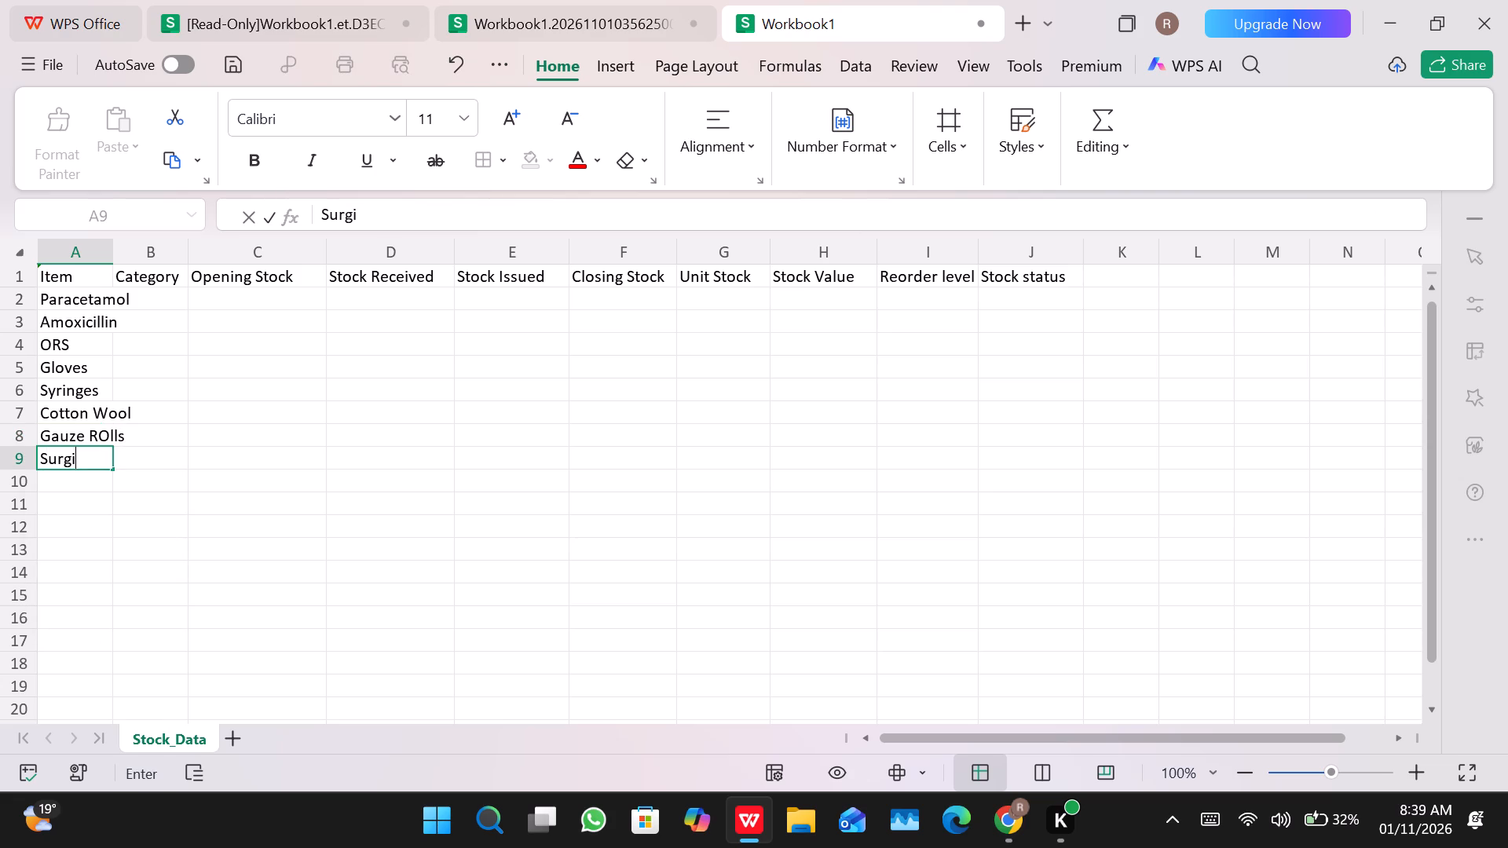
text(cak)
key(BackSpace)
text(l Mas)
text(ks)
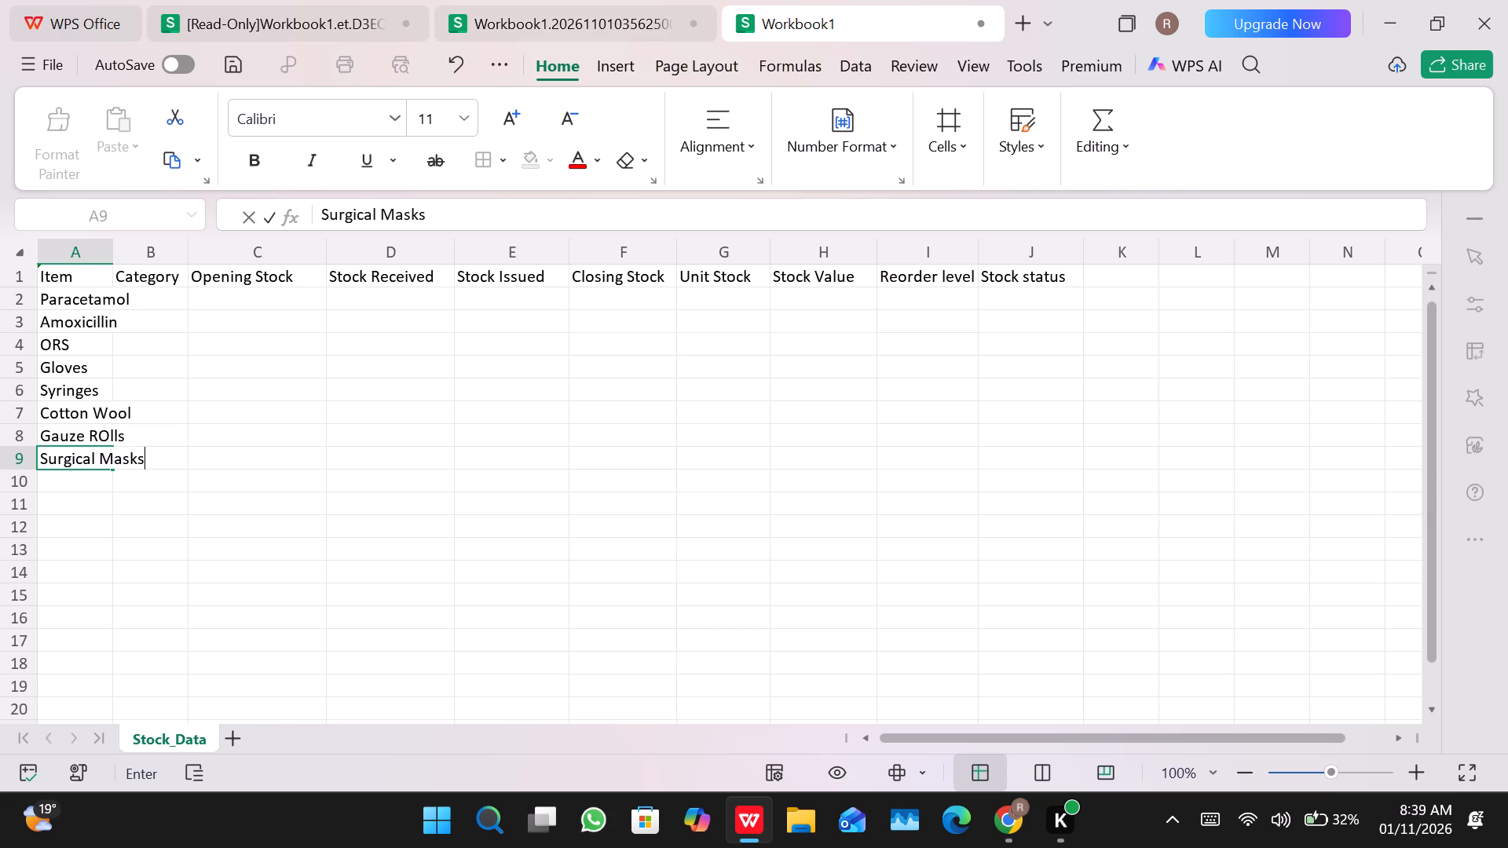
key(Return)
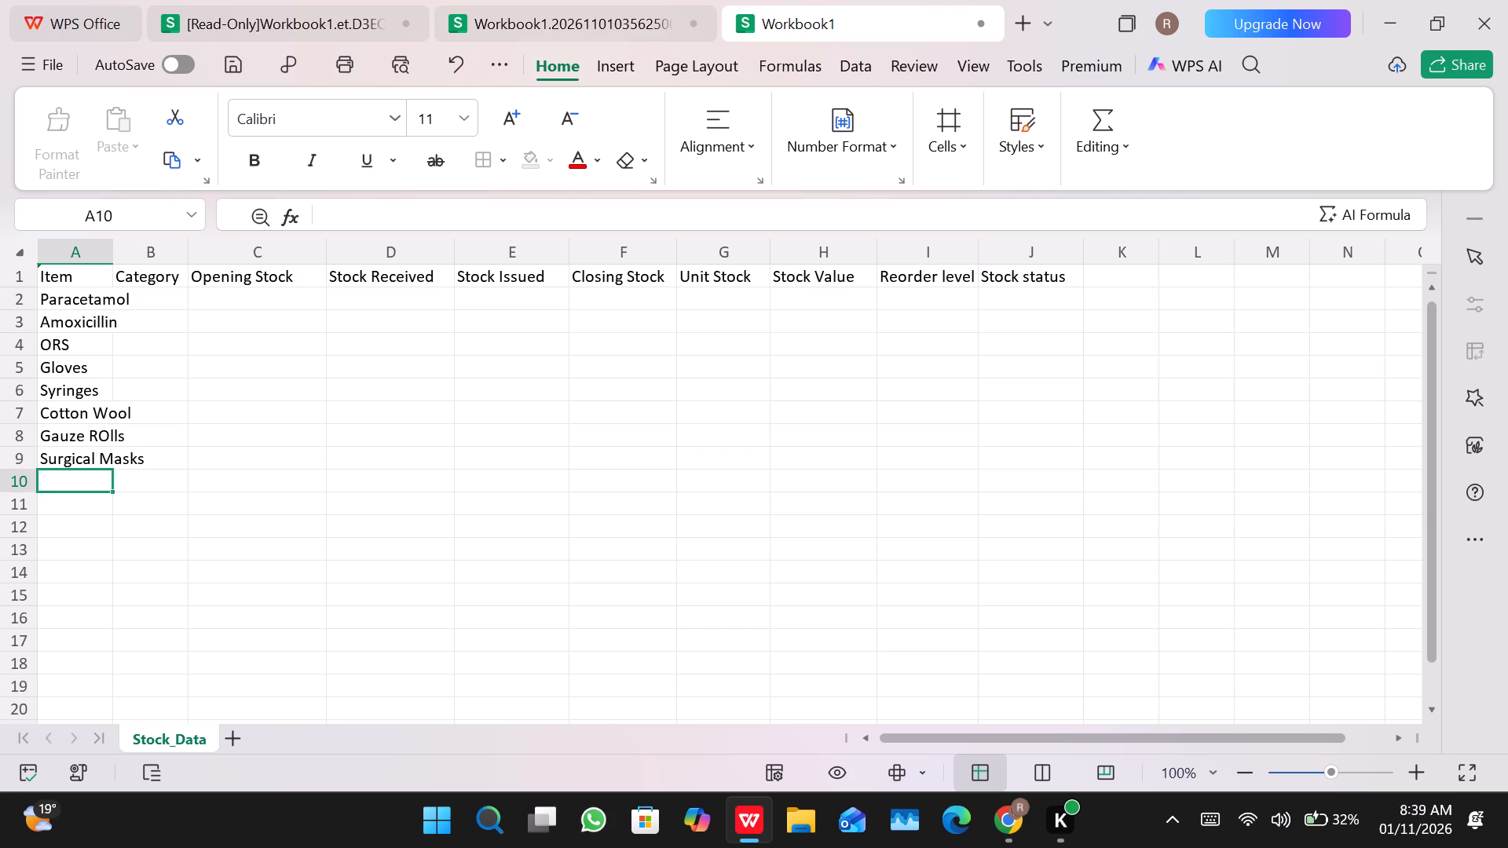
text(Iv)
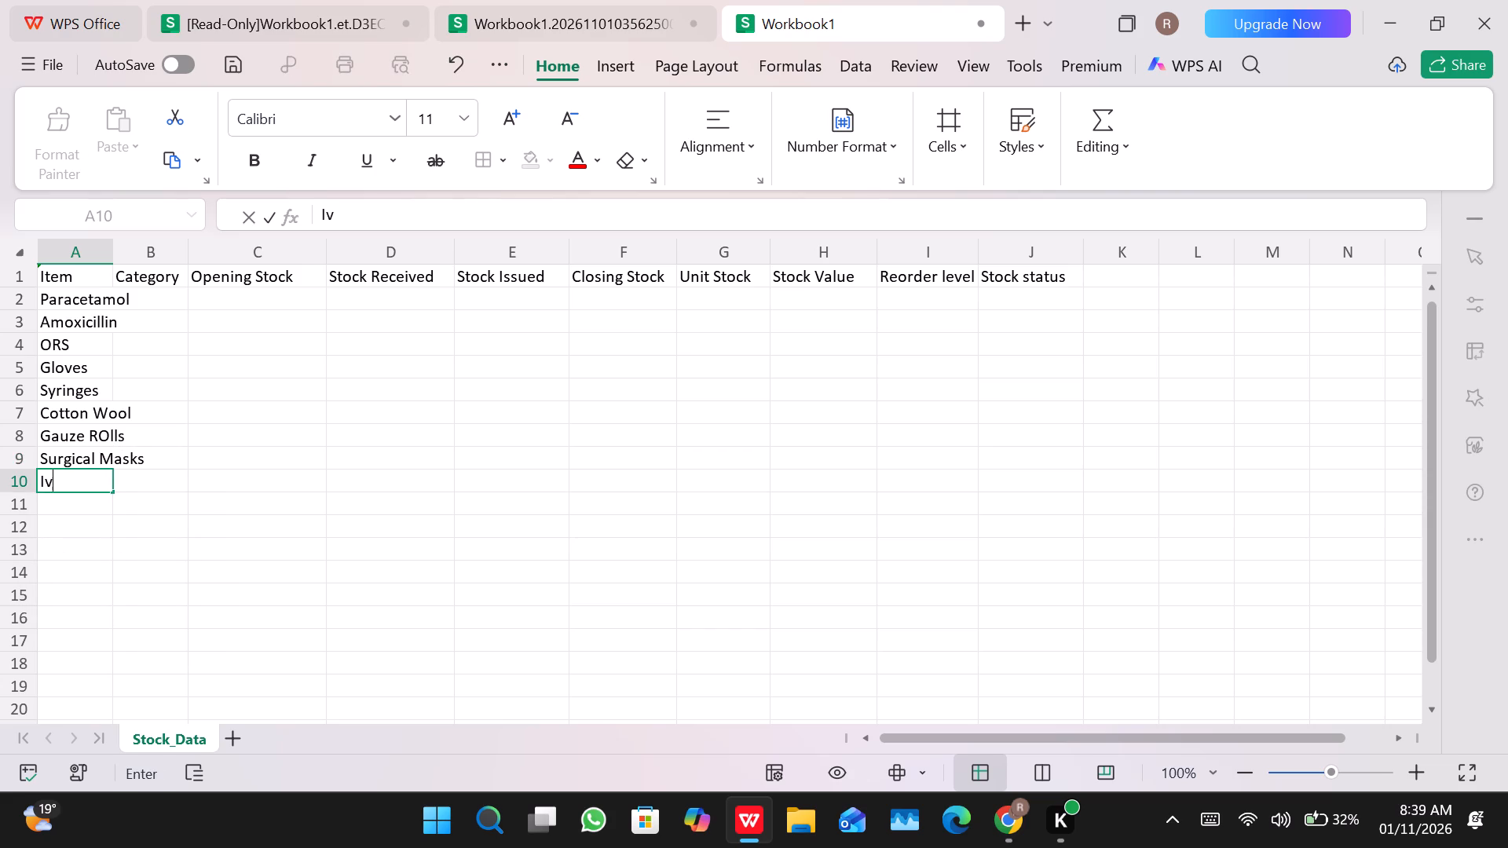
key(BackSpace)
text(V Gi)
text(ving)
key(space)
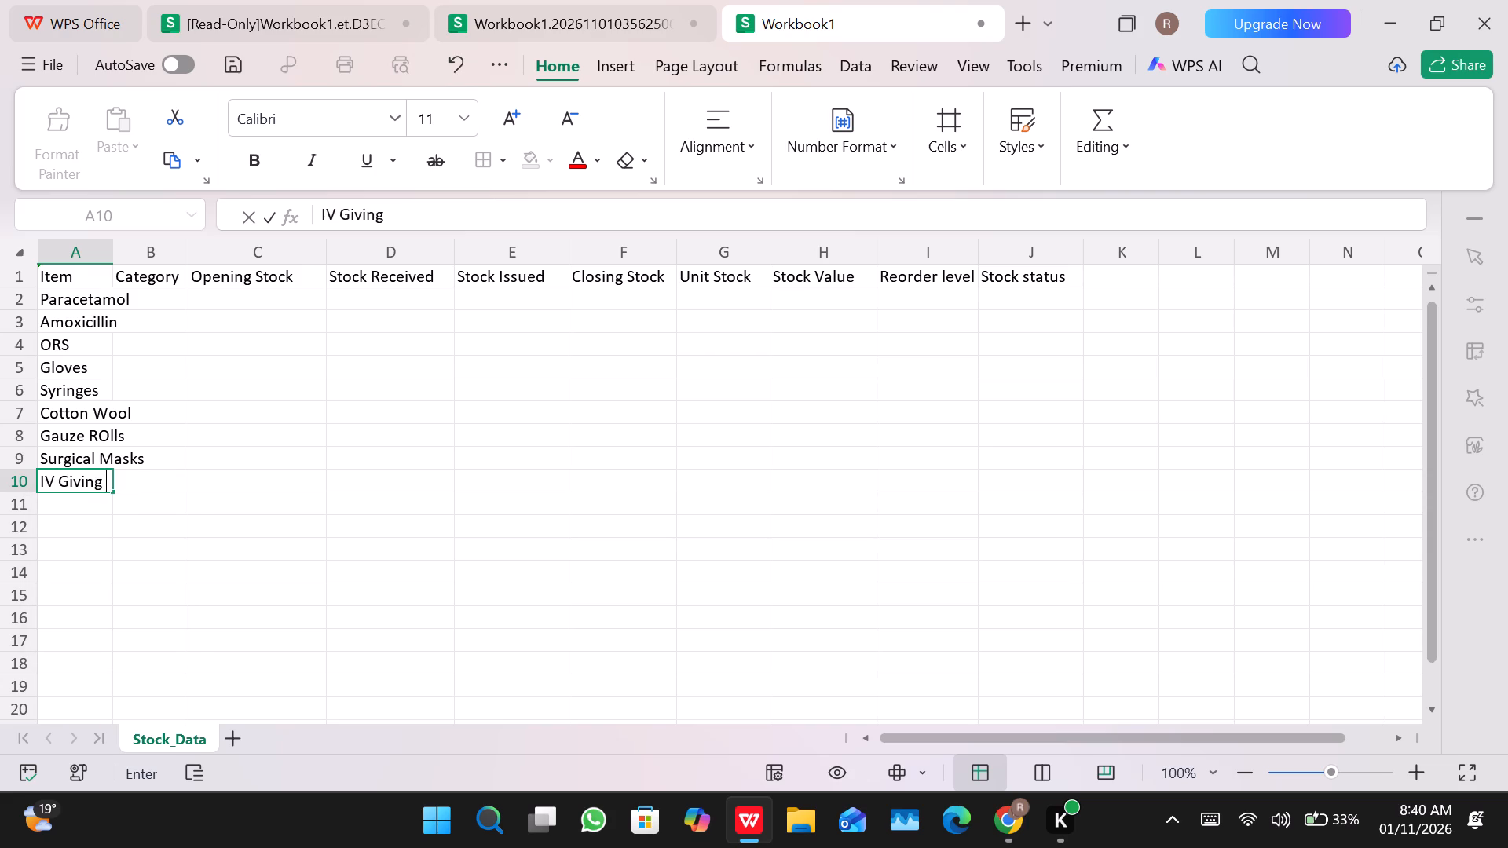
text(sets)
key(Return)
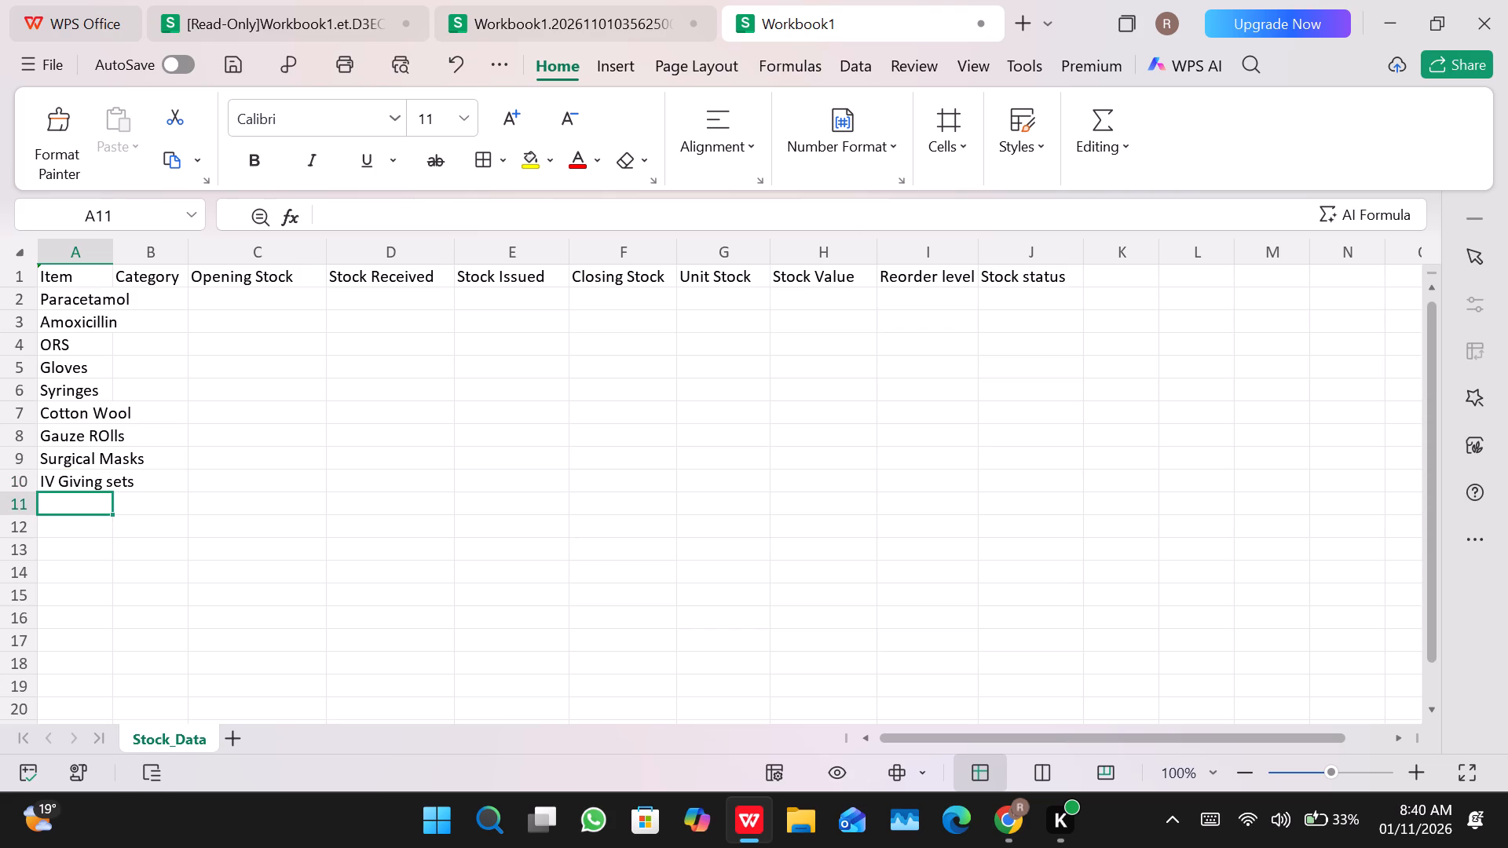
Enter the item HandSanitizer in cell A11.
key(shift+h)
text(an)
key(d)
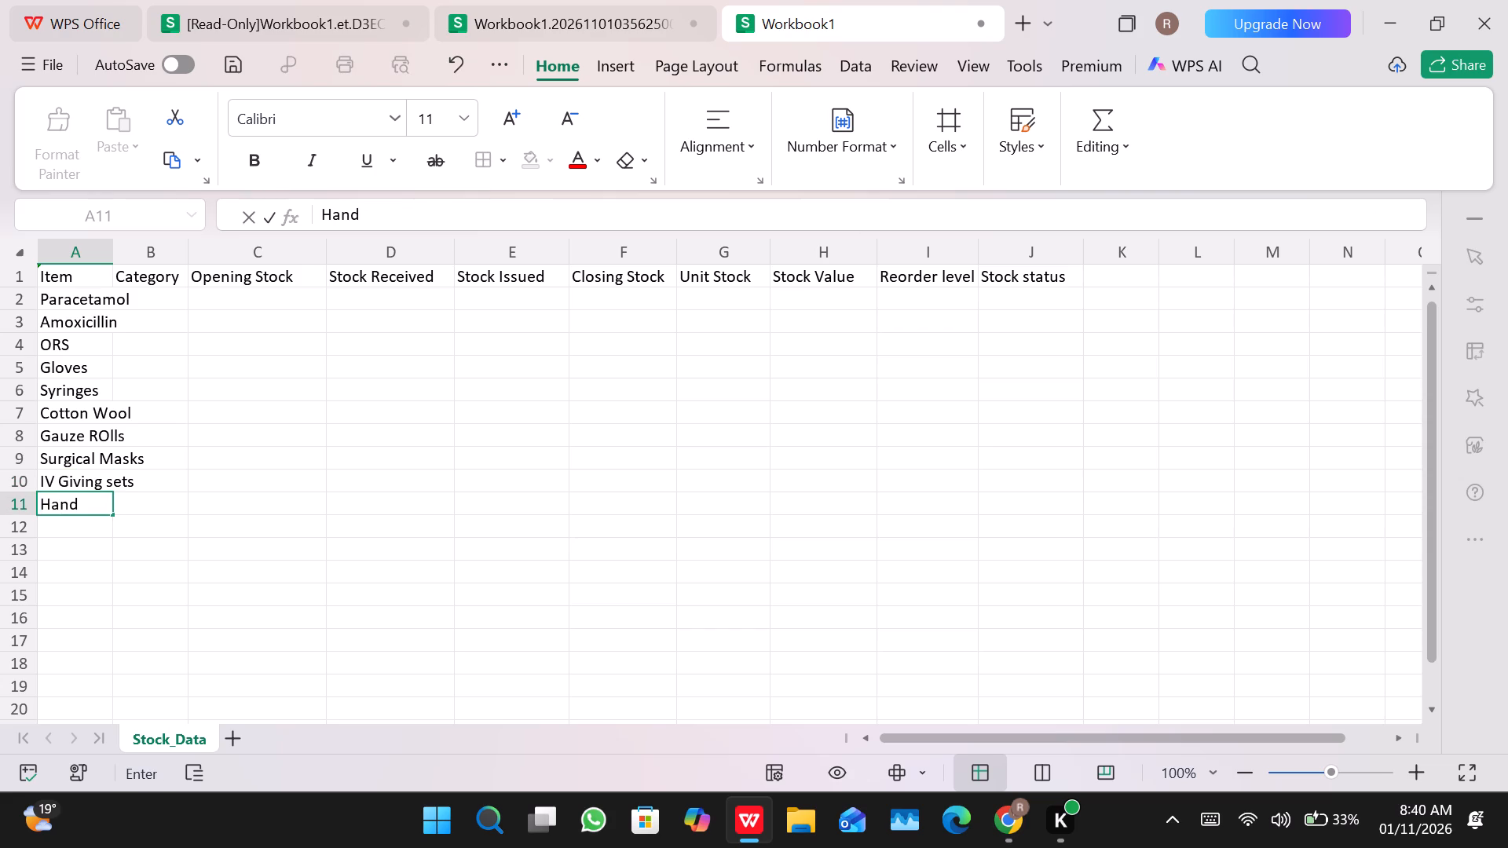
key(shift+s)
text(ani)
text(tizer)
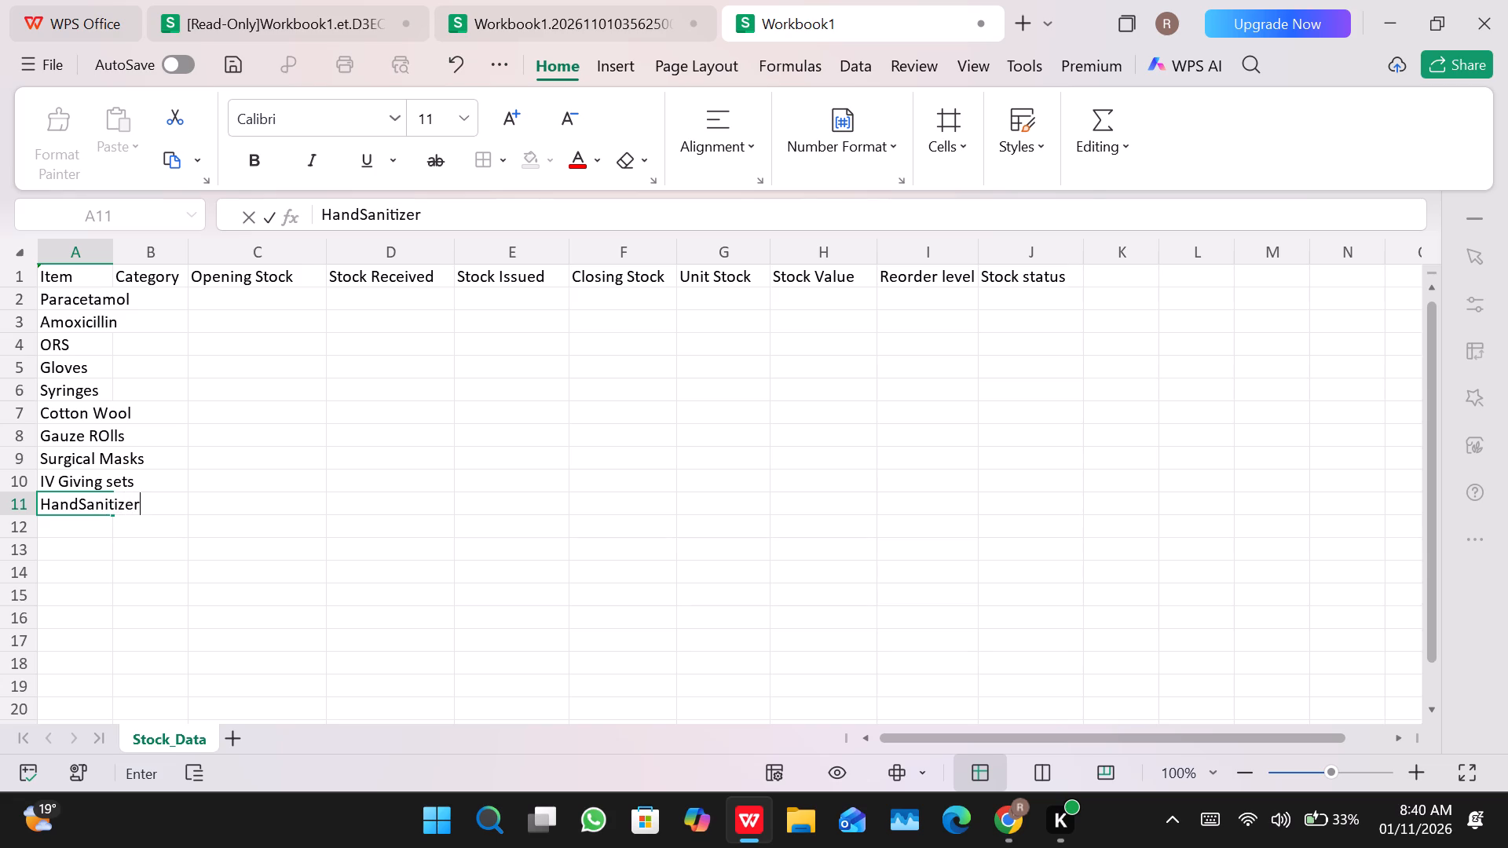
key(Left)
Correct the item in cell A11 to read Hand Sanitizer, with a space between the two words.
key(Left)
key(Left)
key(Left)
key(Left)
key(Left)
key(Left)
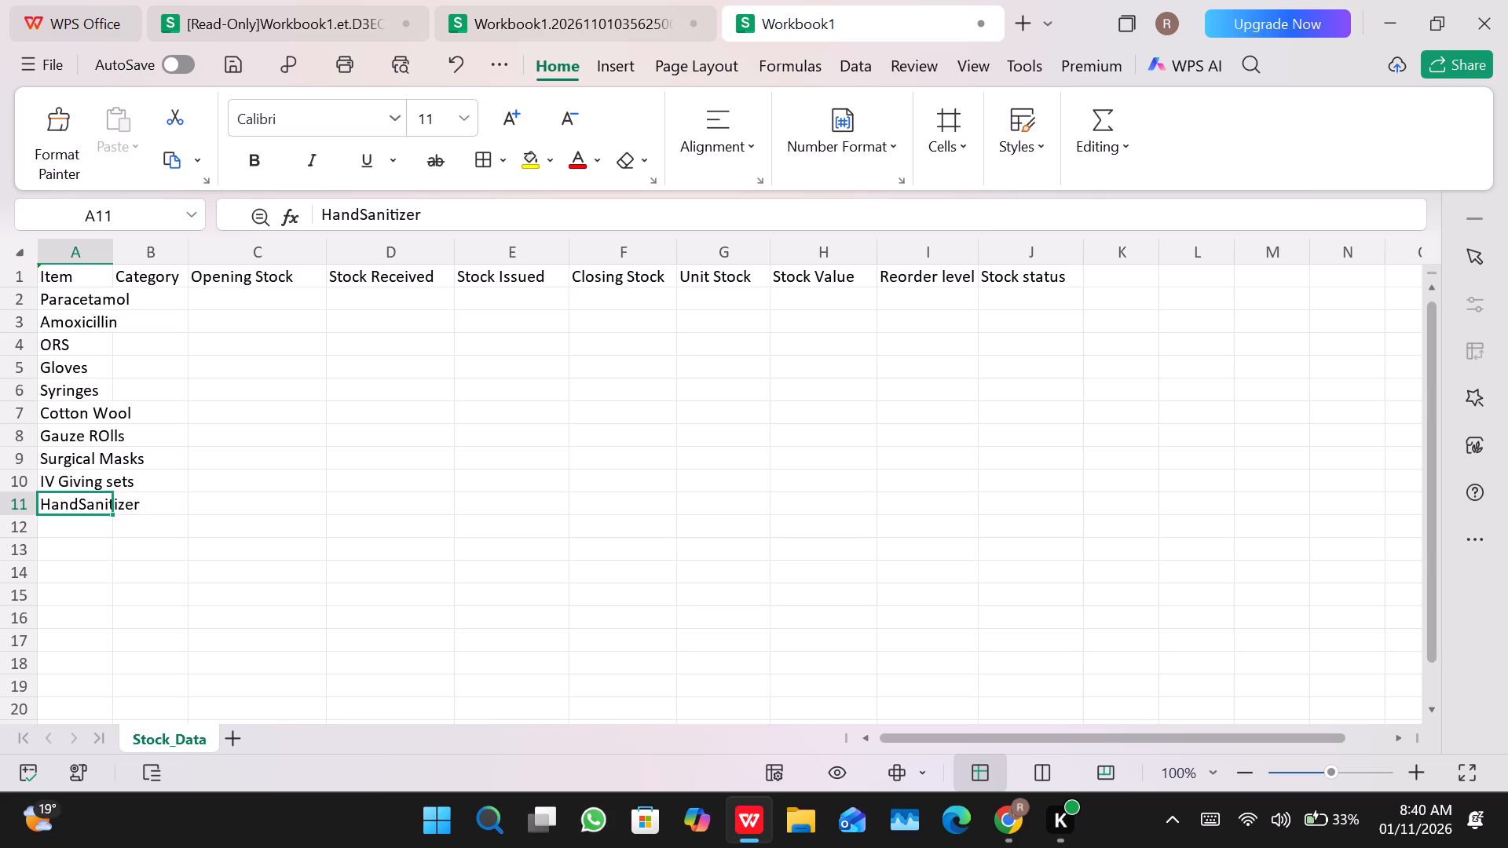
key(Left)
key(Left)
key(Left)
double_click(73, 510)
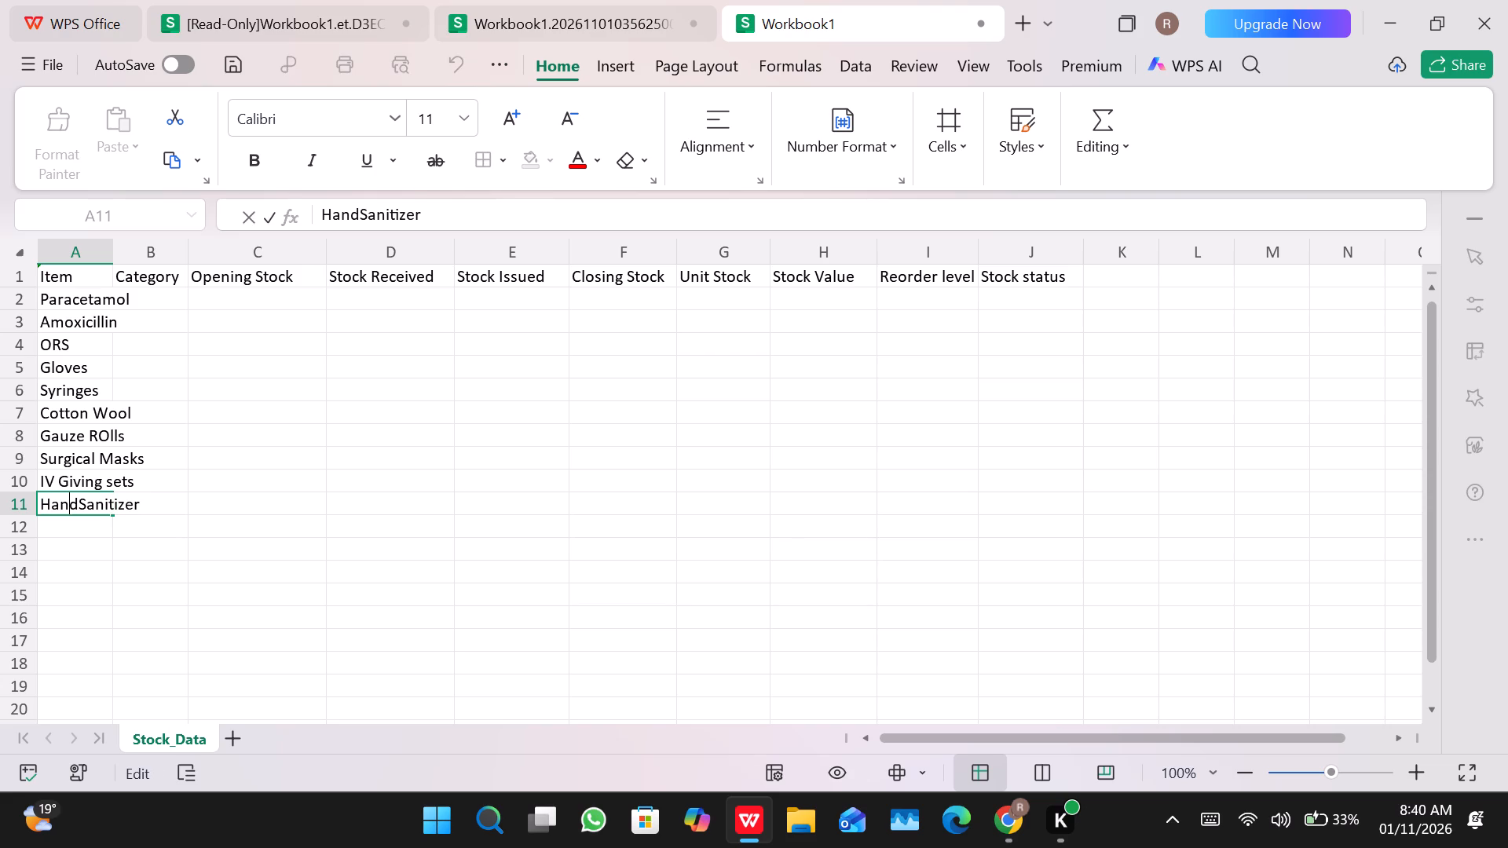
click(82, 504)
key(space)
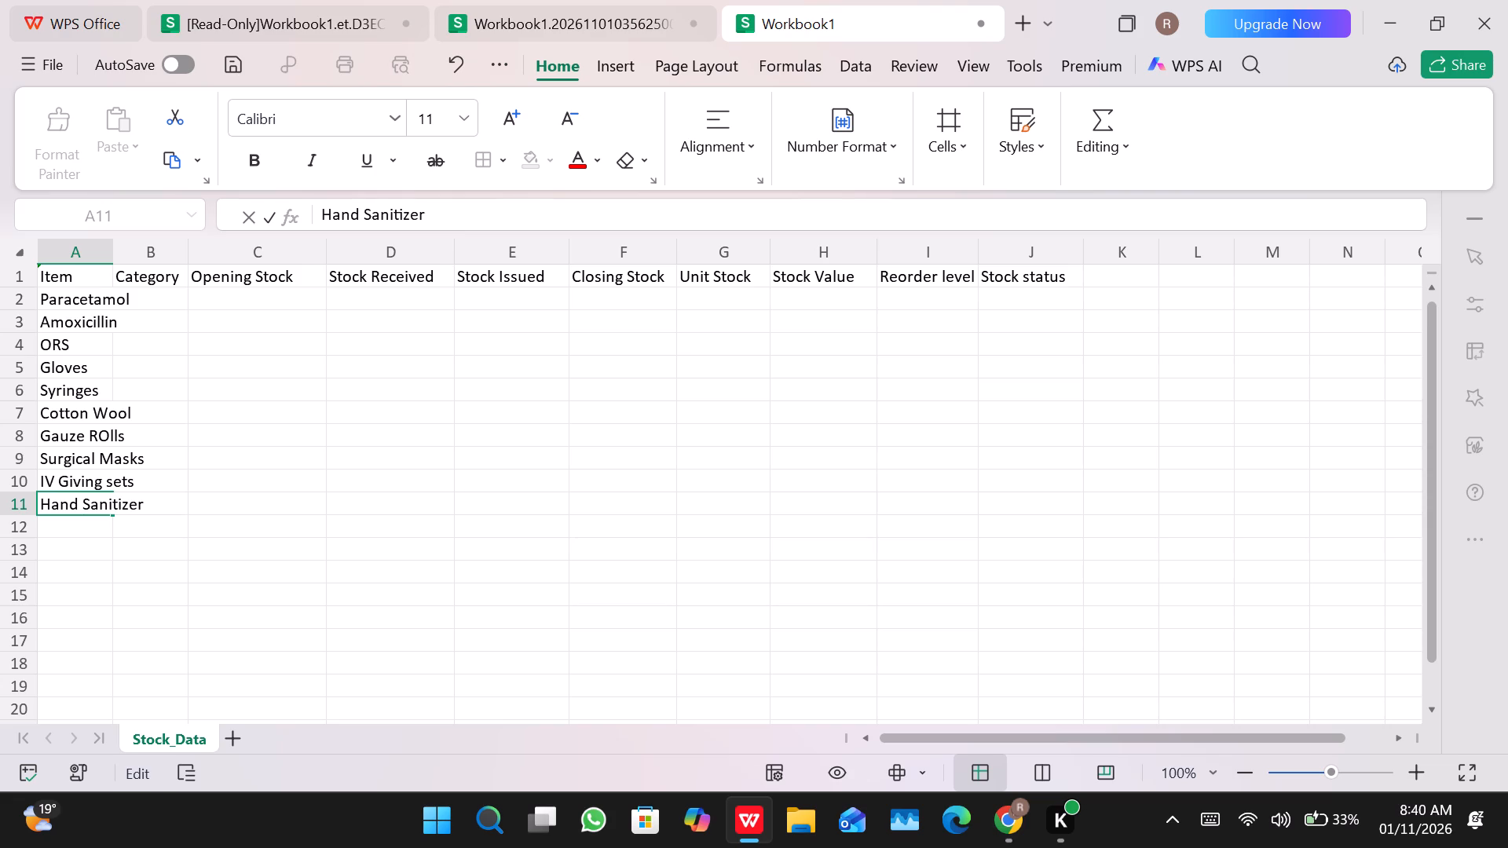
Correct the item in cell A10 to read IV Giving Sets, with a capital S in Sets.
click(112, 477)
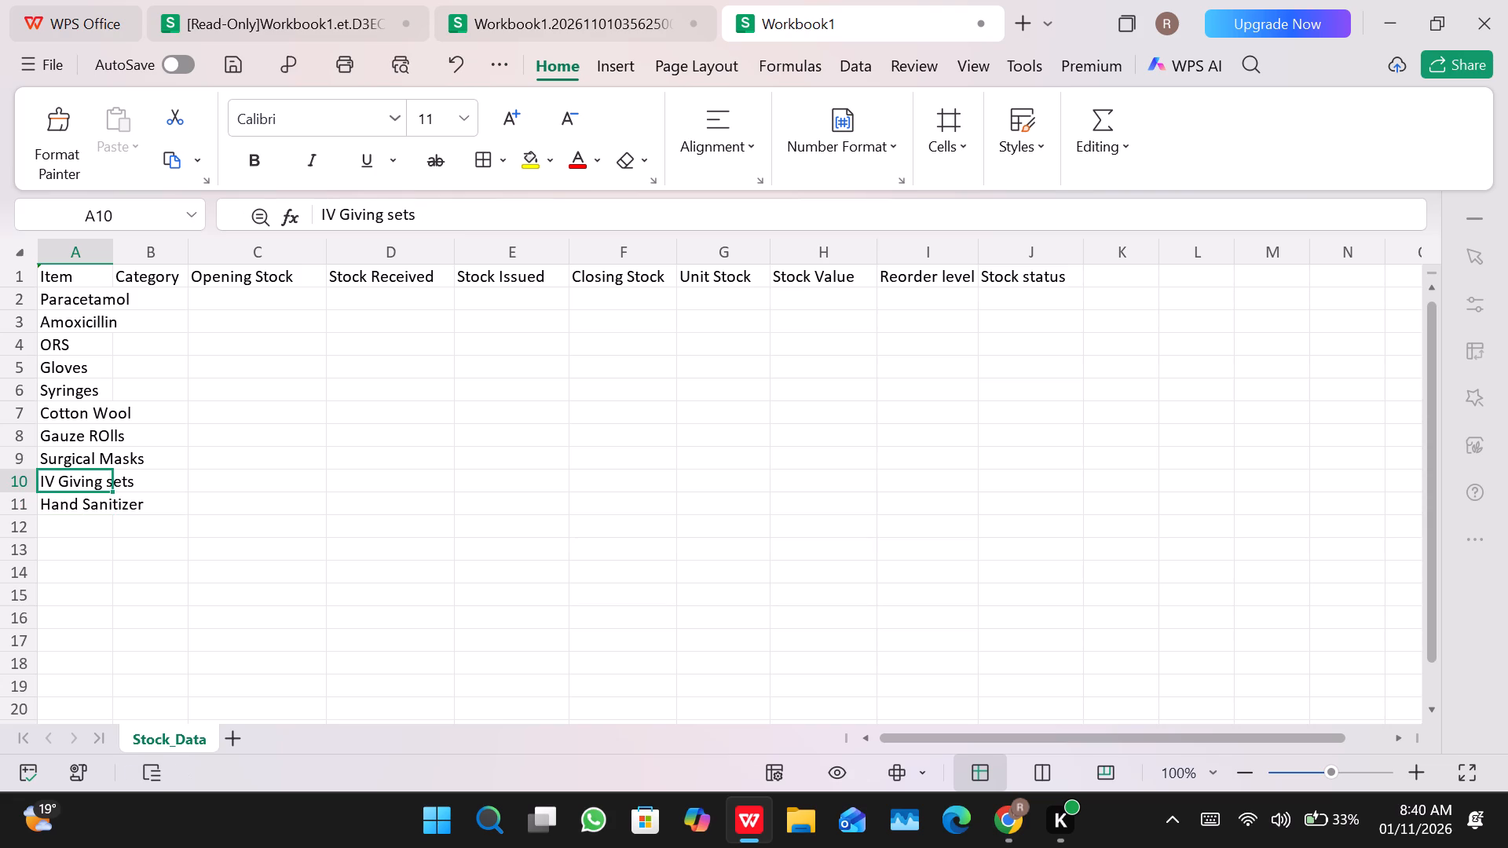
click(112, 477)
click(106, 479)
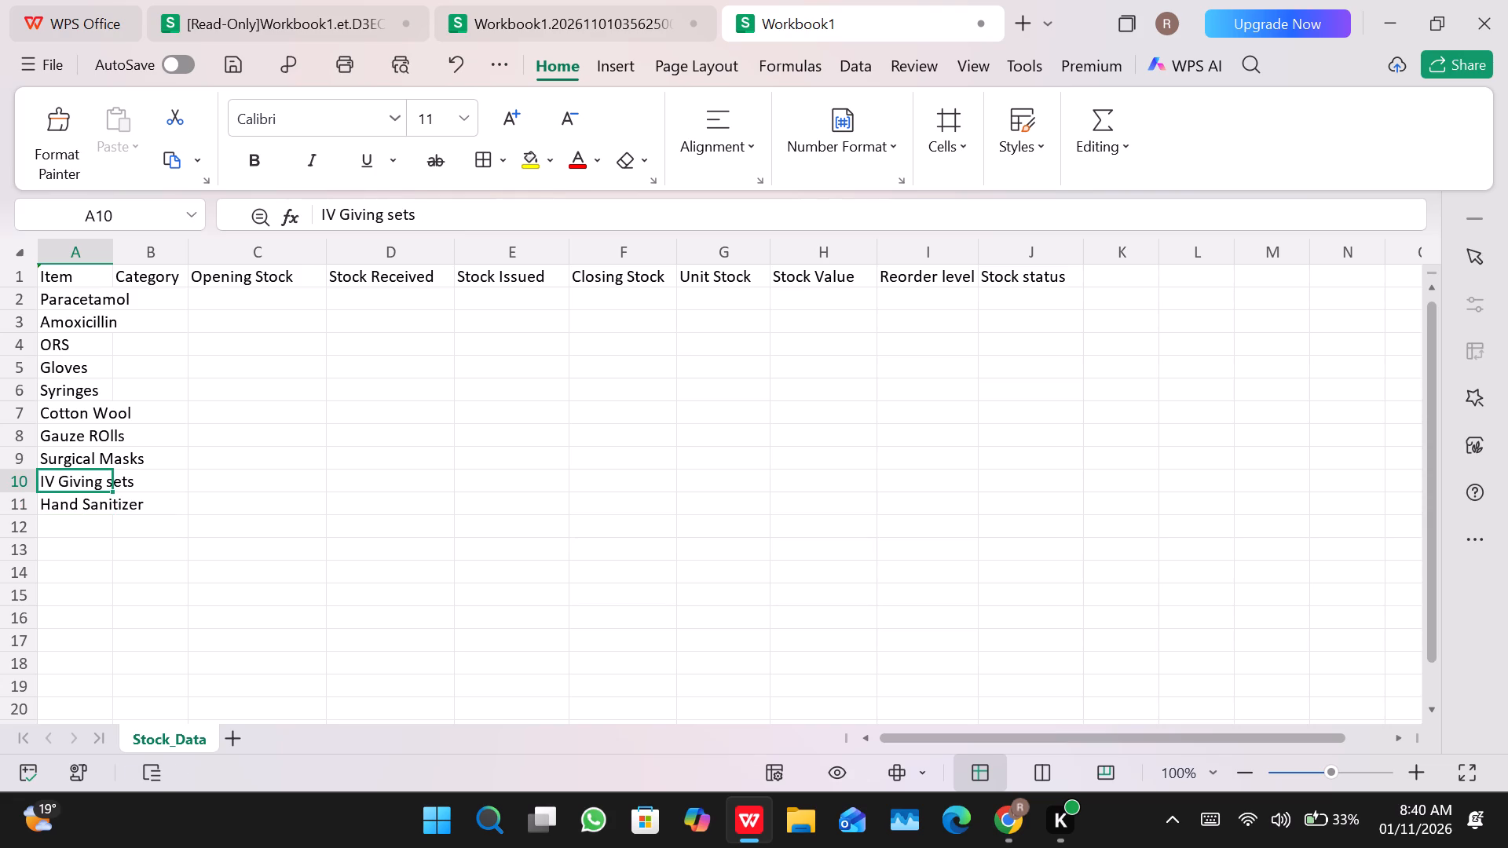
double_click(105, 478)
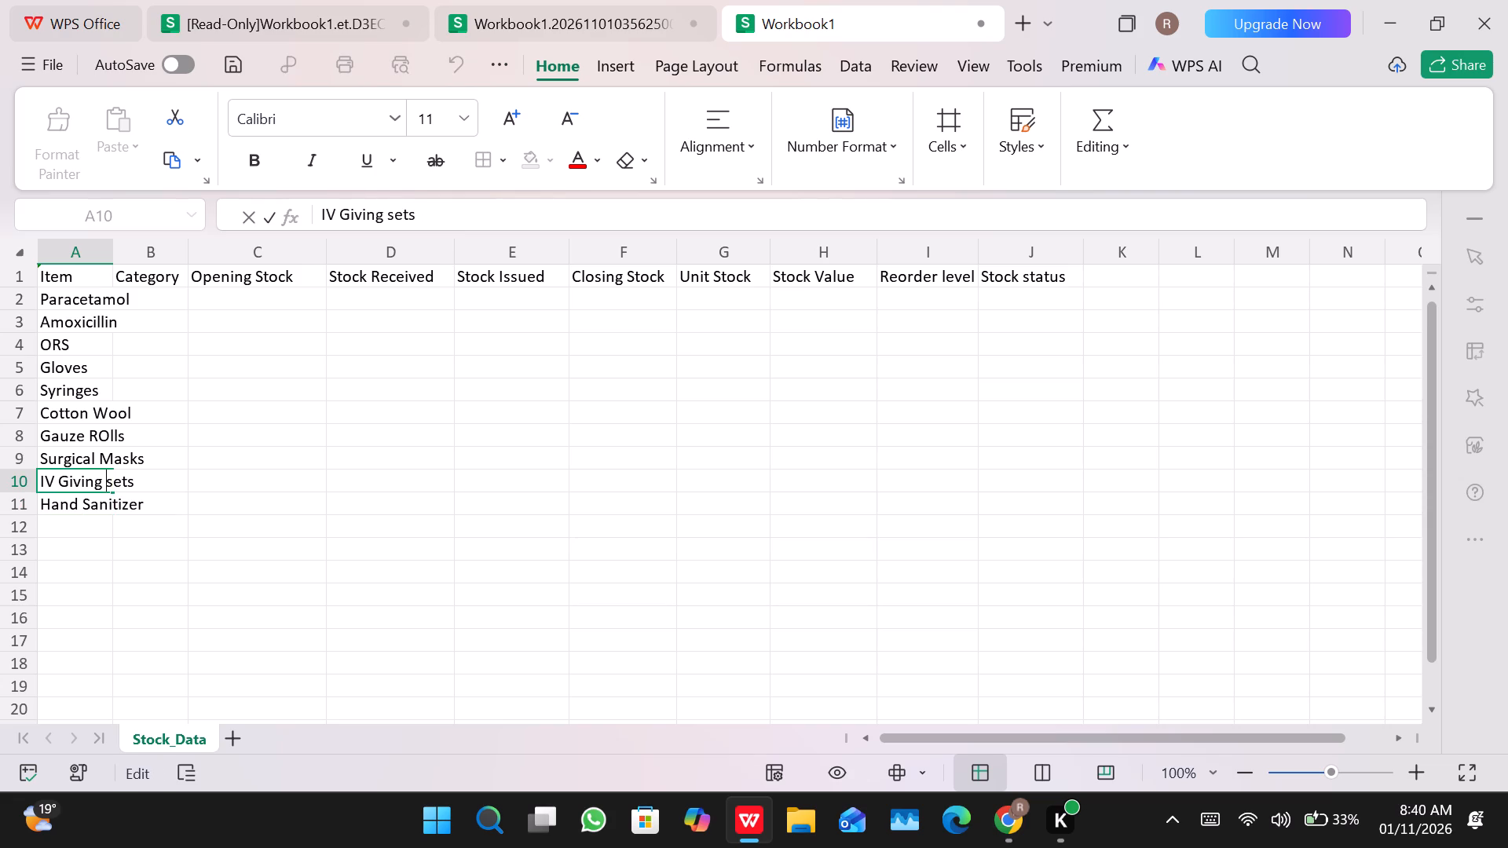
click(112, 480)
key(BackSpace)
key(shift+s)
Correct the item in cell A8 to read Gauze Rolls, with a lowercase o in Rolls.
click(104, 435)
double_click(104, 435)
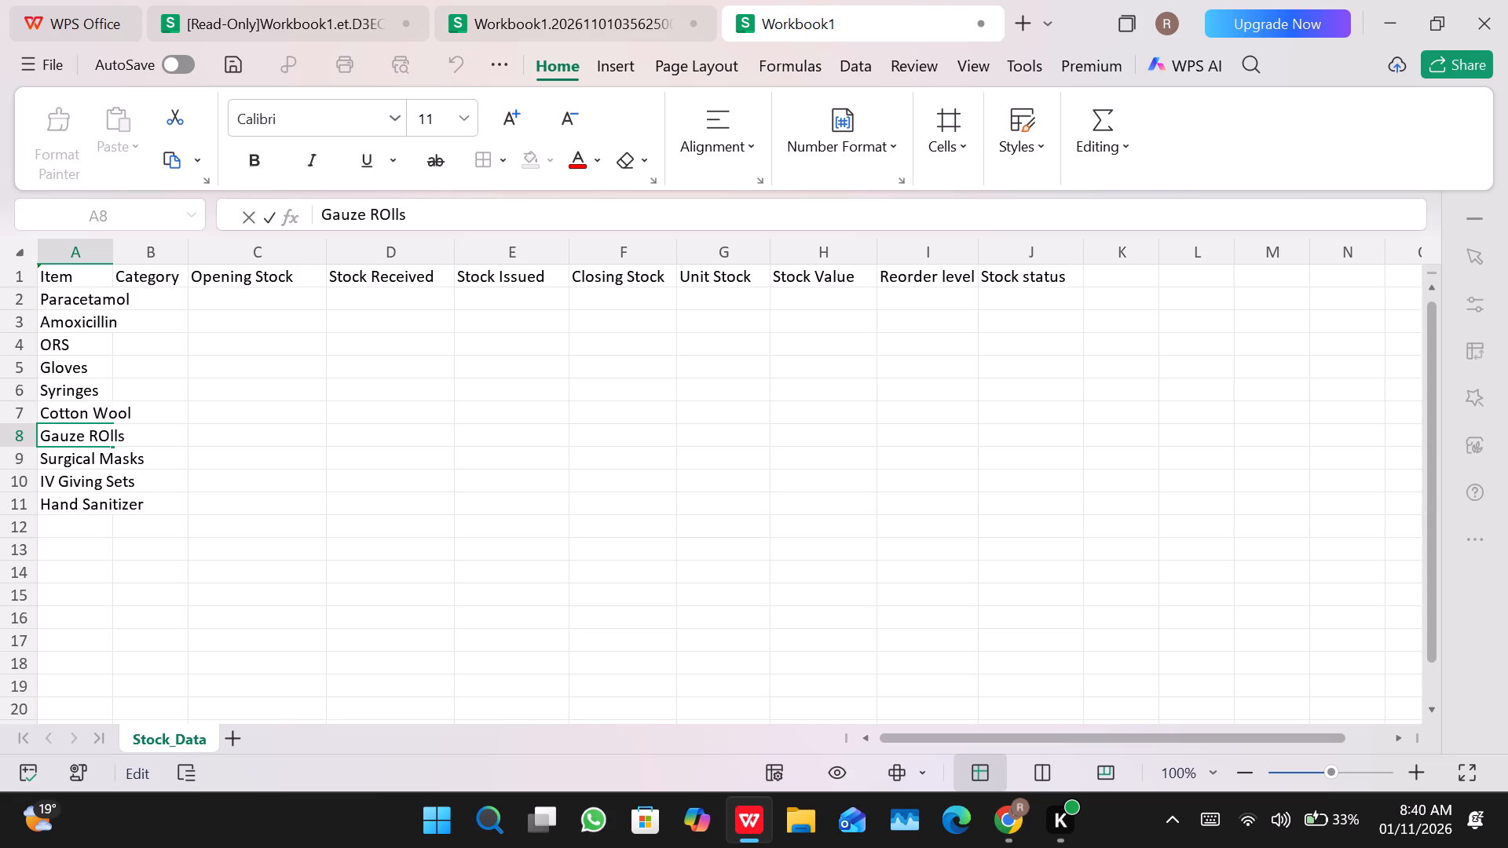
click(108, 436)
key(BackSpace)
key(o)
Widen column A so that the longest item names fit within the column.
click(97, 277)
drag(110, 246, 148, 255)
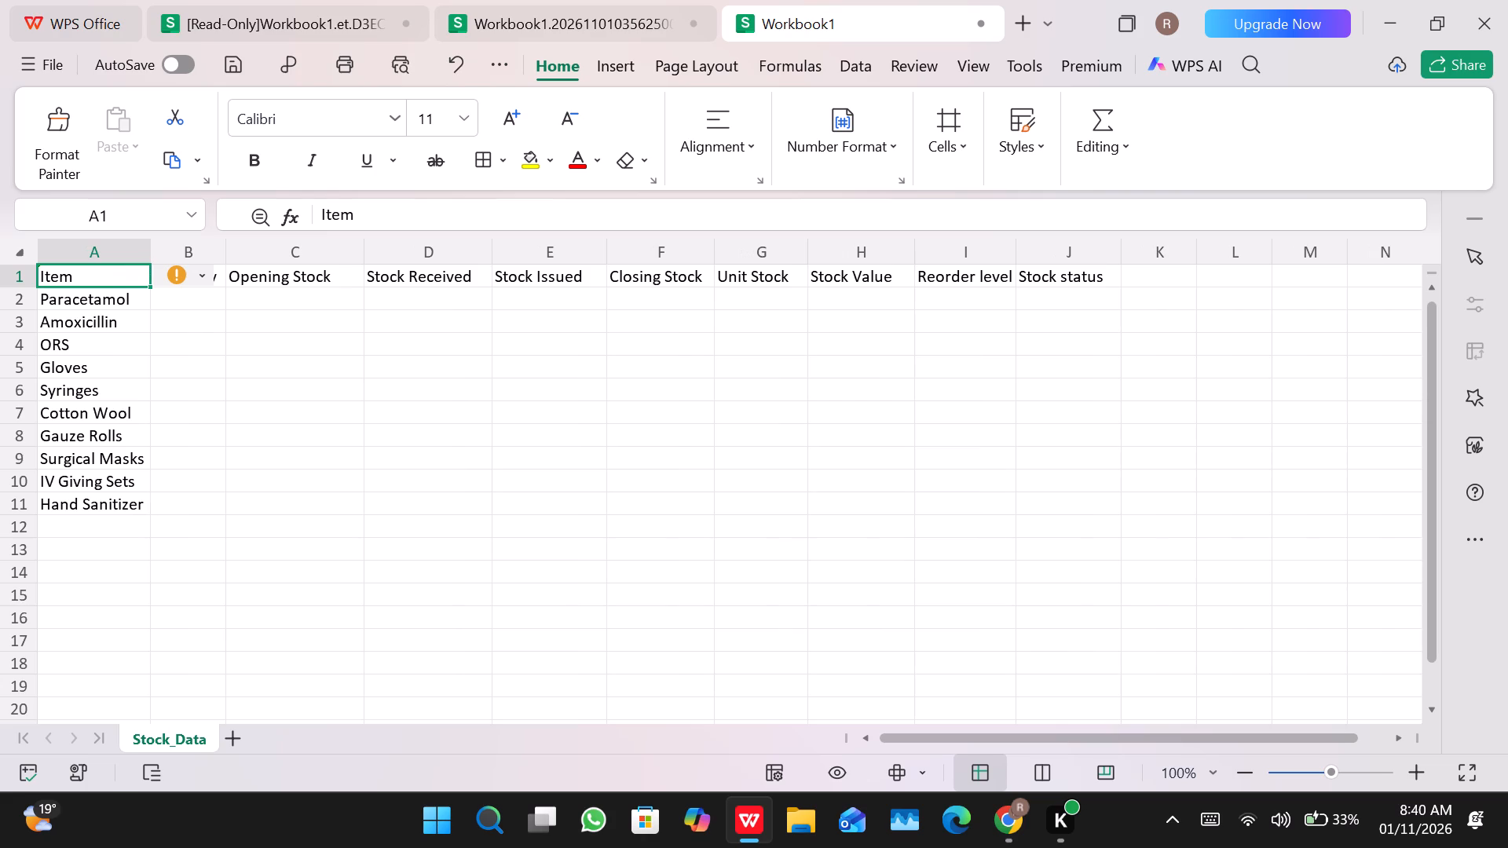
click(181, 339)
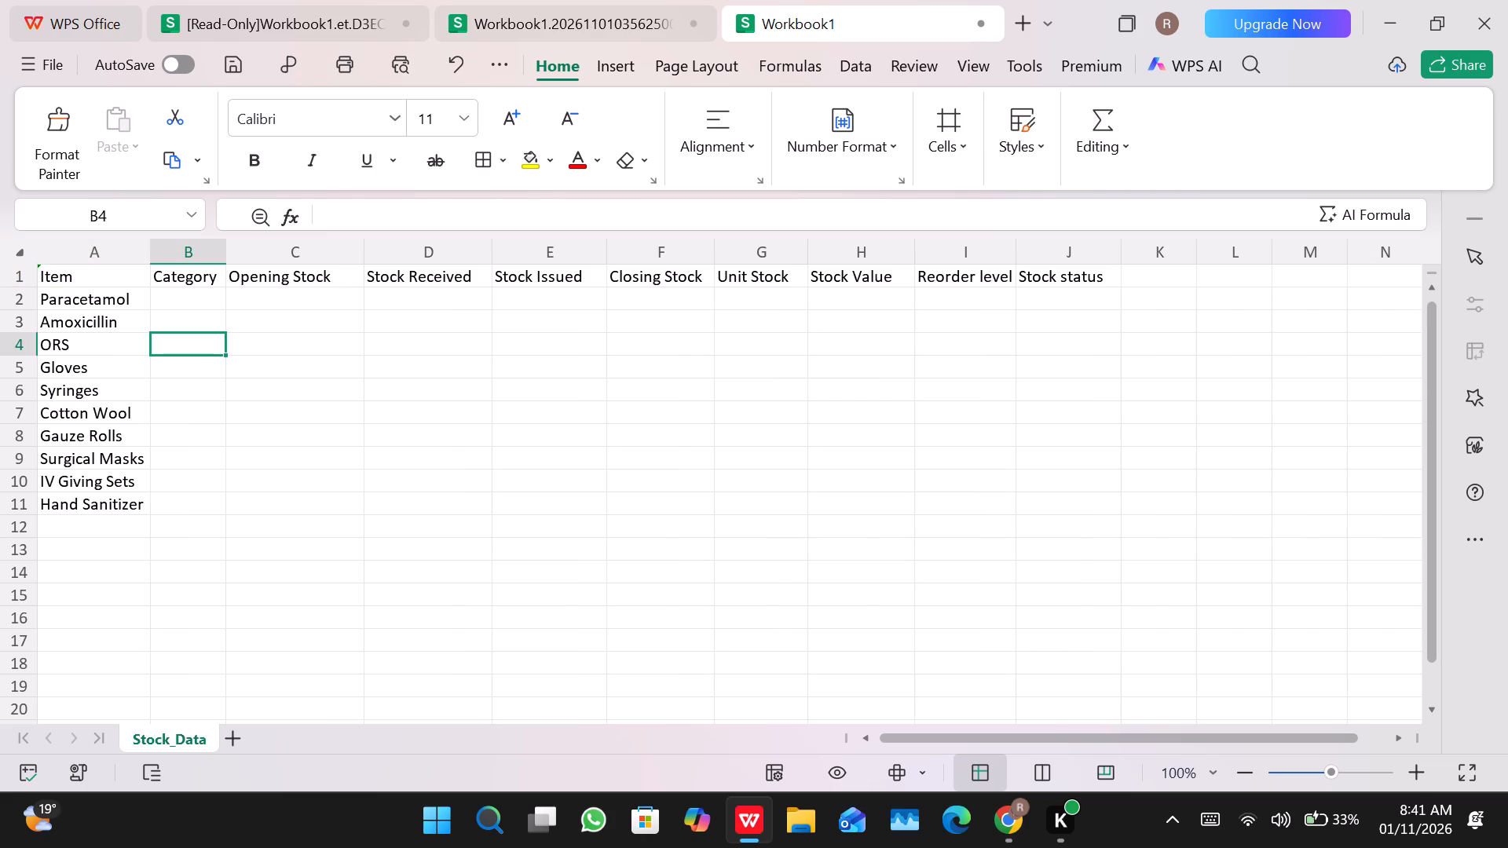
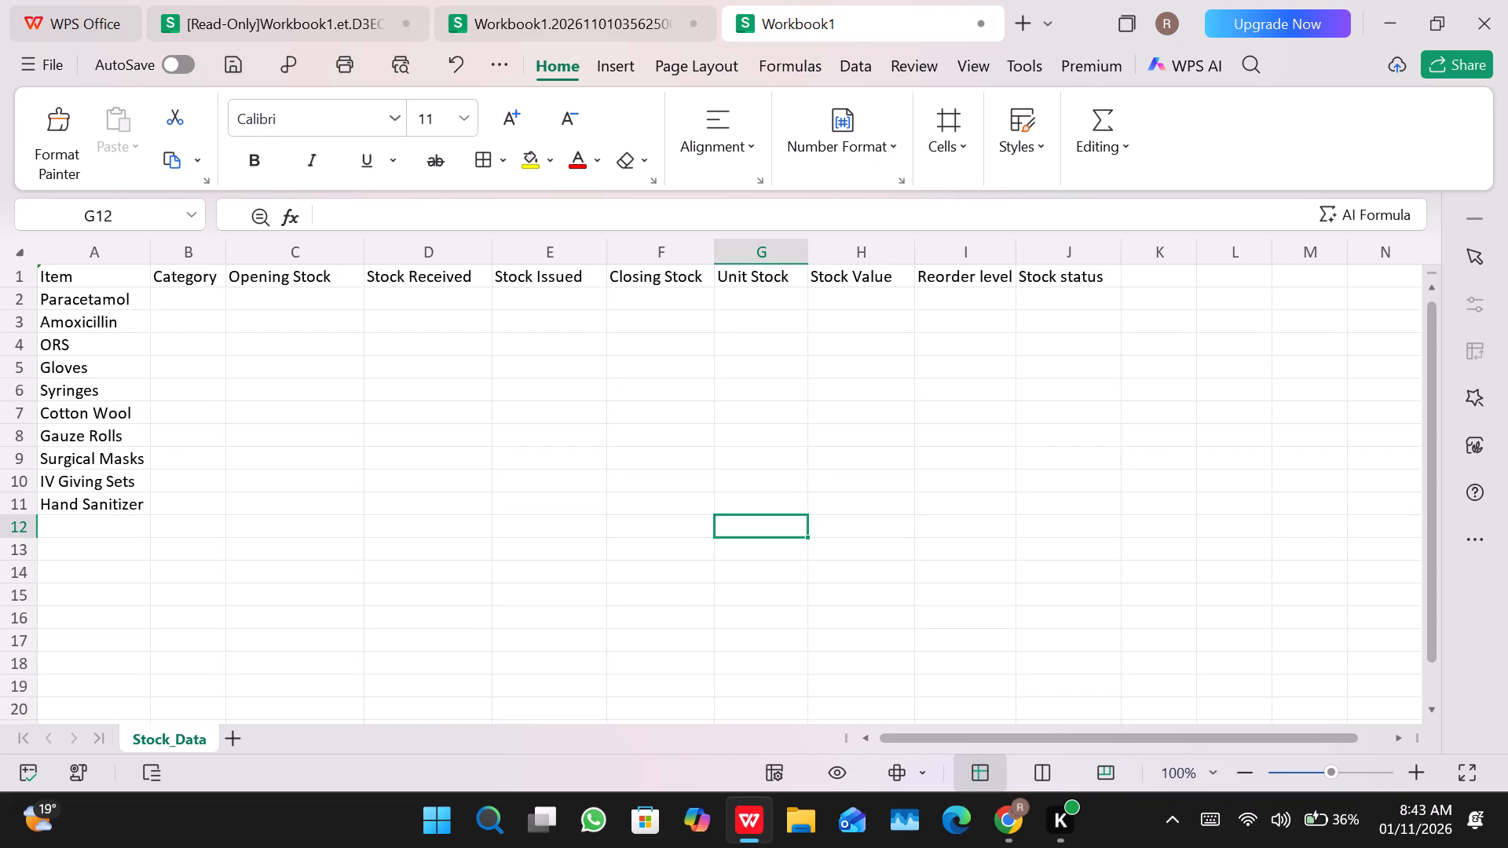
Fill the Category cells B2 to B6 with Tablets, Capsules, Sachets, Consumables and Consumables, in that order.
click(168, 302)
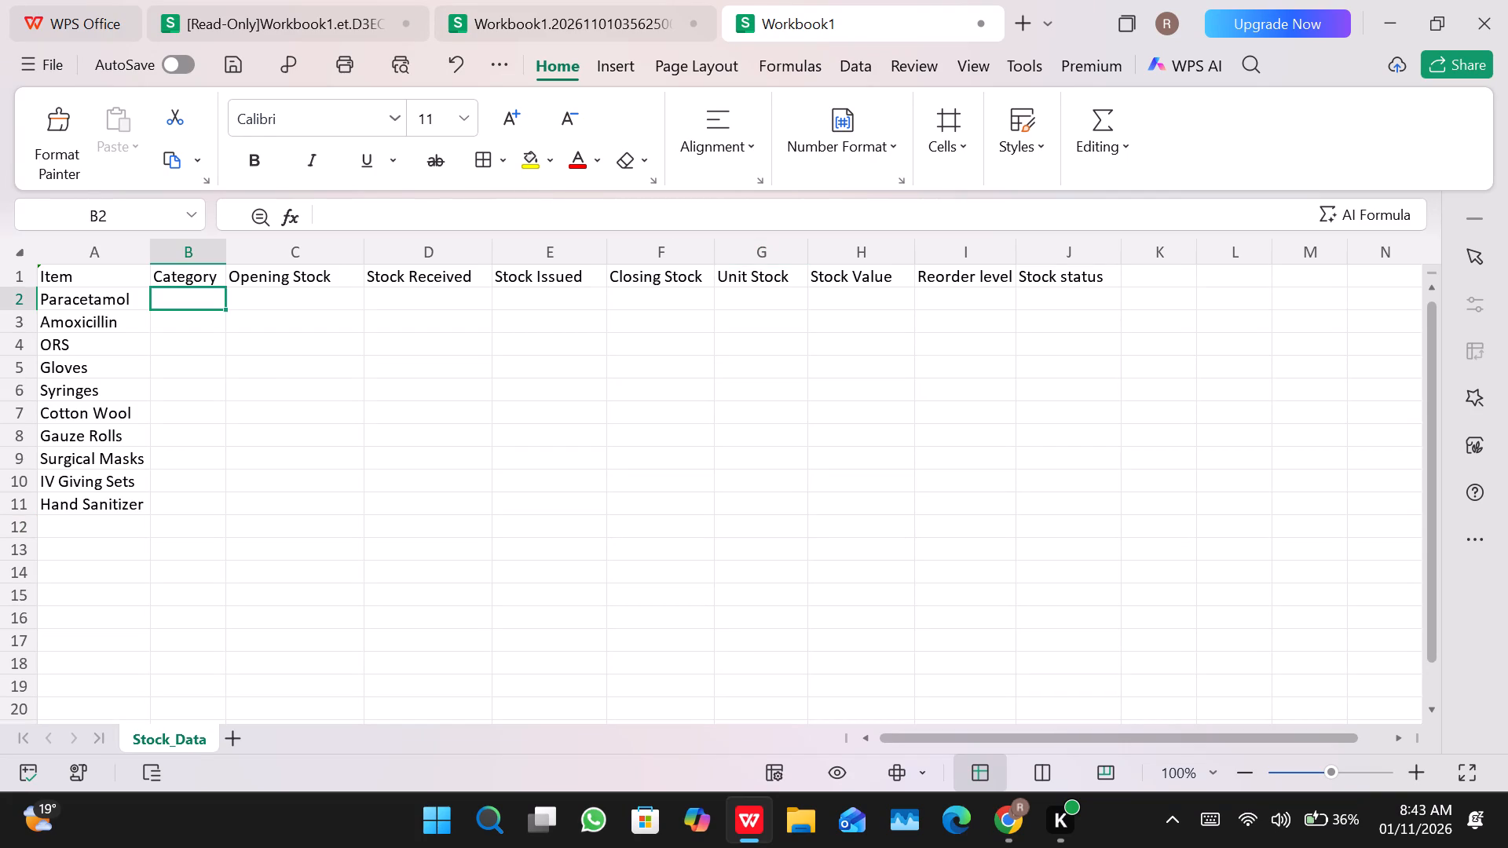
text(Ta)
text(blets)
key(Return)
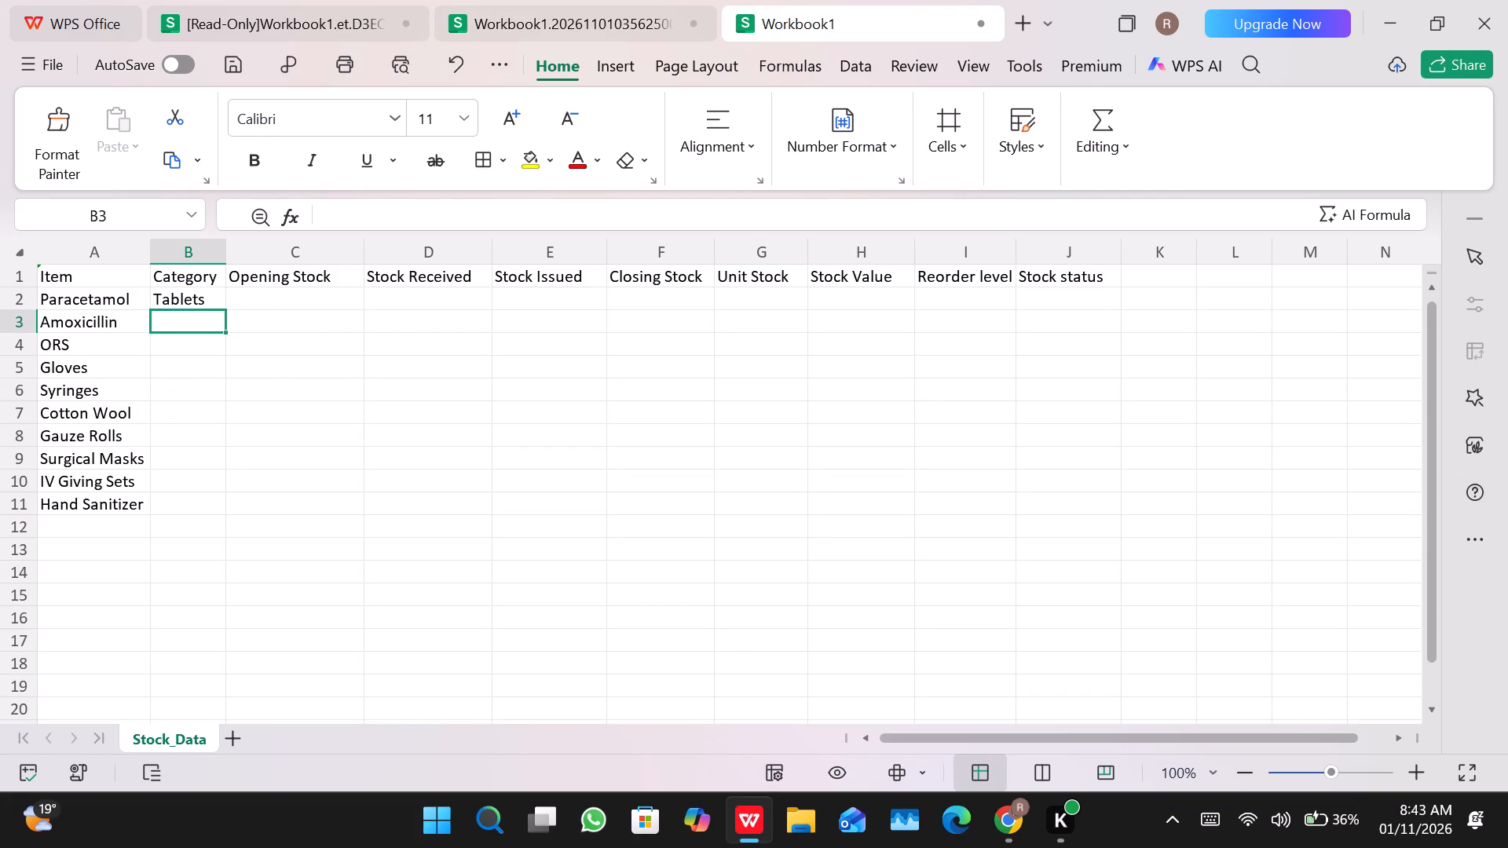
text(Capsules)
key(space)
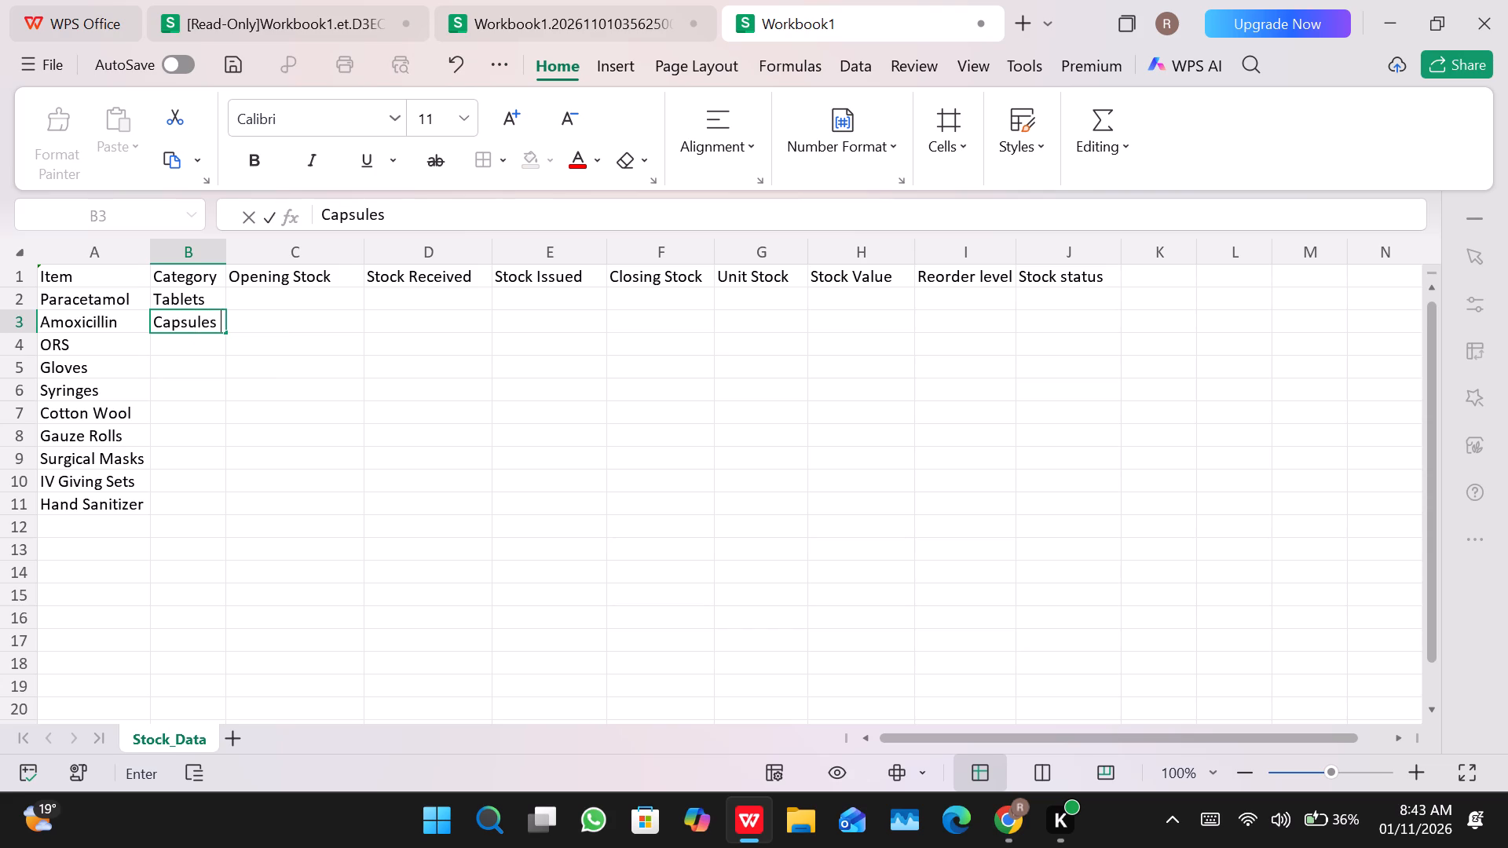
key(Return)
text(Sachets)
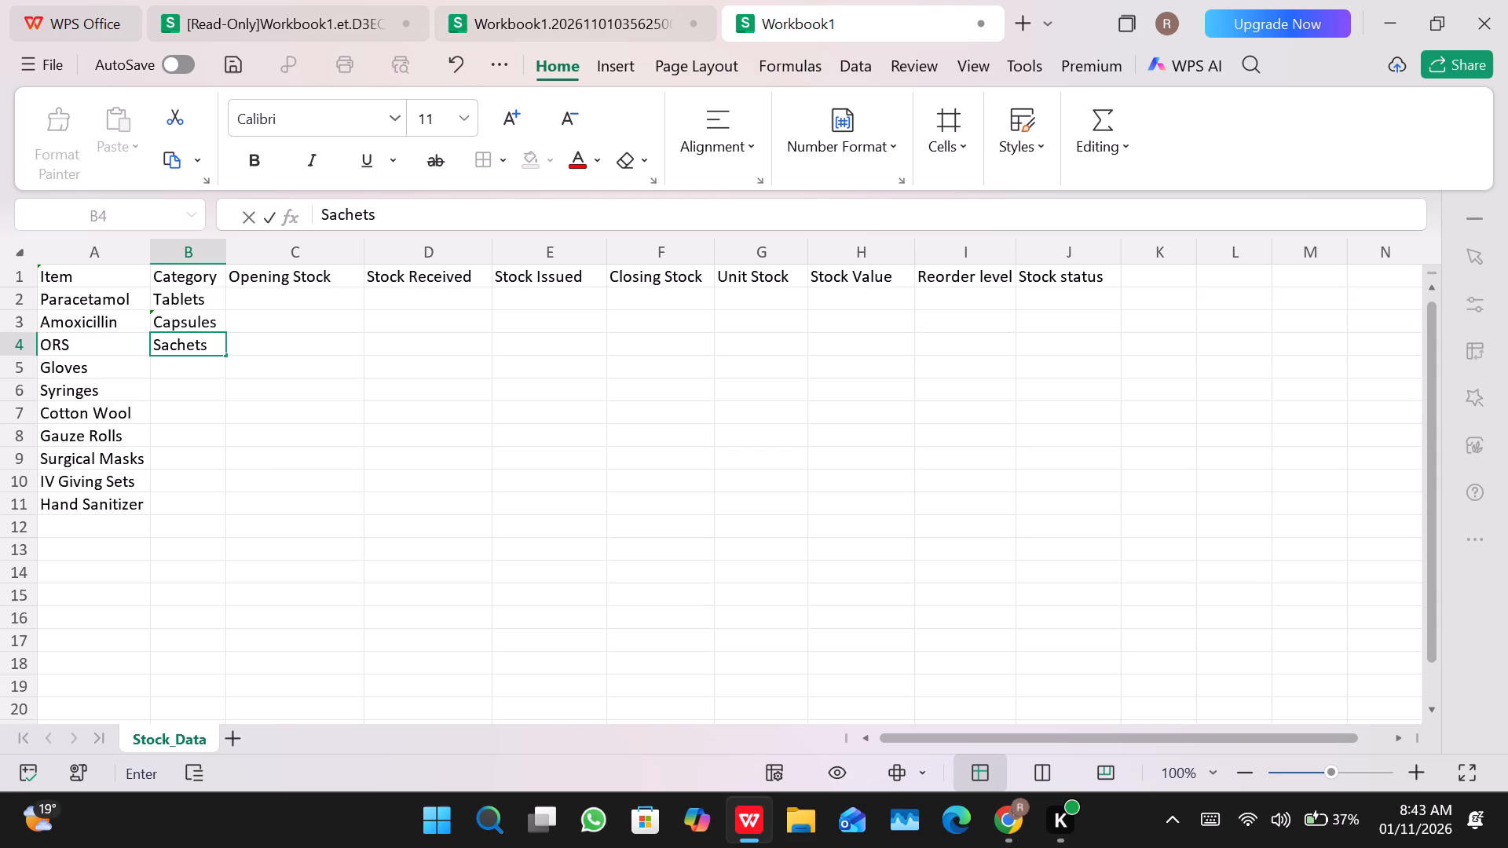
key(Return)
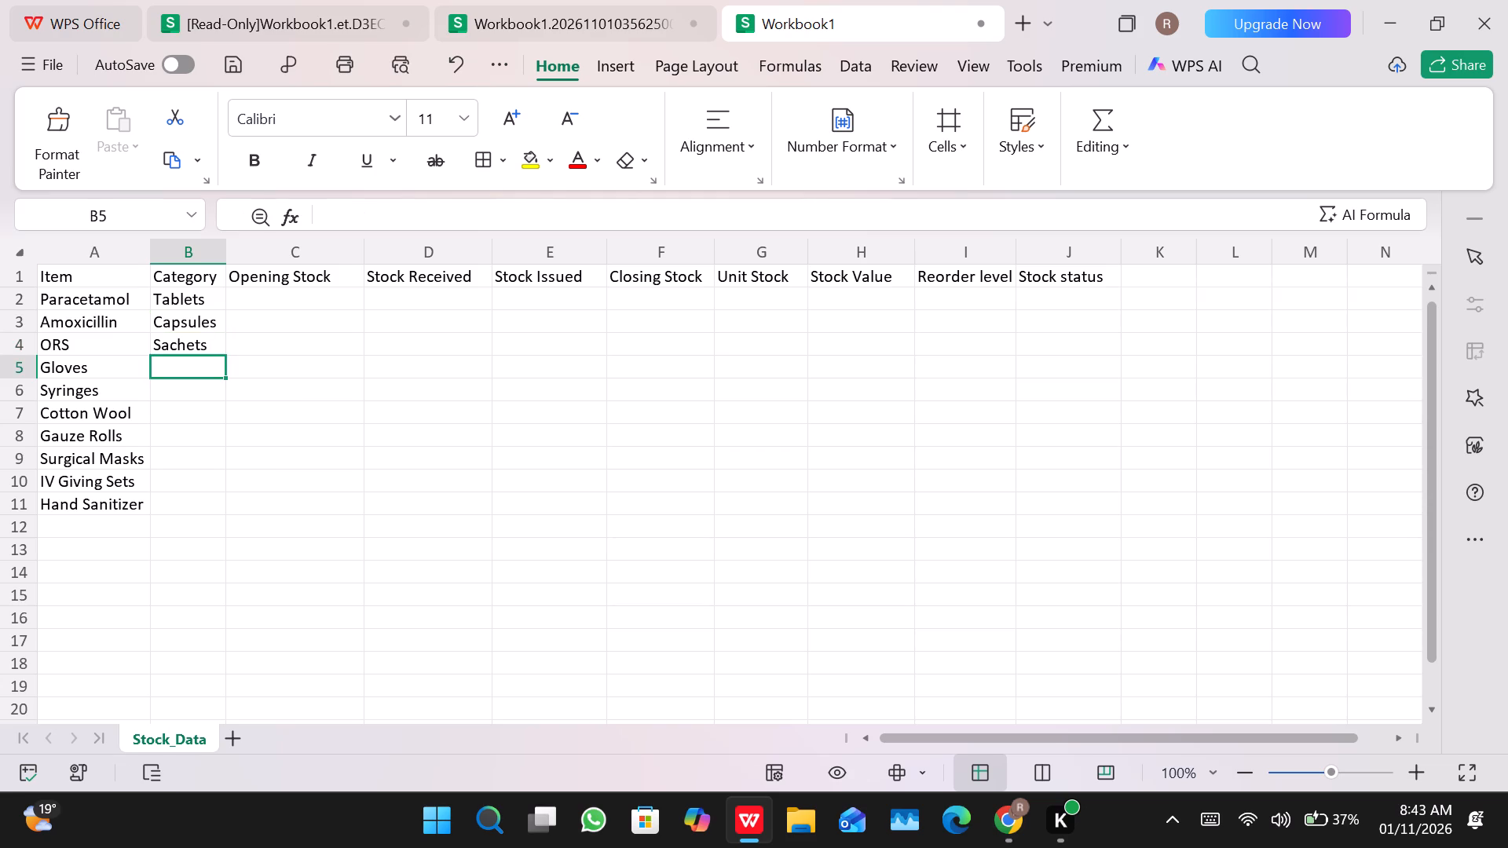
text(Consumables)
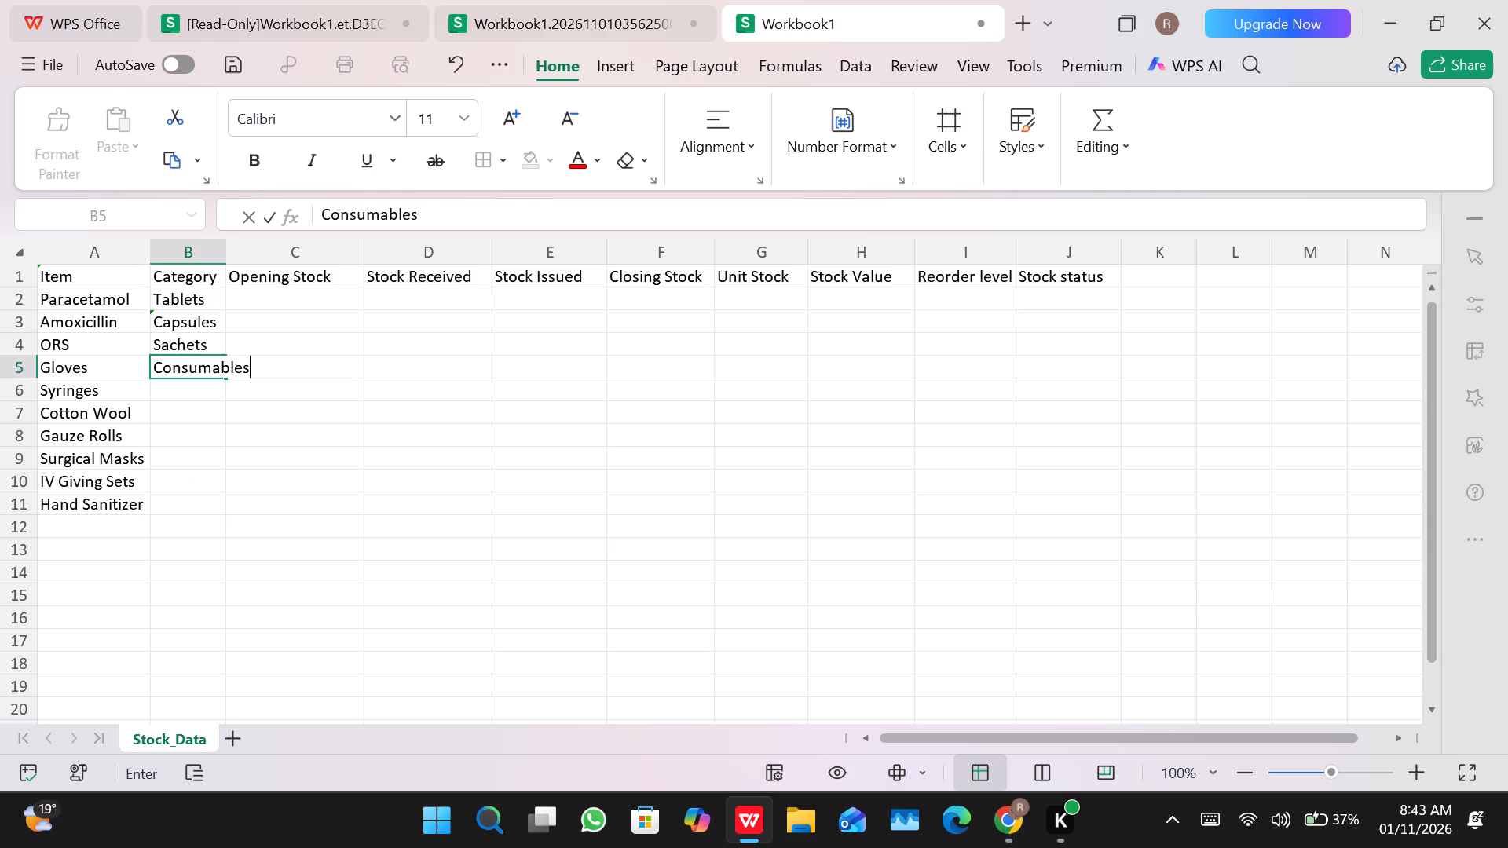
key(Return)
text(Con)
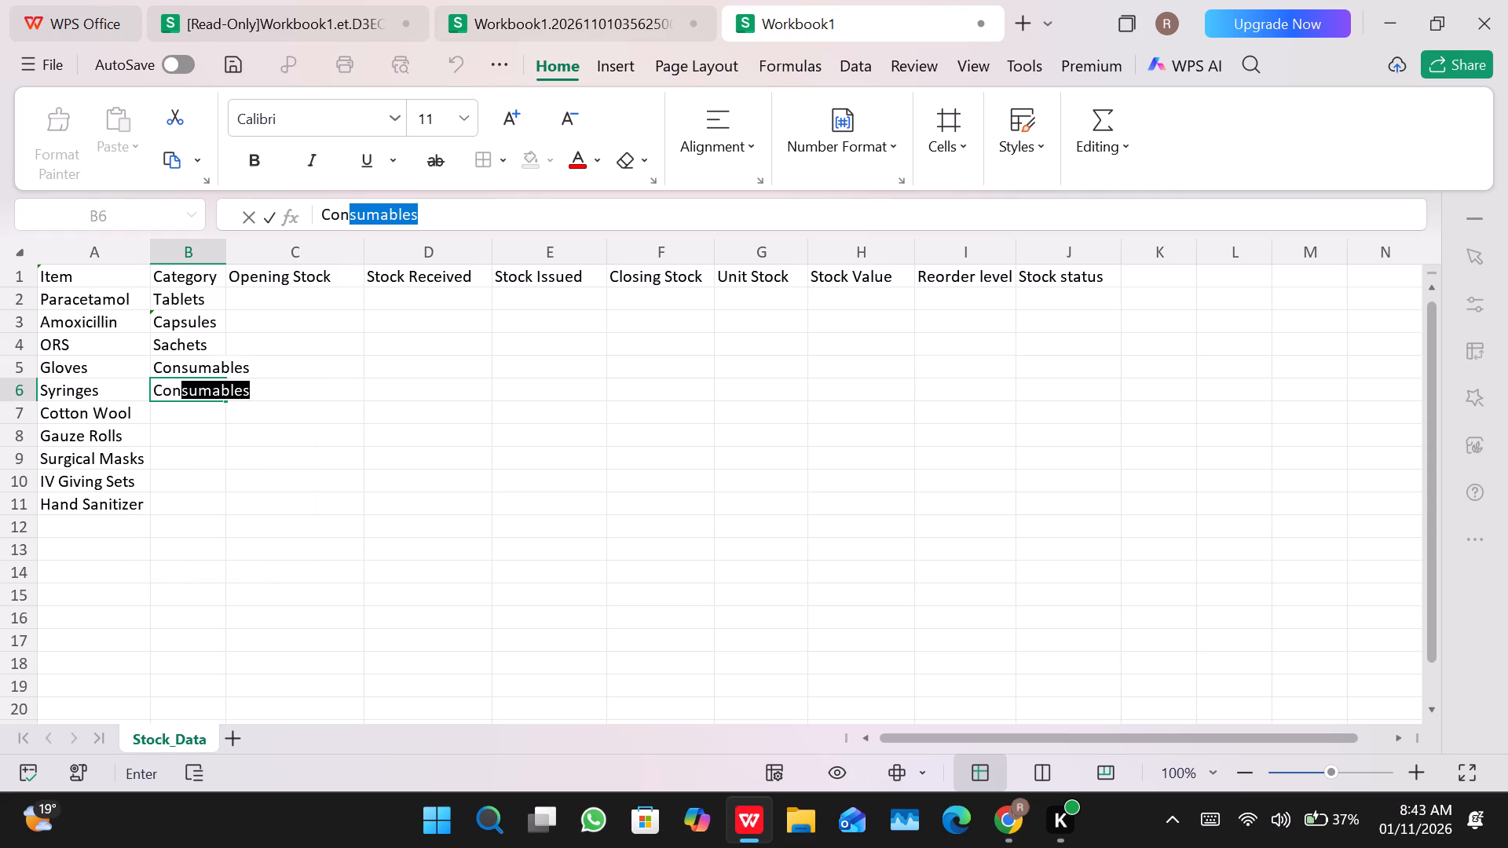
key(Return)
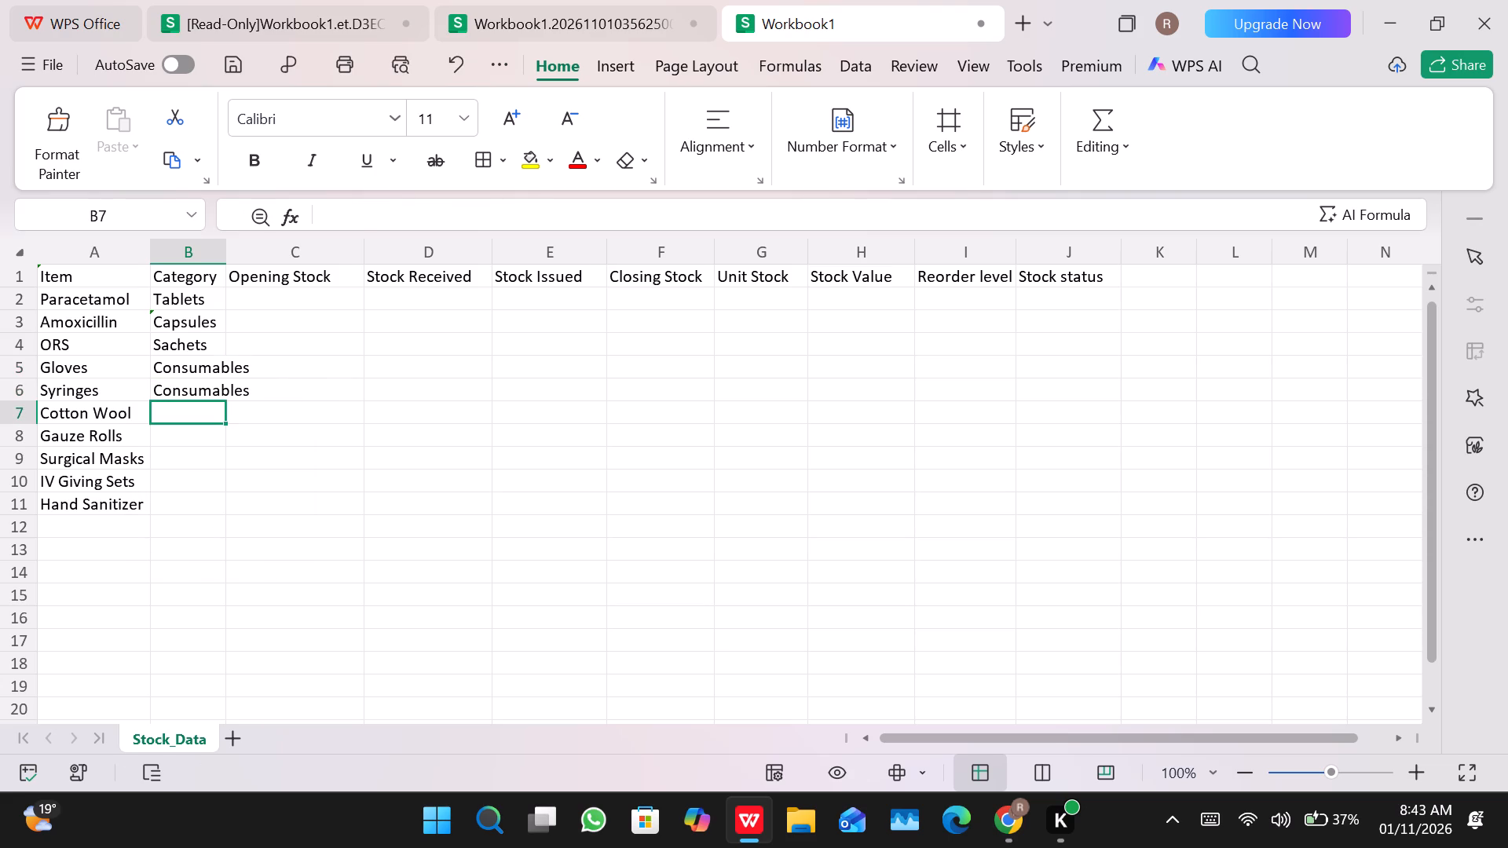
Enter Dressings as the category for Cotton Wool and Gauze Rolls in cells B7 and B8.
key(shift+d)
text(ressins)
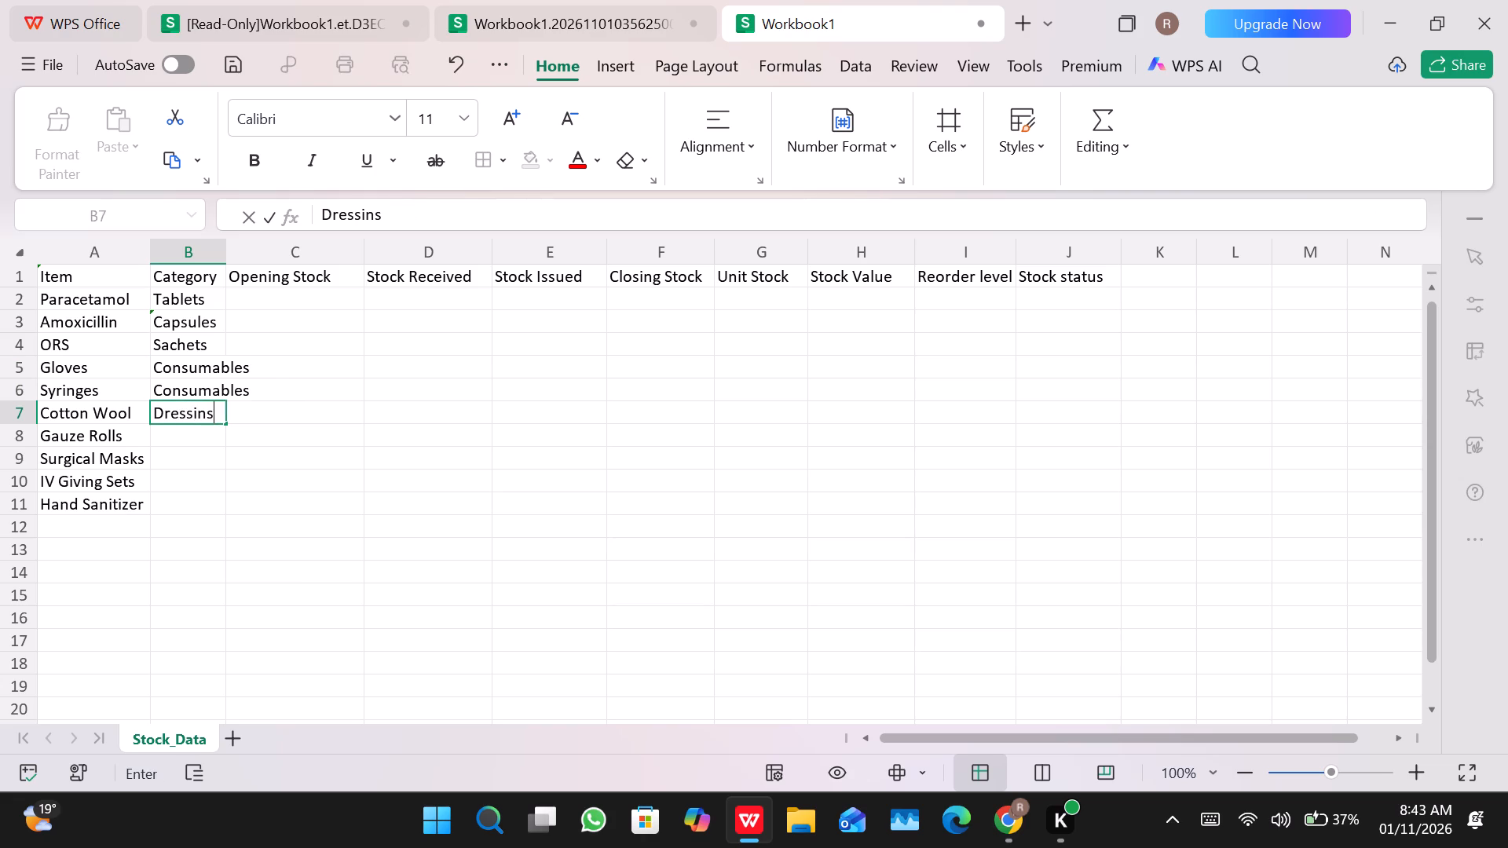
key(BackSpace)
text(gs)
key(Return)
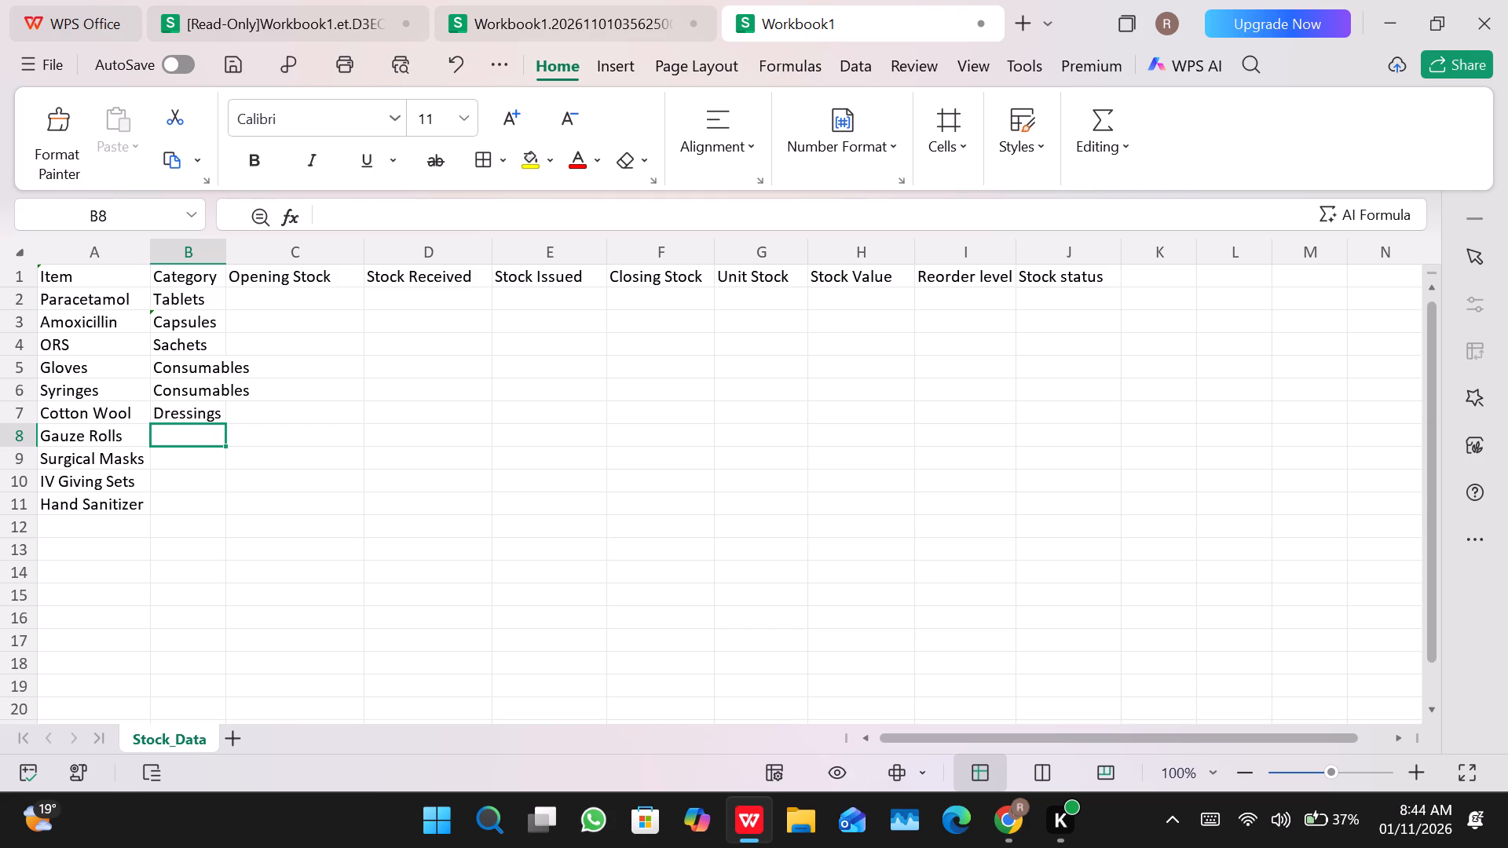
key(shift+d)
key(Return)
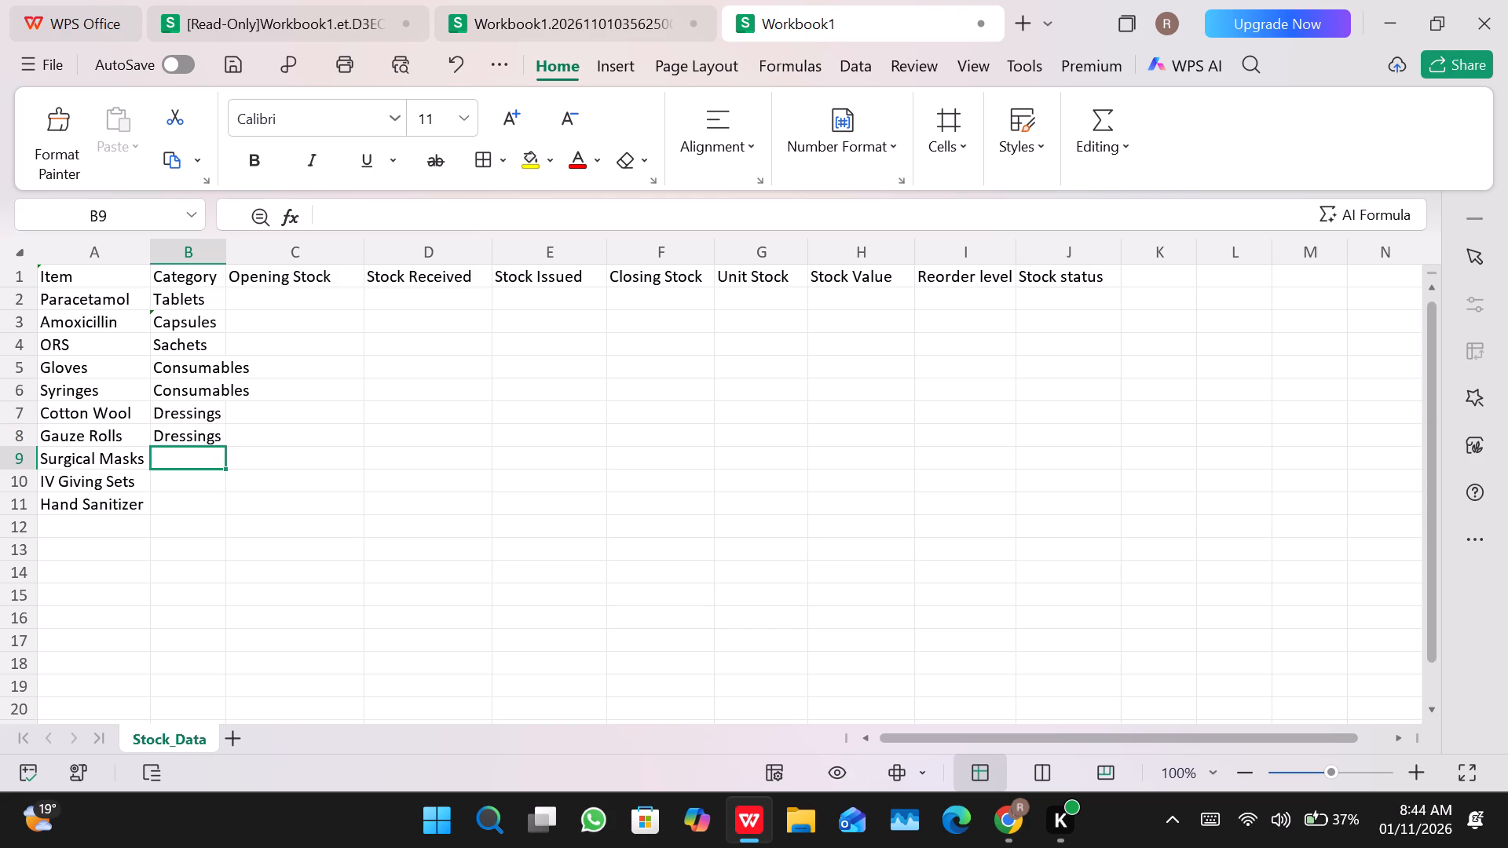
Enter Consumables as the category for Surgical Masks and IV Giving Sets in cells B9 and B10.
key(shift+c)
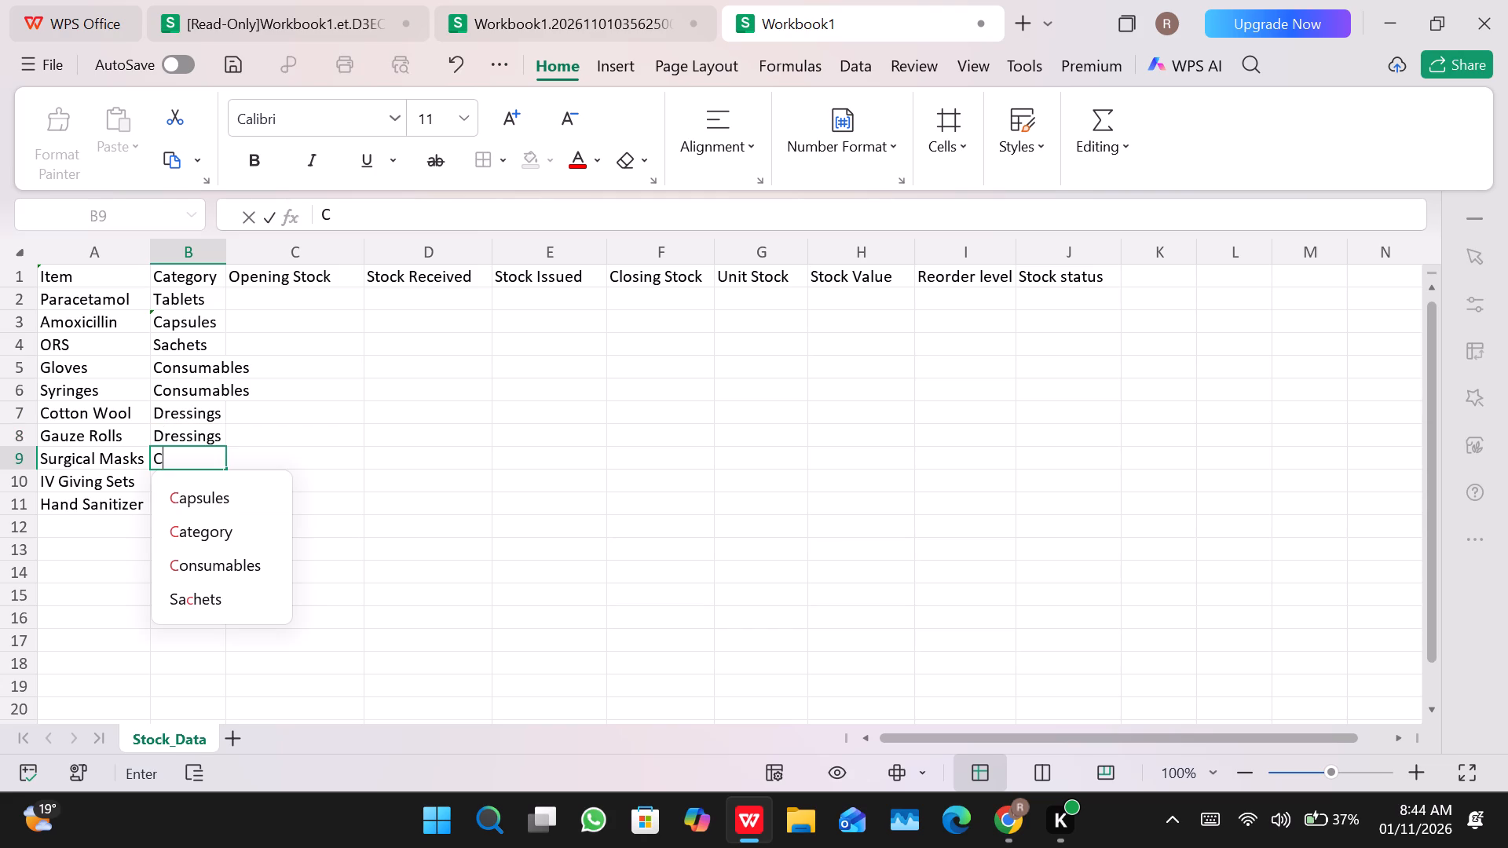
key(Down)
key(Down)
key(Down)
key(Down)
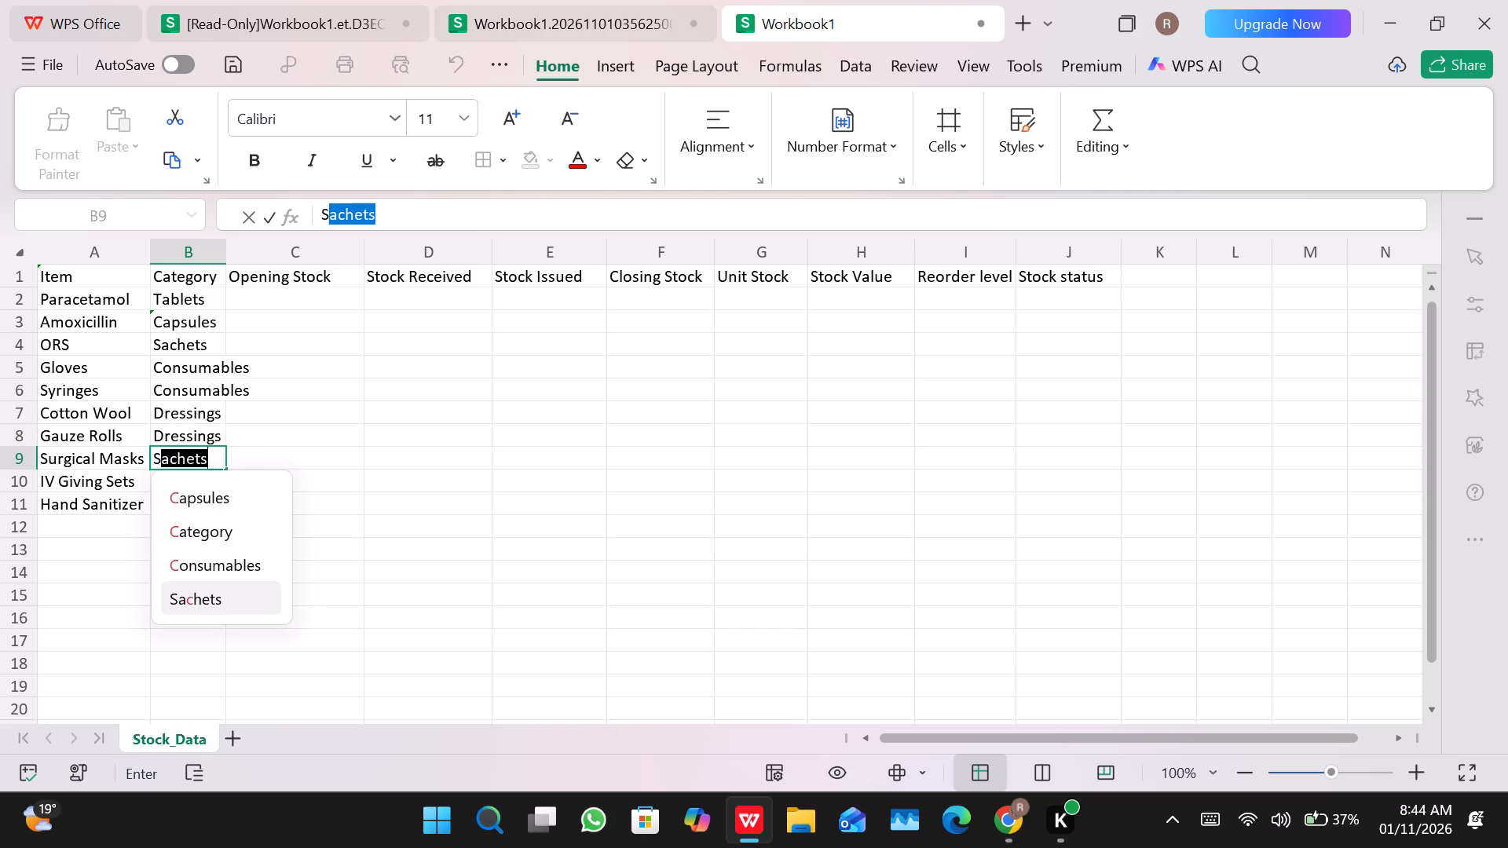
key(Up)
key(Return)
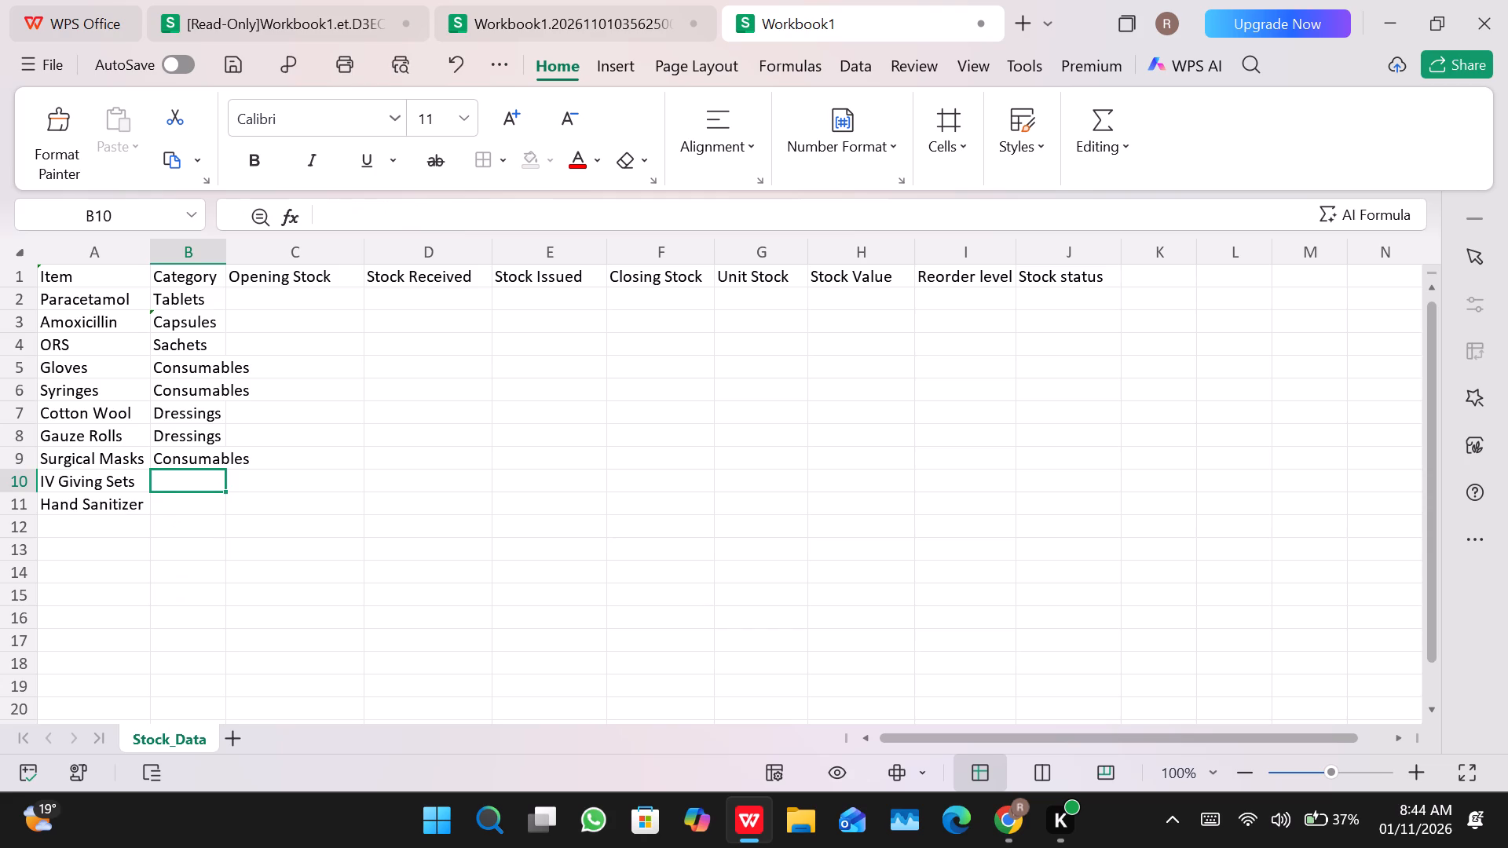
key(shift+c)
key(Down)
key(Down)
key(Down)
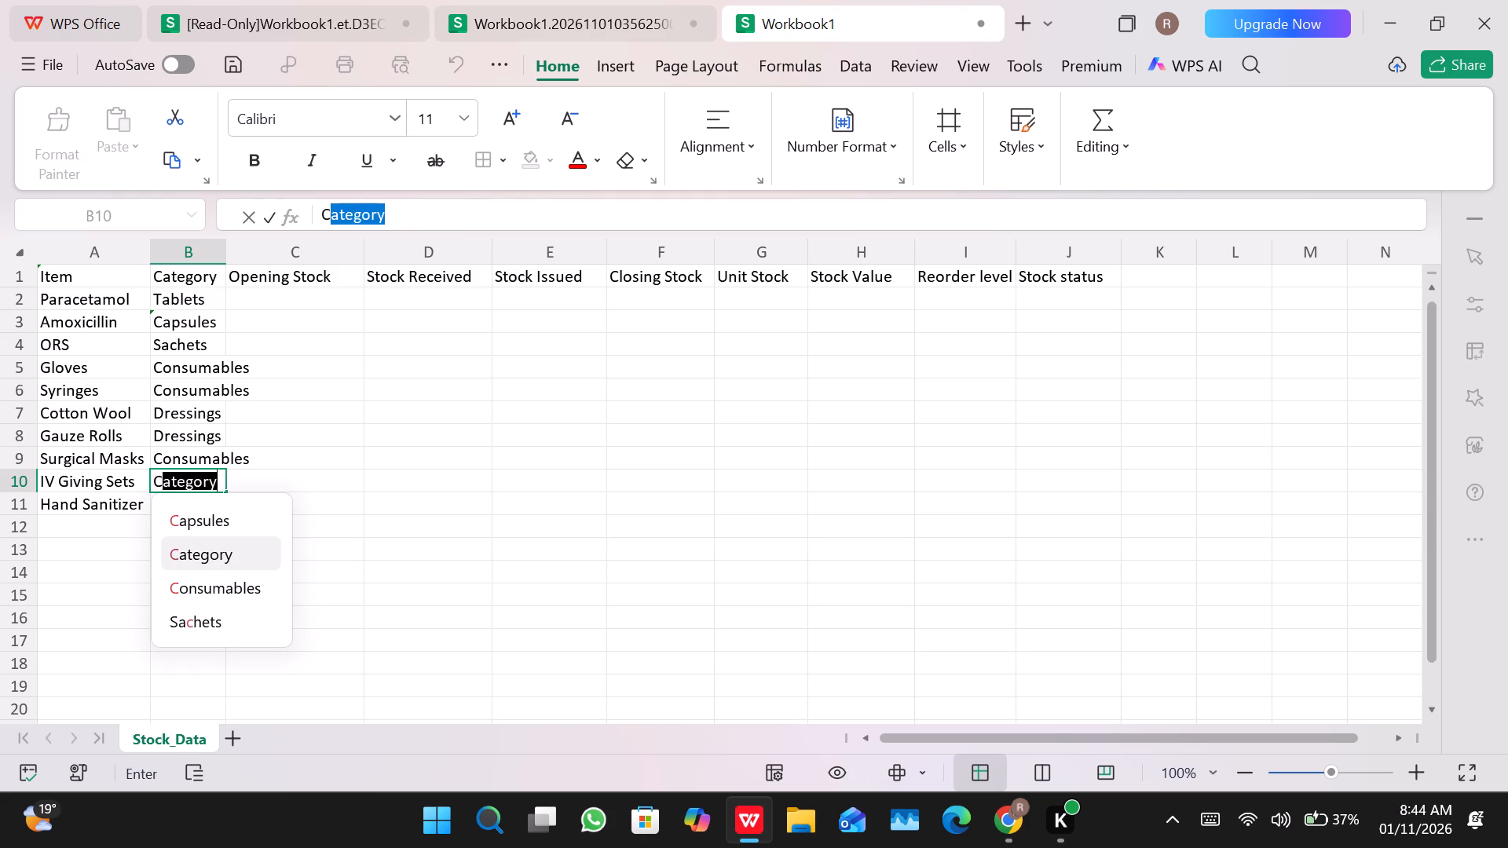
key(Return)
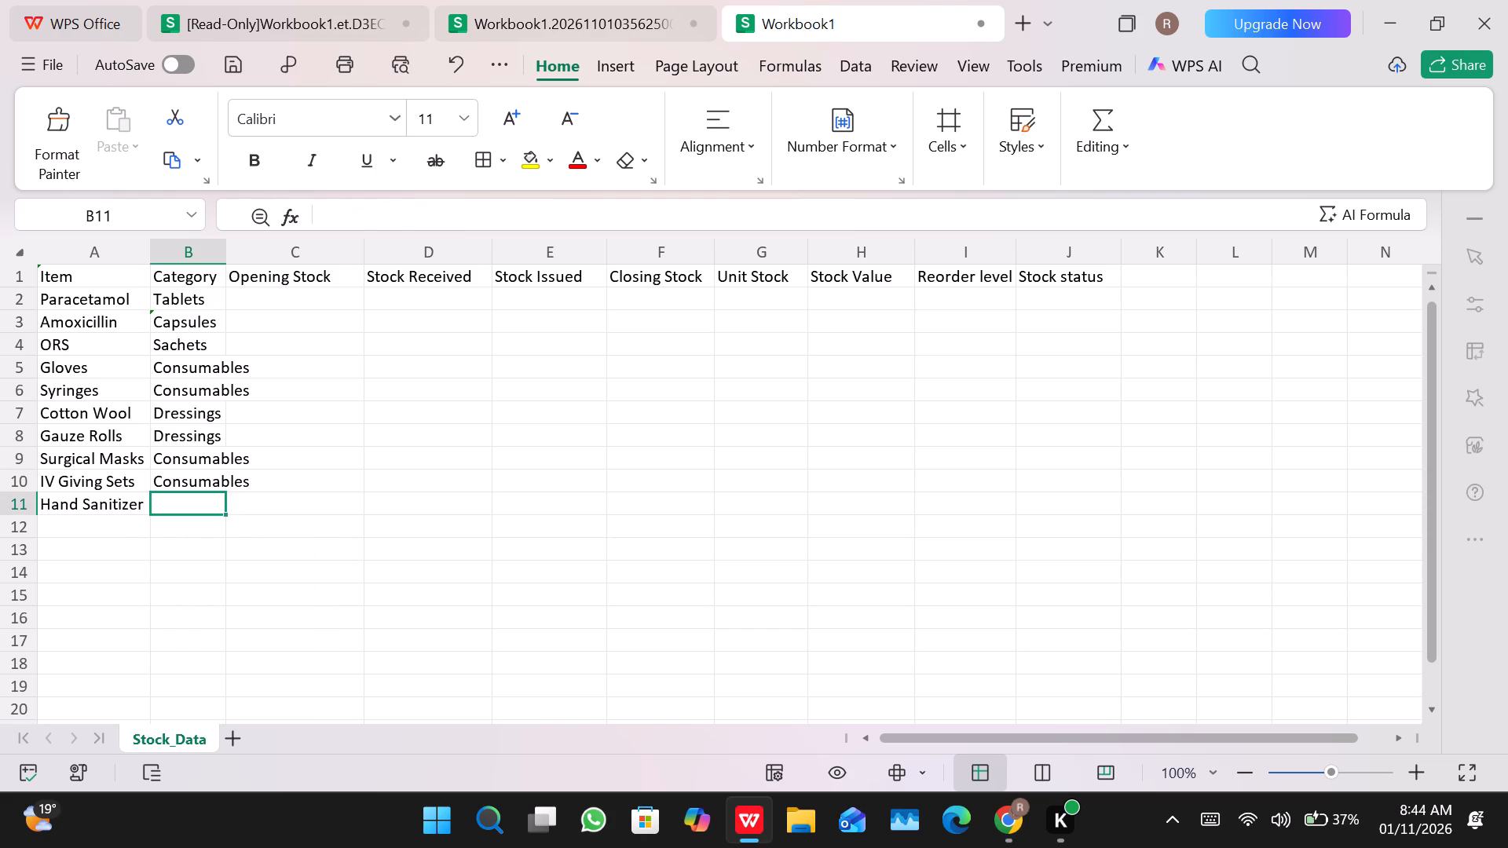
Enter Disinfectants as the category for Hand Sanitizer in cell B11.
text(Disinfec)
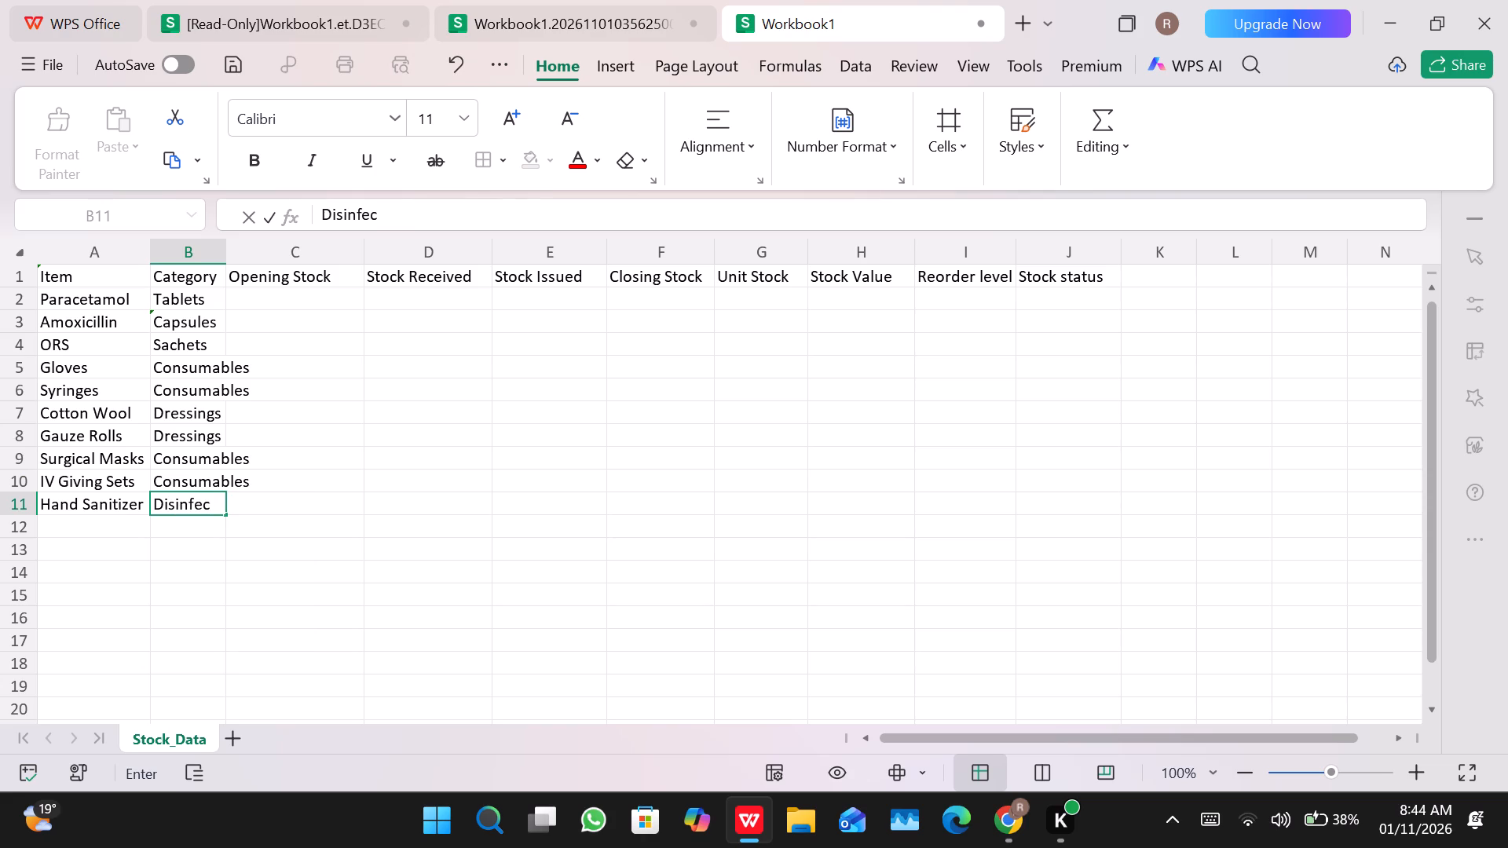
text(tants)
key(Return)
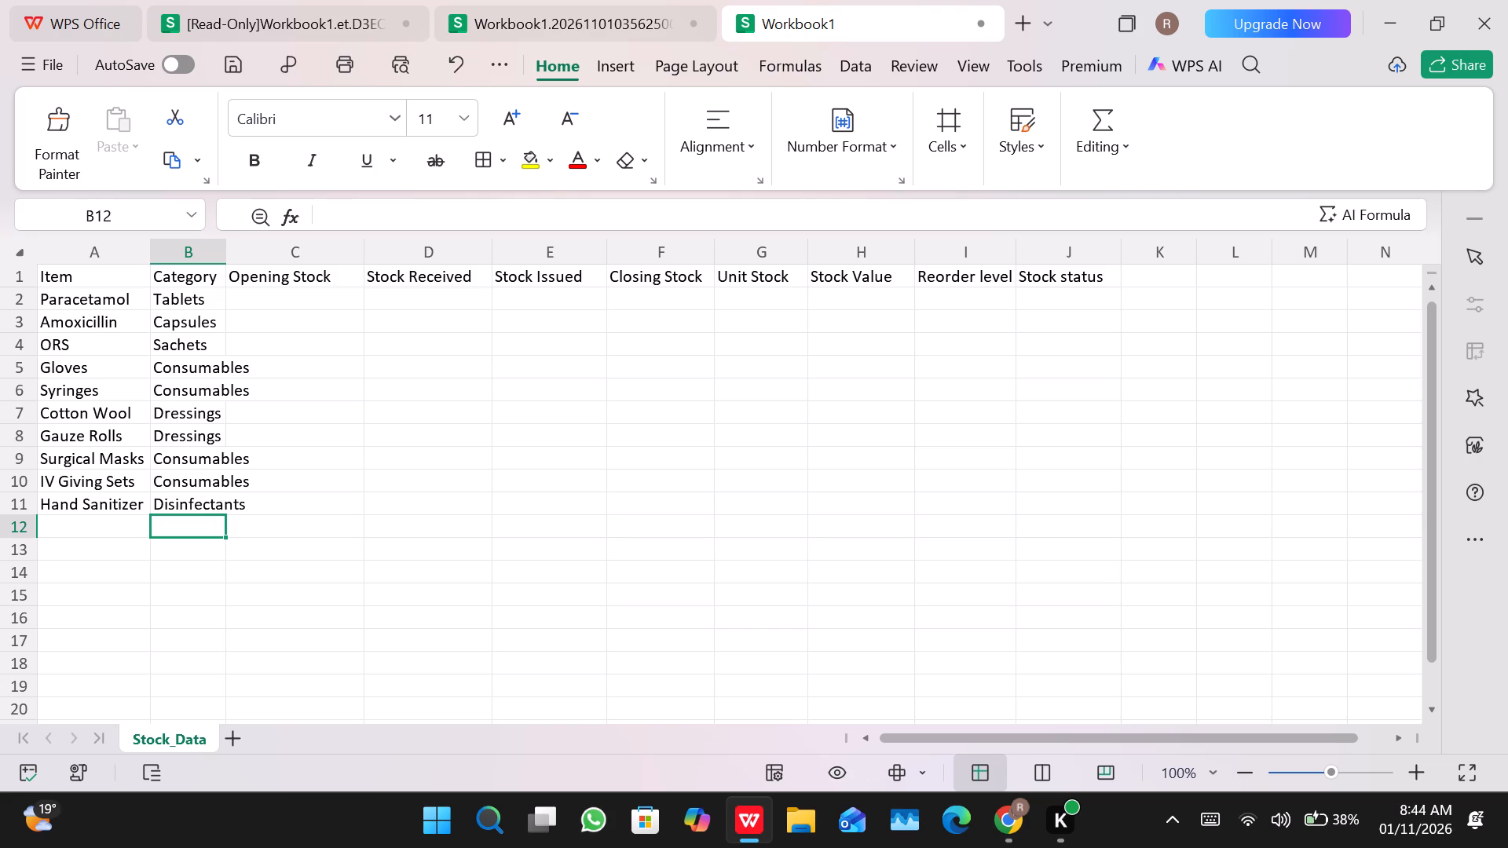
Widen column B so that the longest category names fit with a little room to spare.
drag(228, 248, 253, 247)
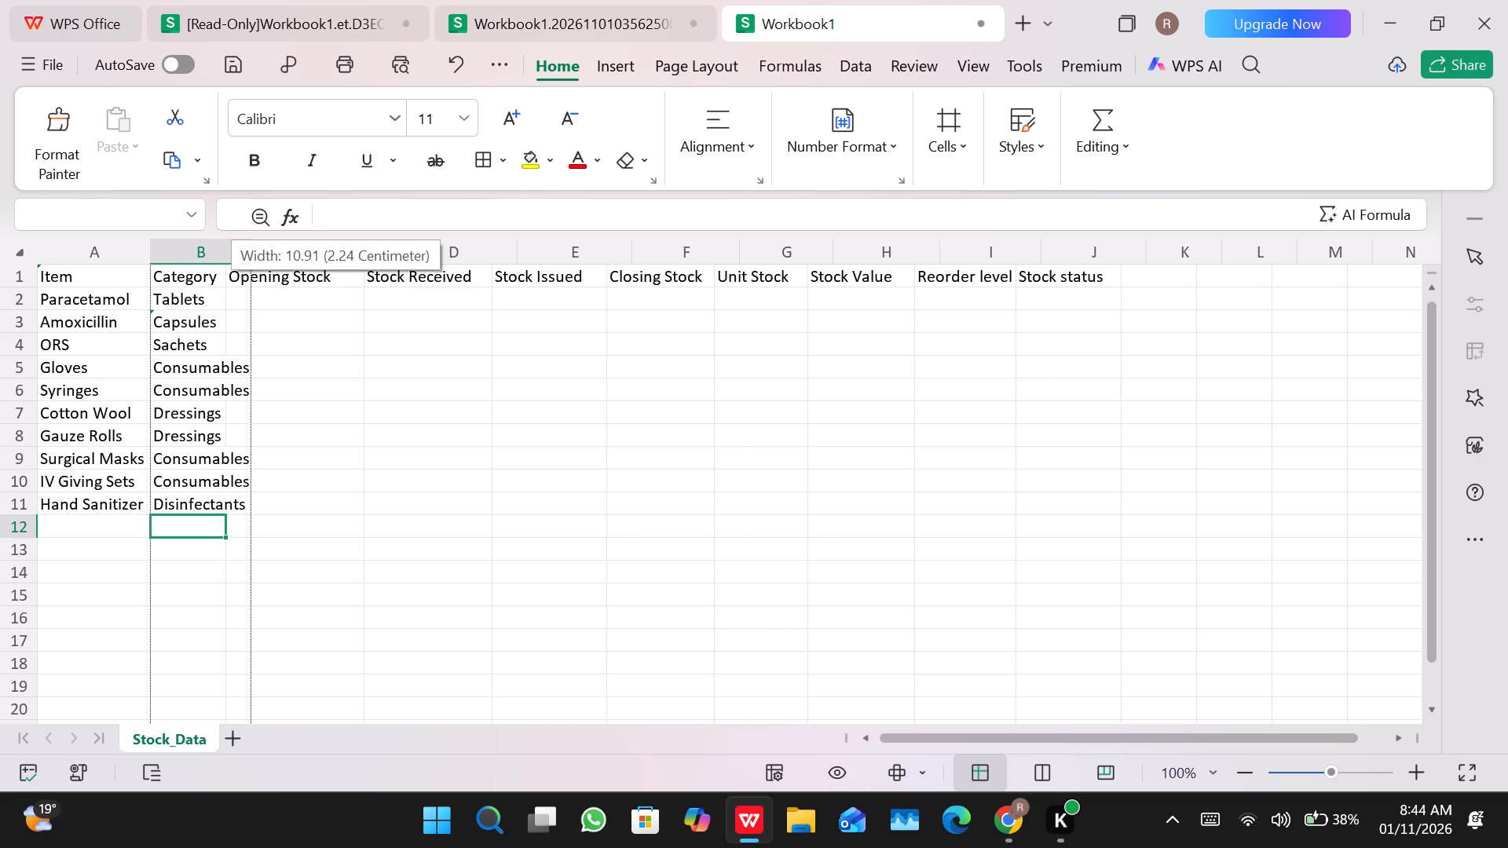
drag(253, 247, 254, 247)
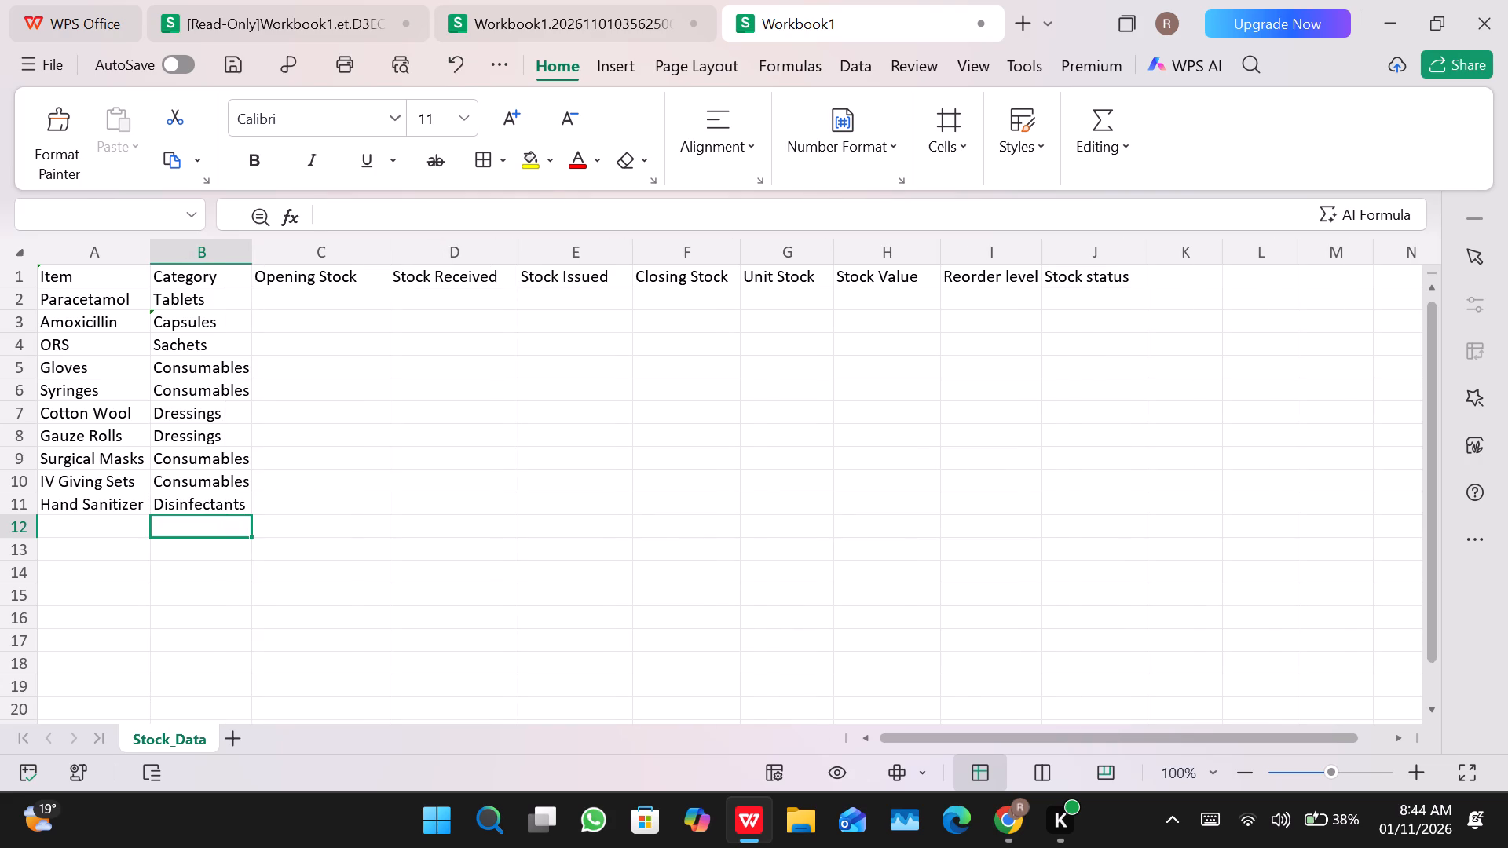
drag(252, 247, 265, 250)
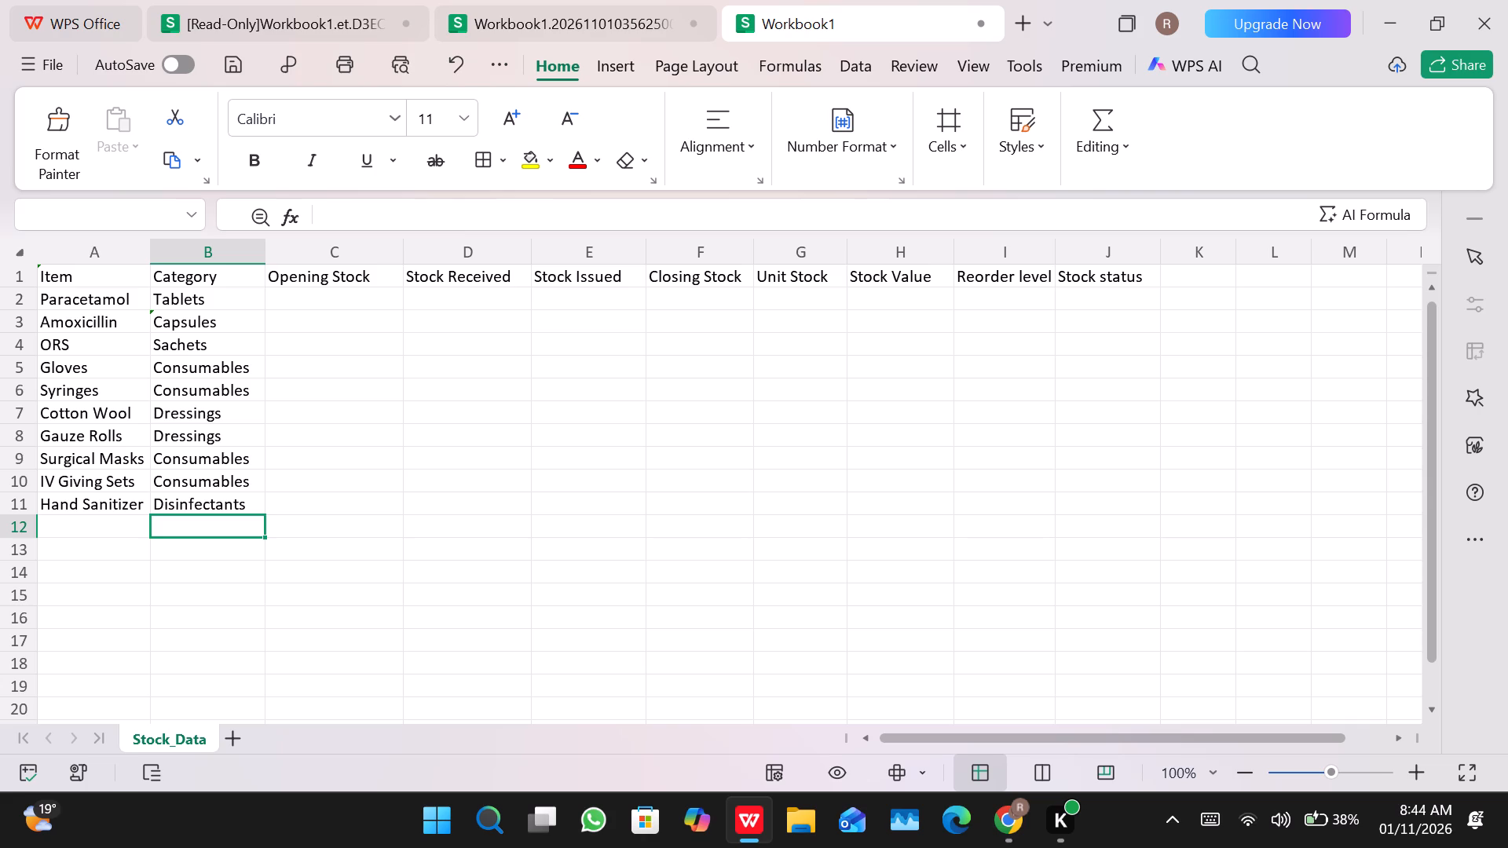
Enter the opening stock for Paracetamol, Amoxicillin and ORS in cells C2 to C4 as 500, 300 and 200.
click(293, 304)
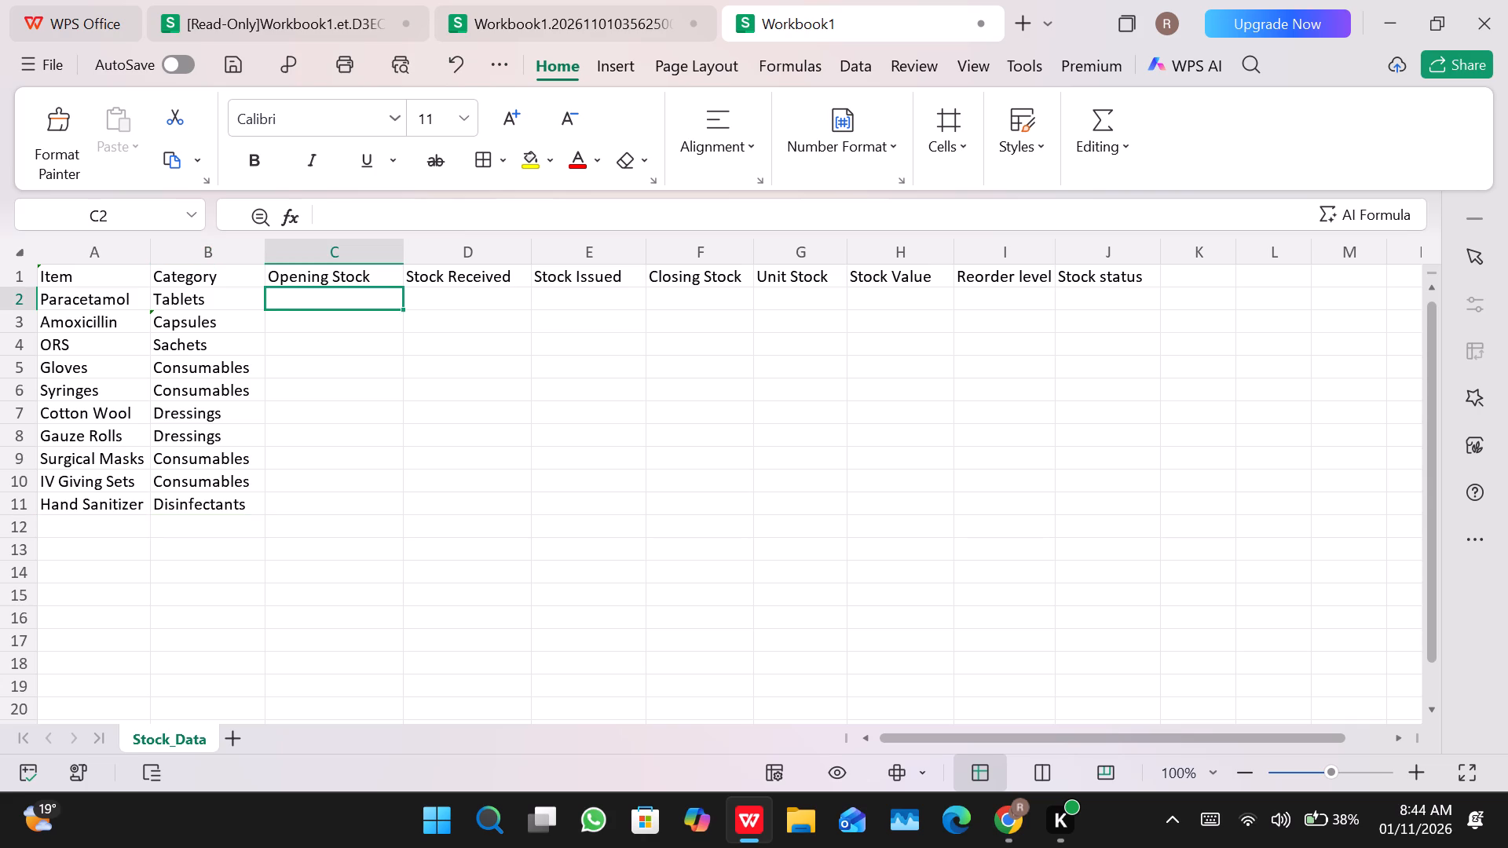
text(500)
key(Return)
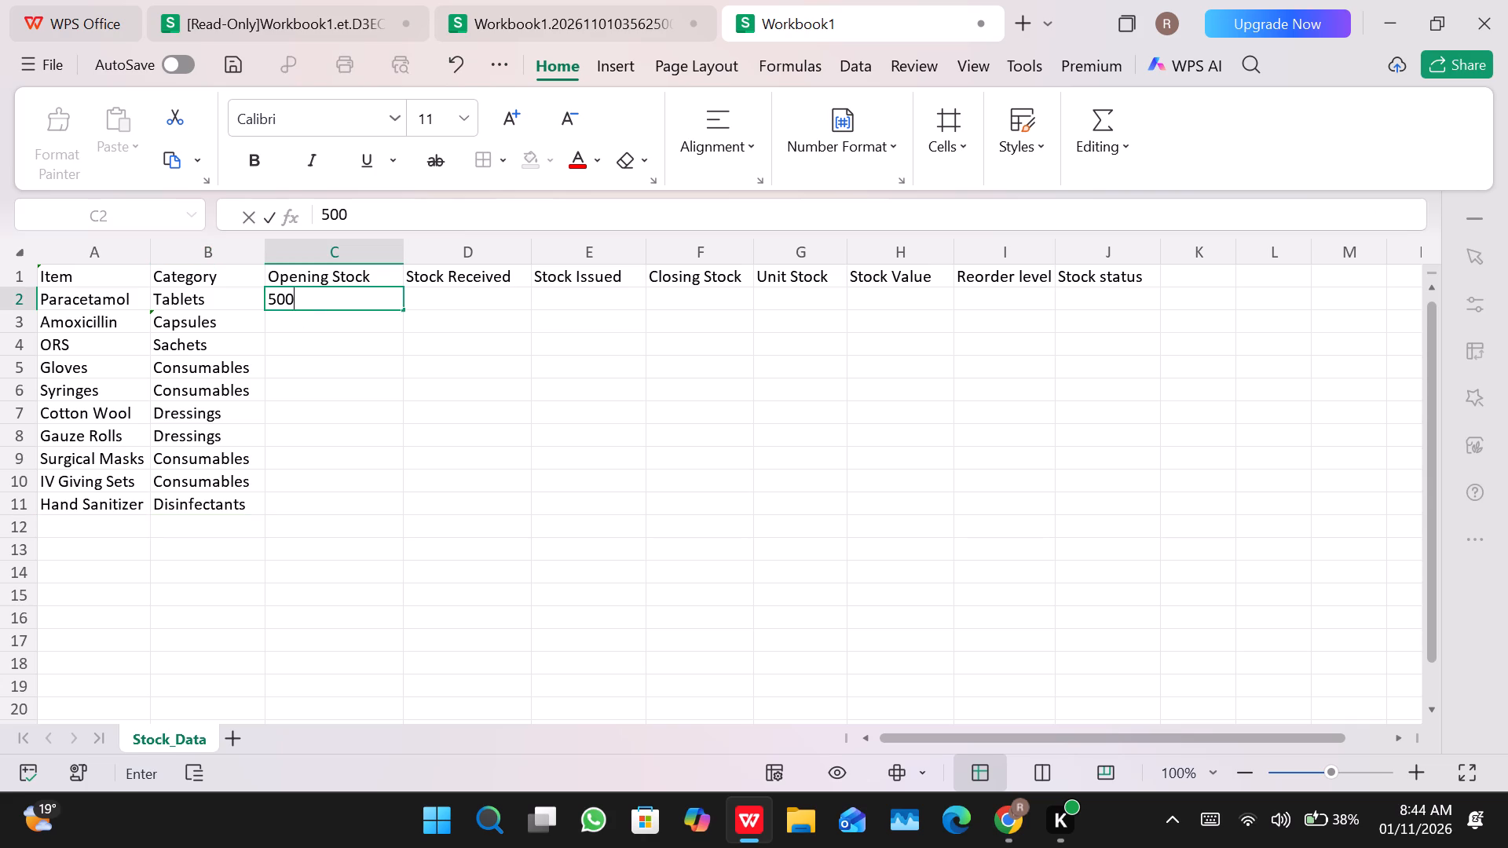
text(200)
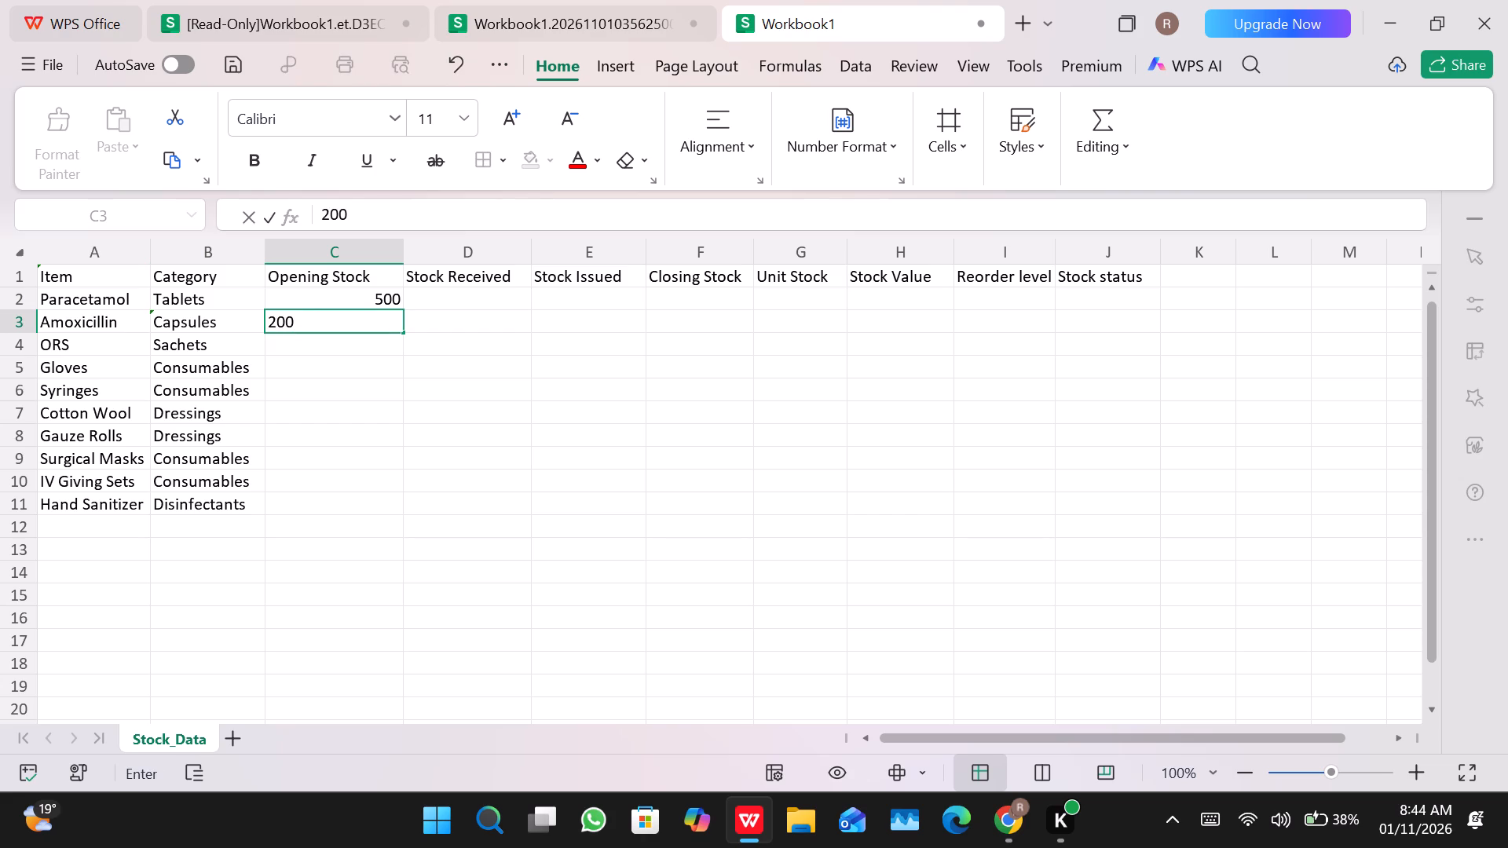
key(BackSpace)
key(BackSpace)
key(BackSpace)
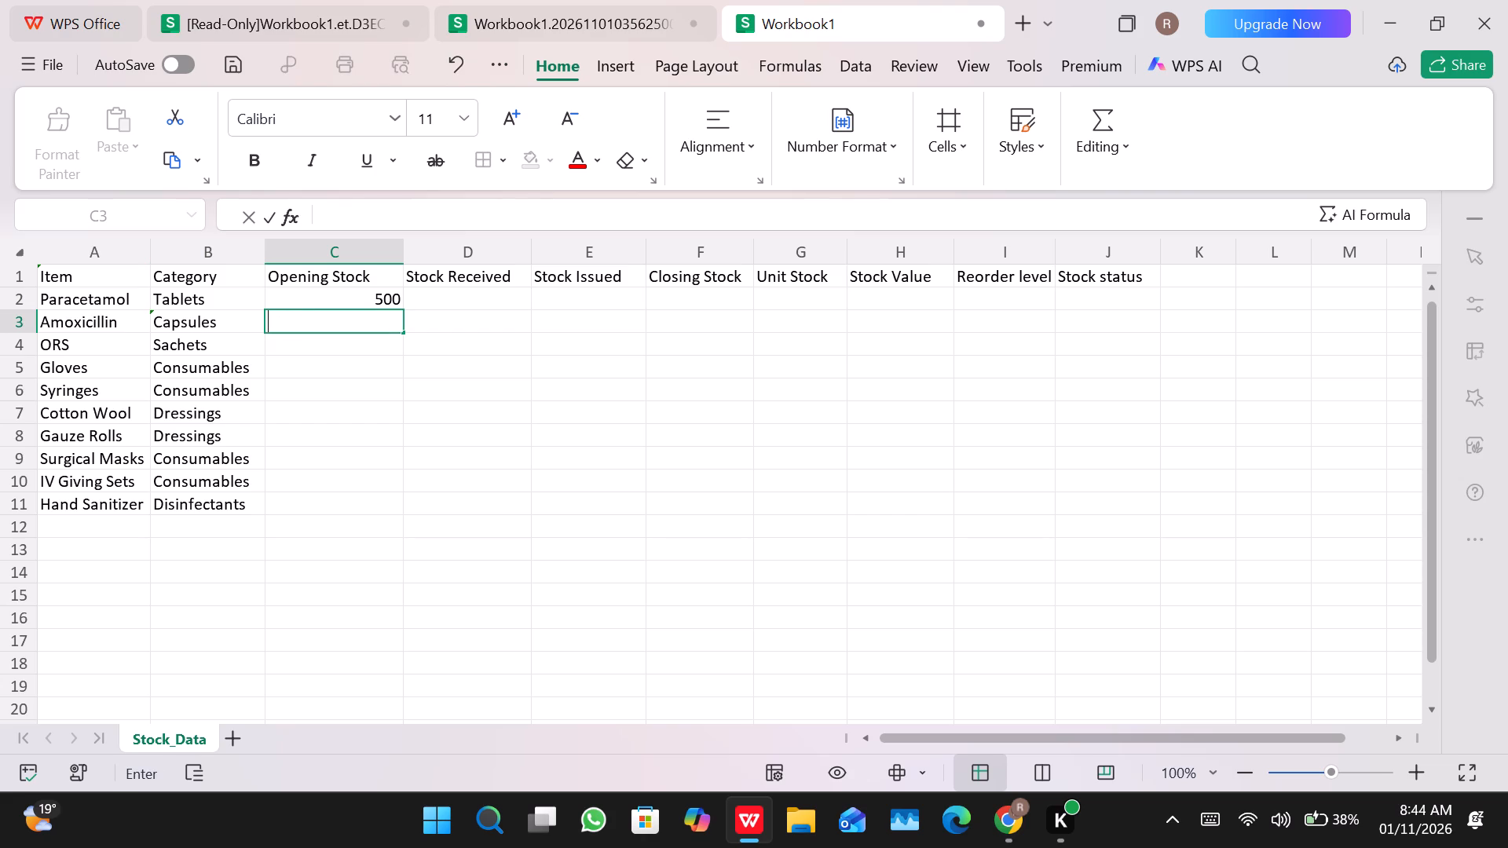
text(300)
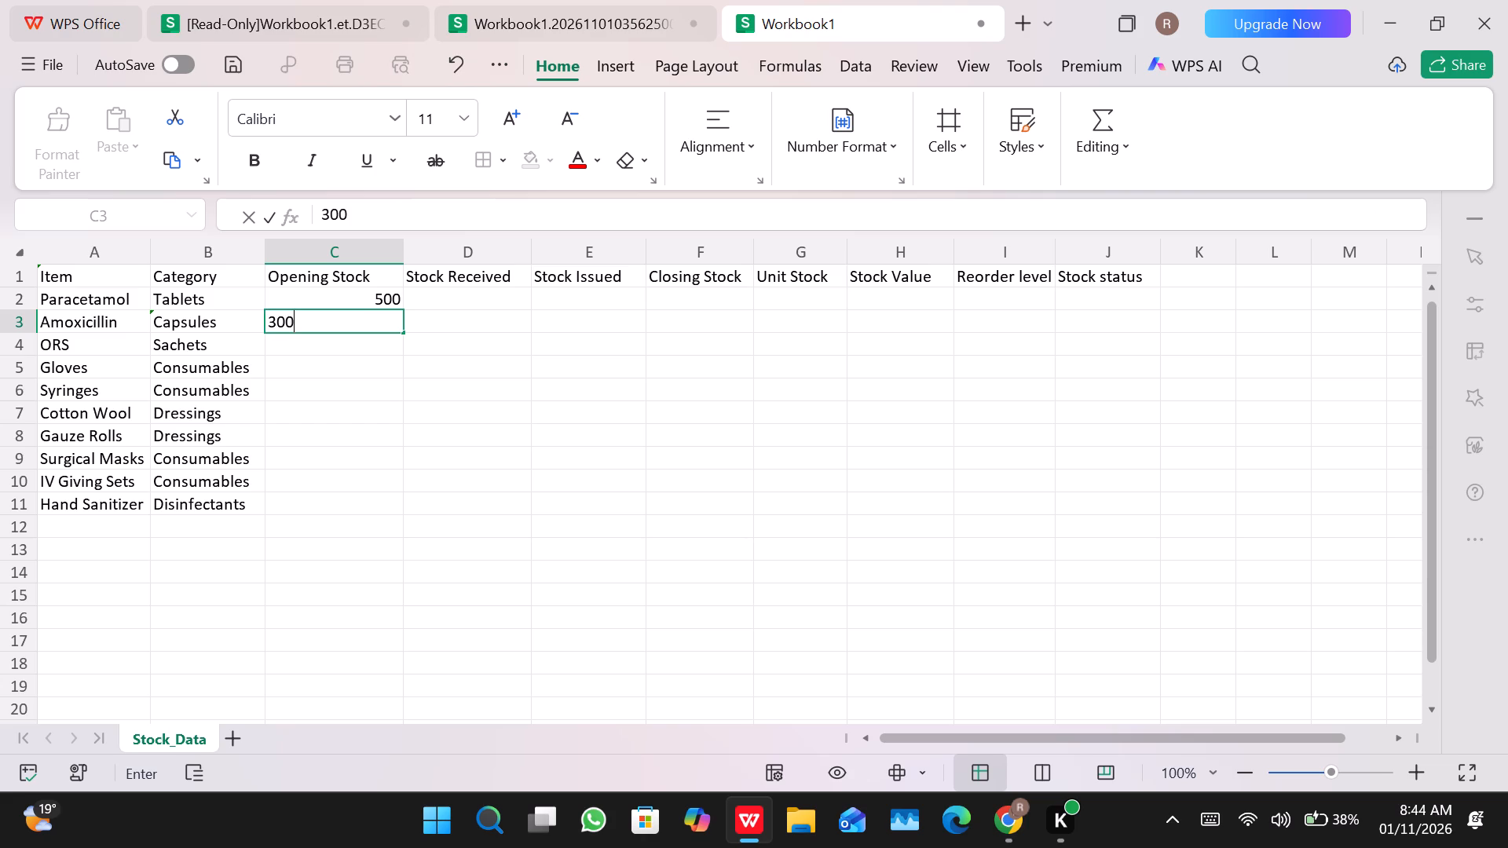
key(Return)
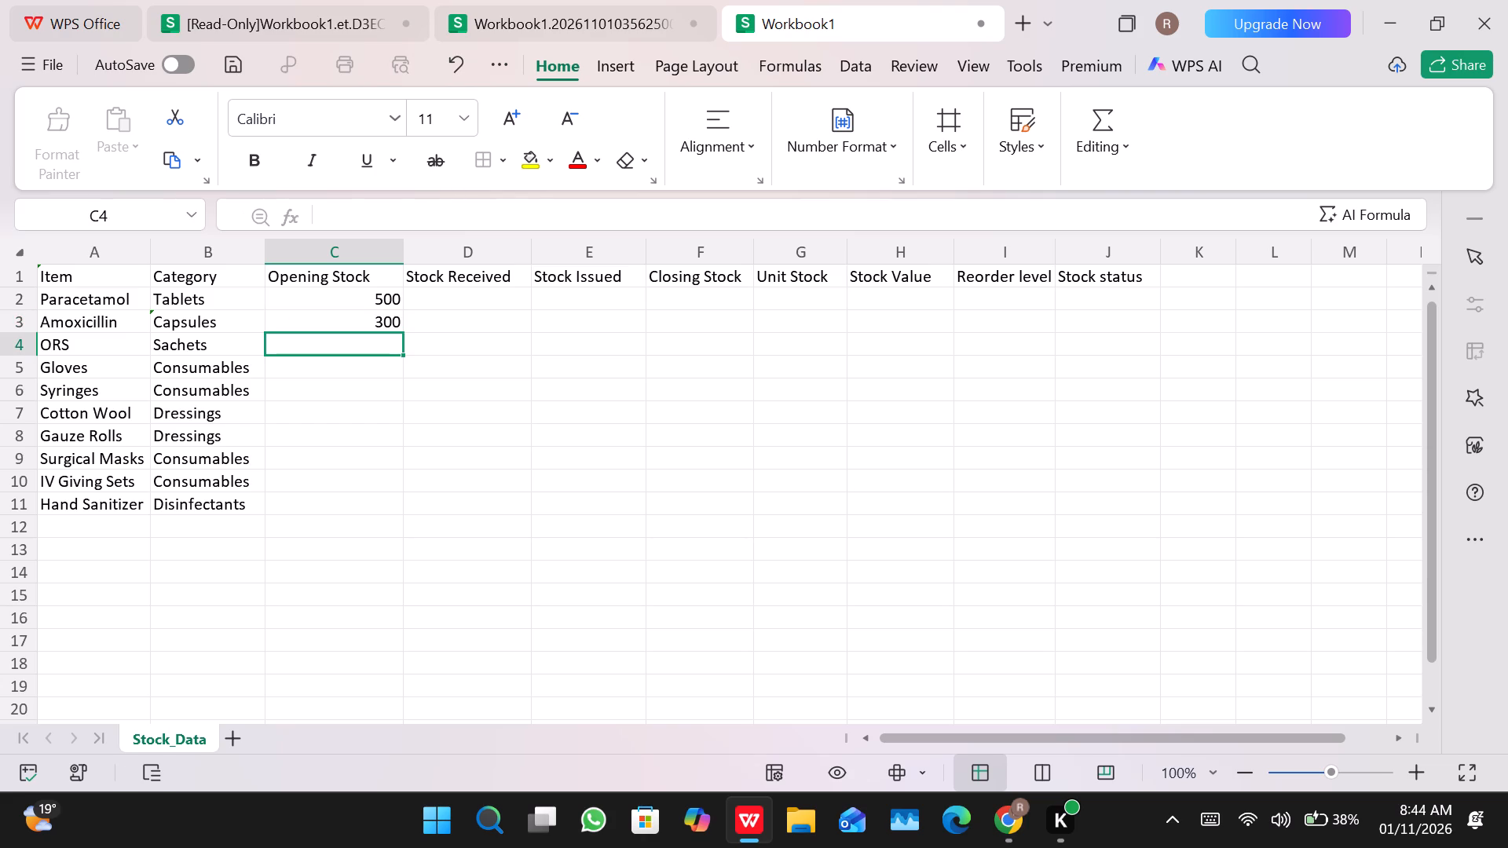
text(200)
key(Return)
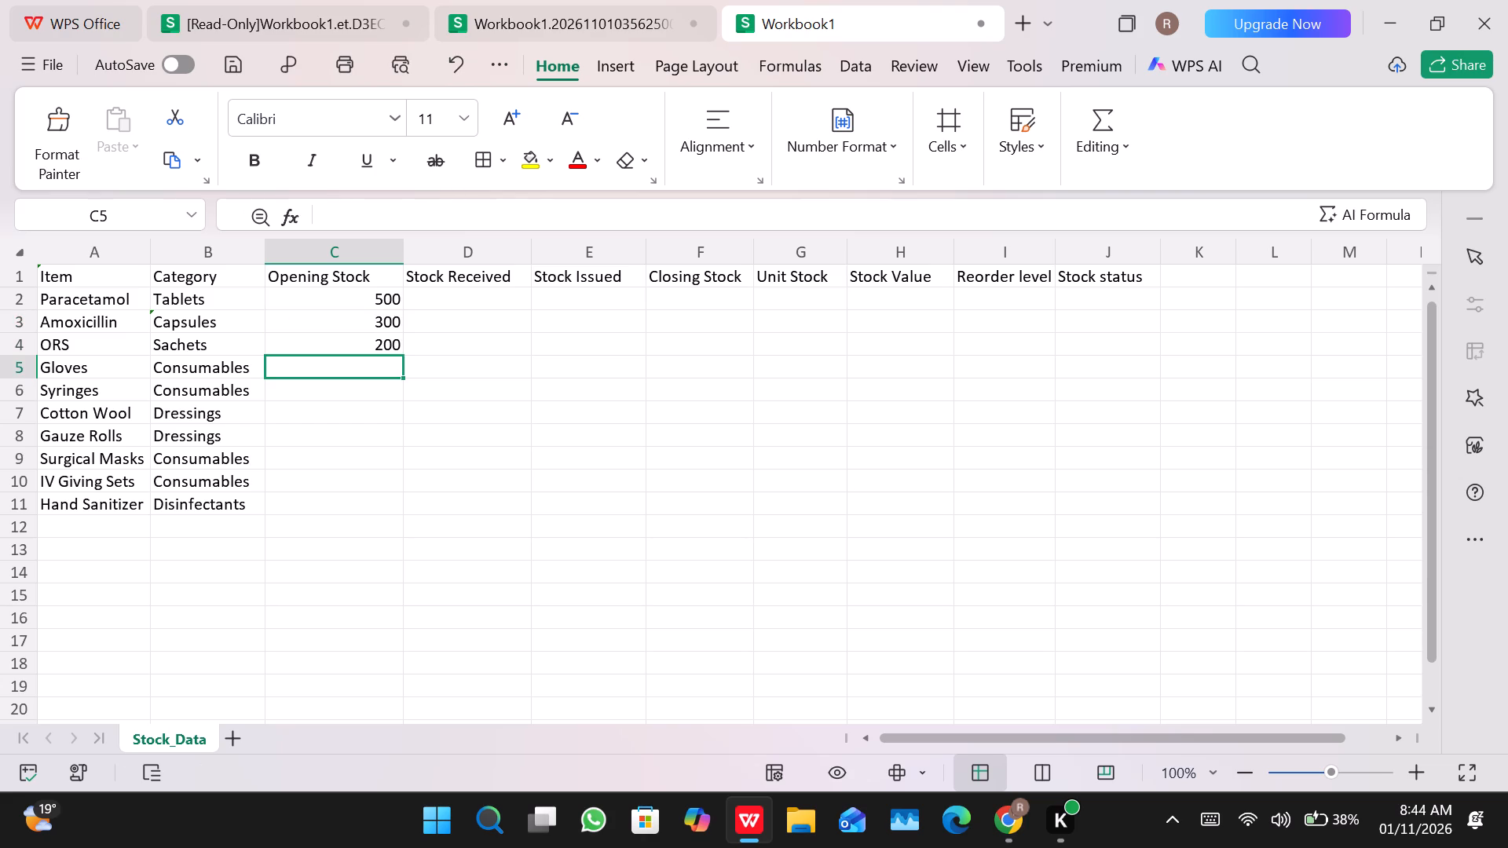
Enter the opening stock for Gloves, Syringes, Cotton Wool and Gauze Rolls in cells C5 to C8 as 400, 250, 80 and 120.
text(400)
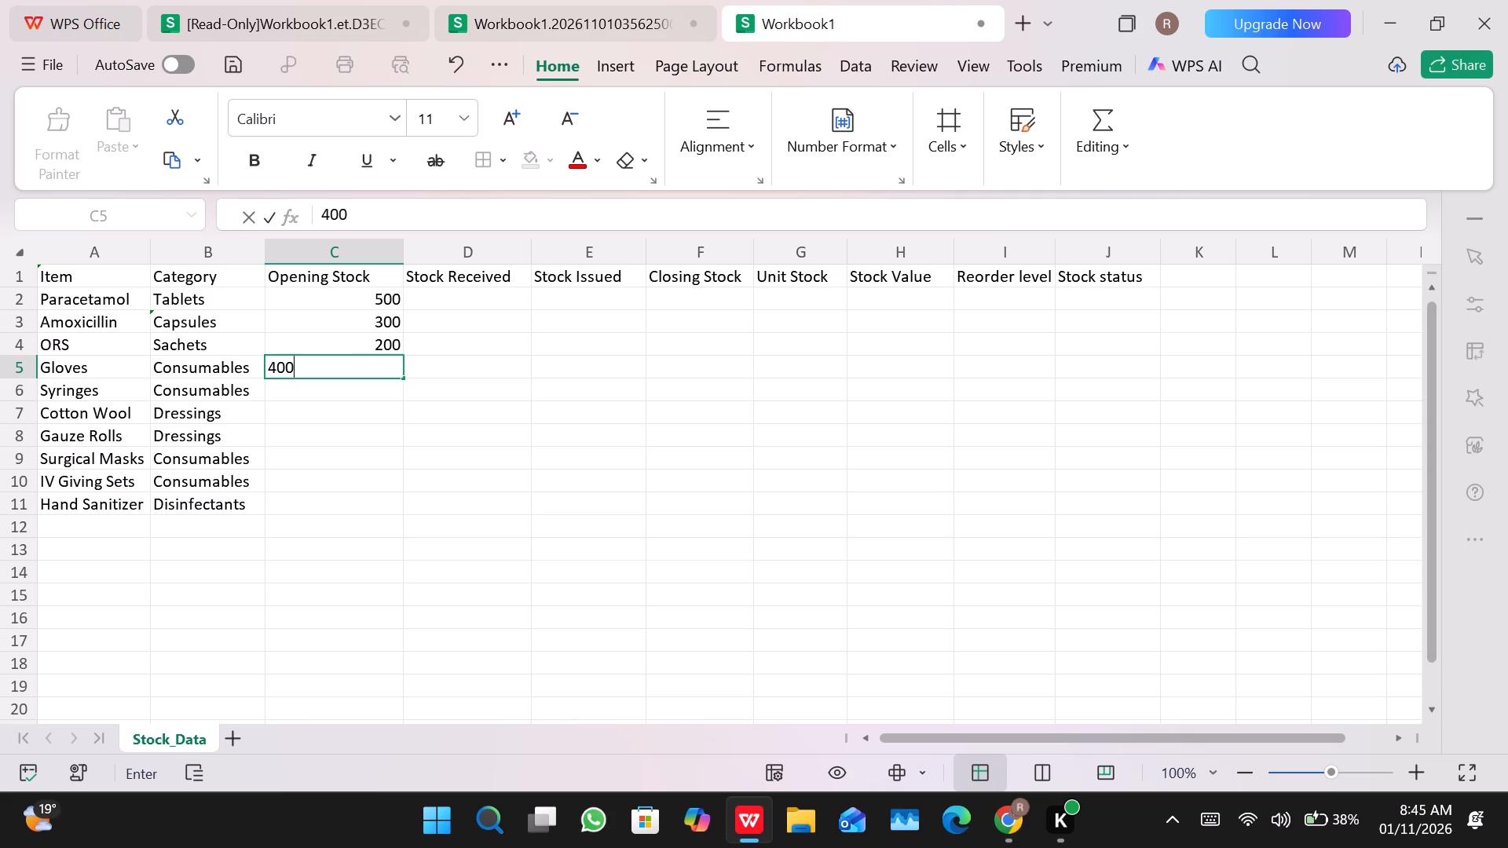
key(Return)
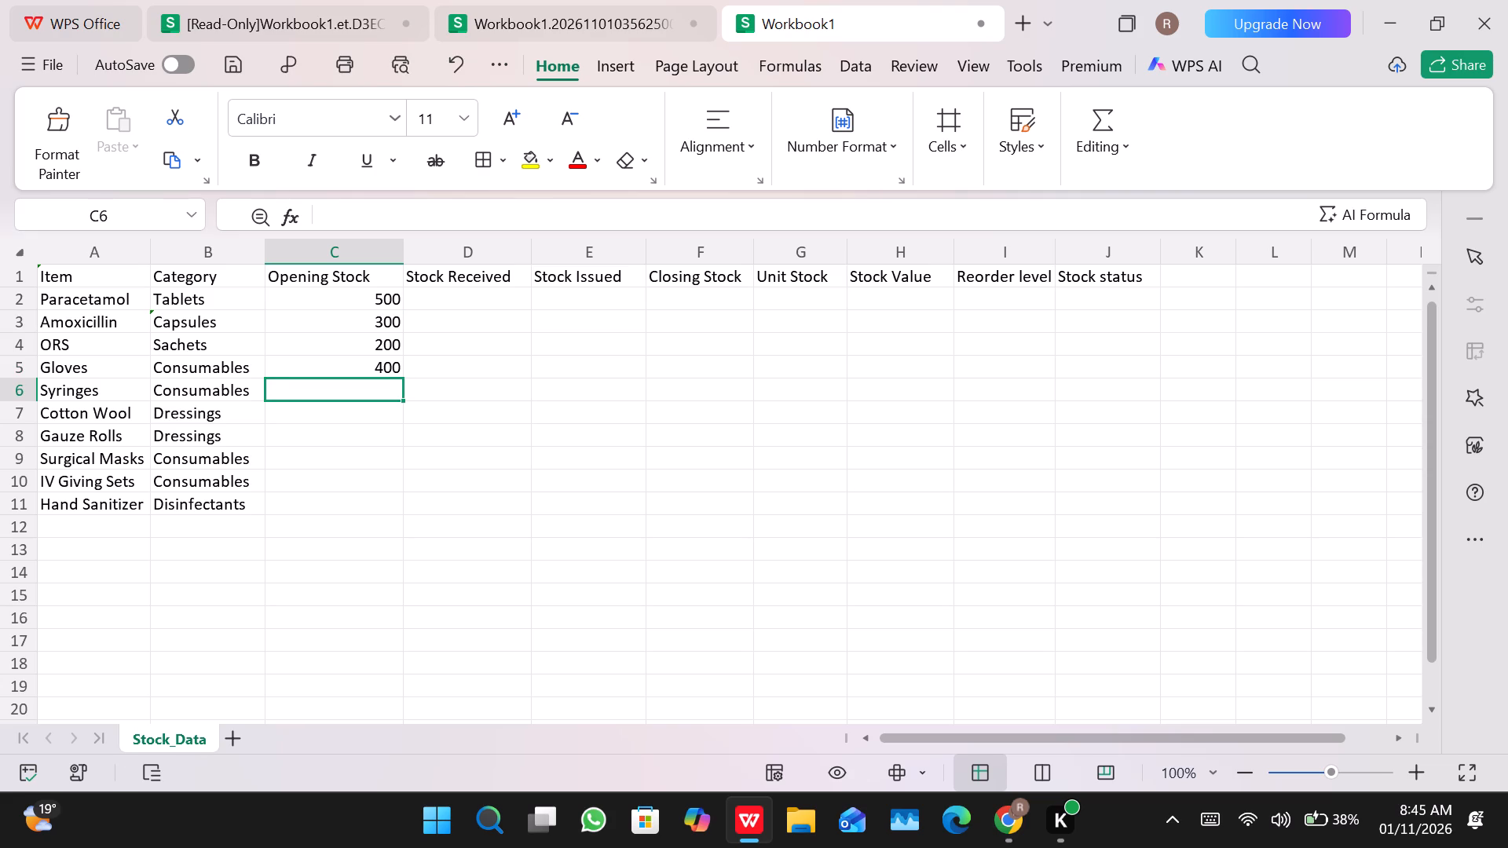
text(250)
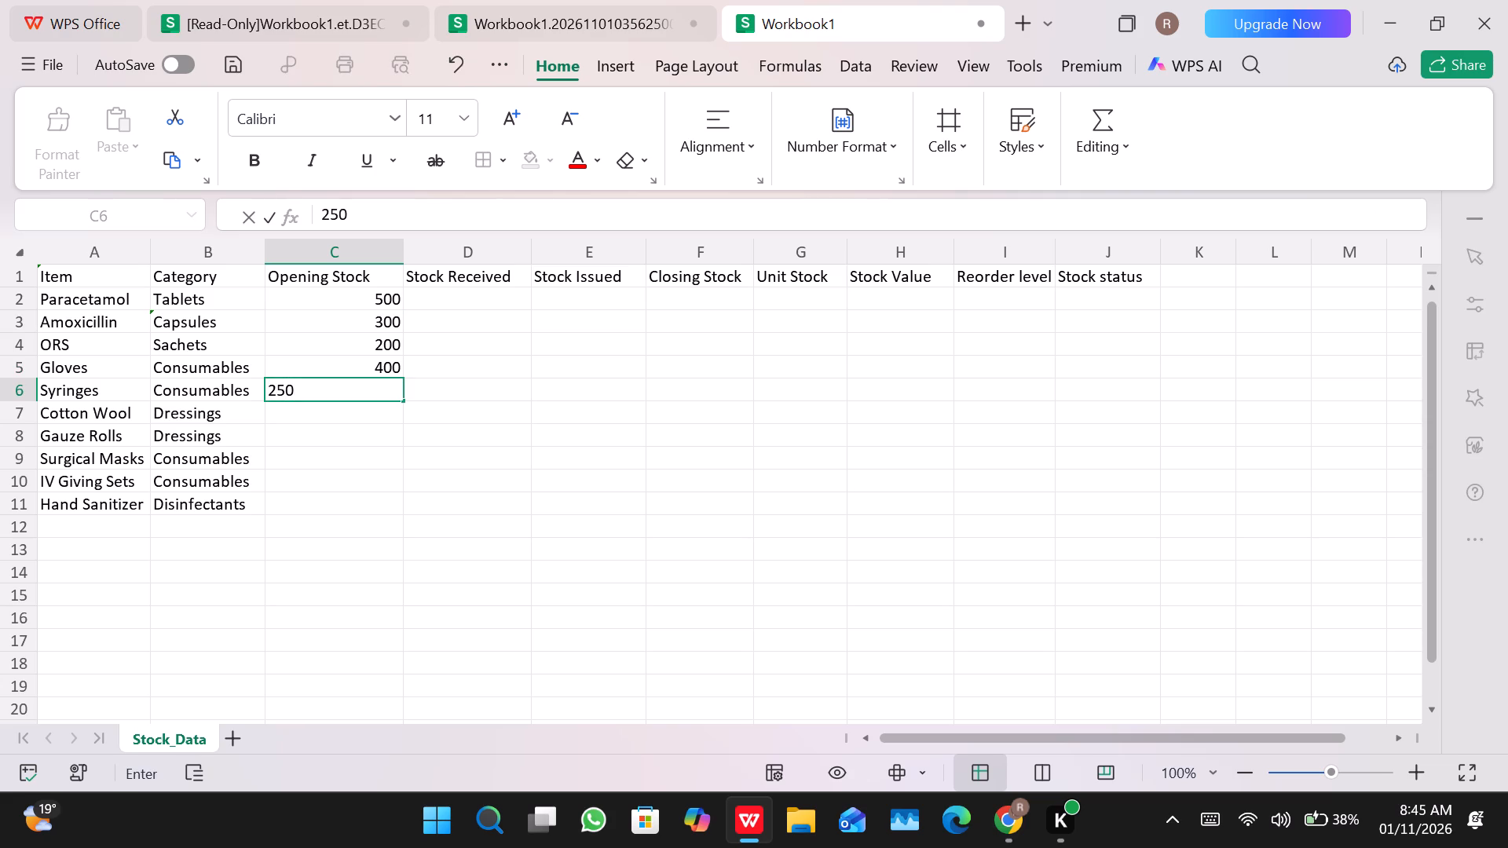
key(Return)
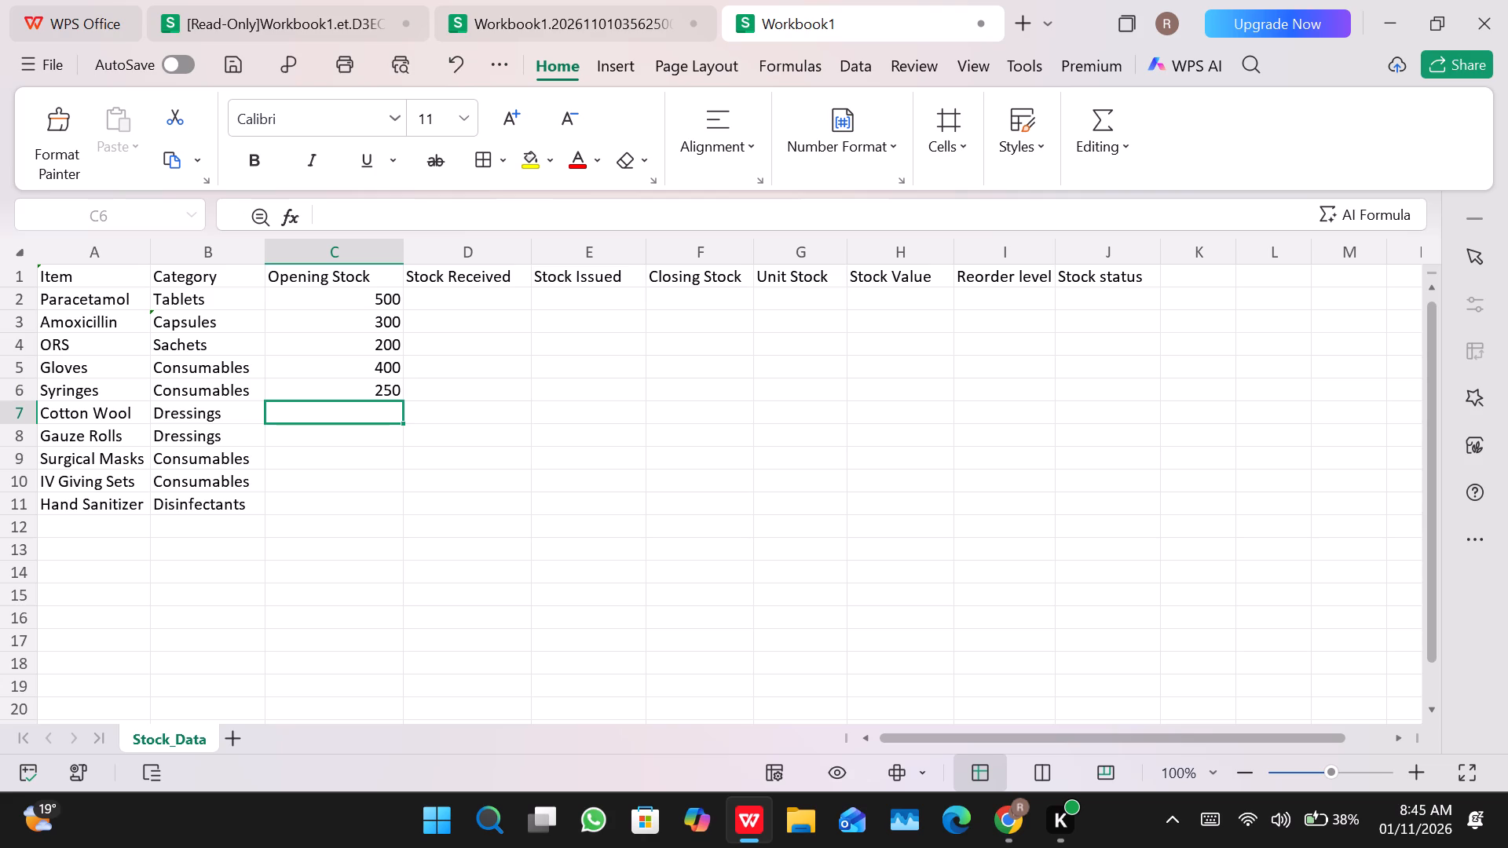
text(80)
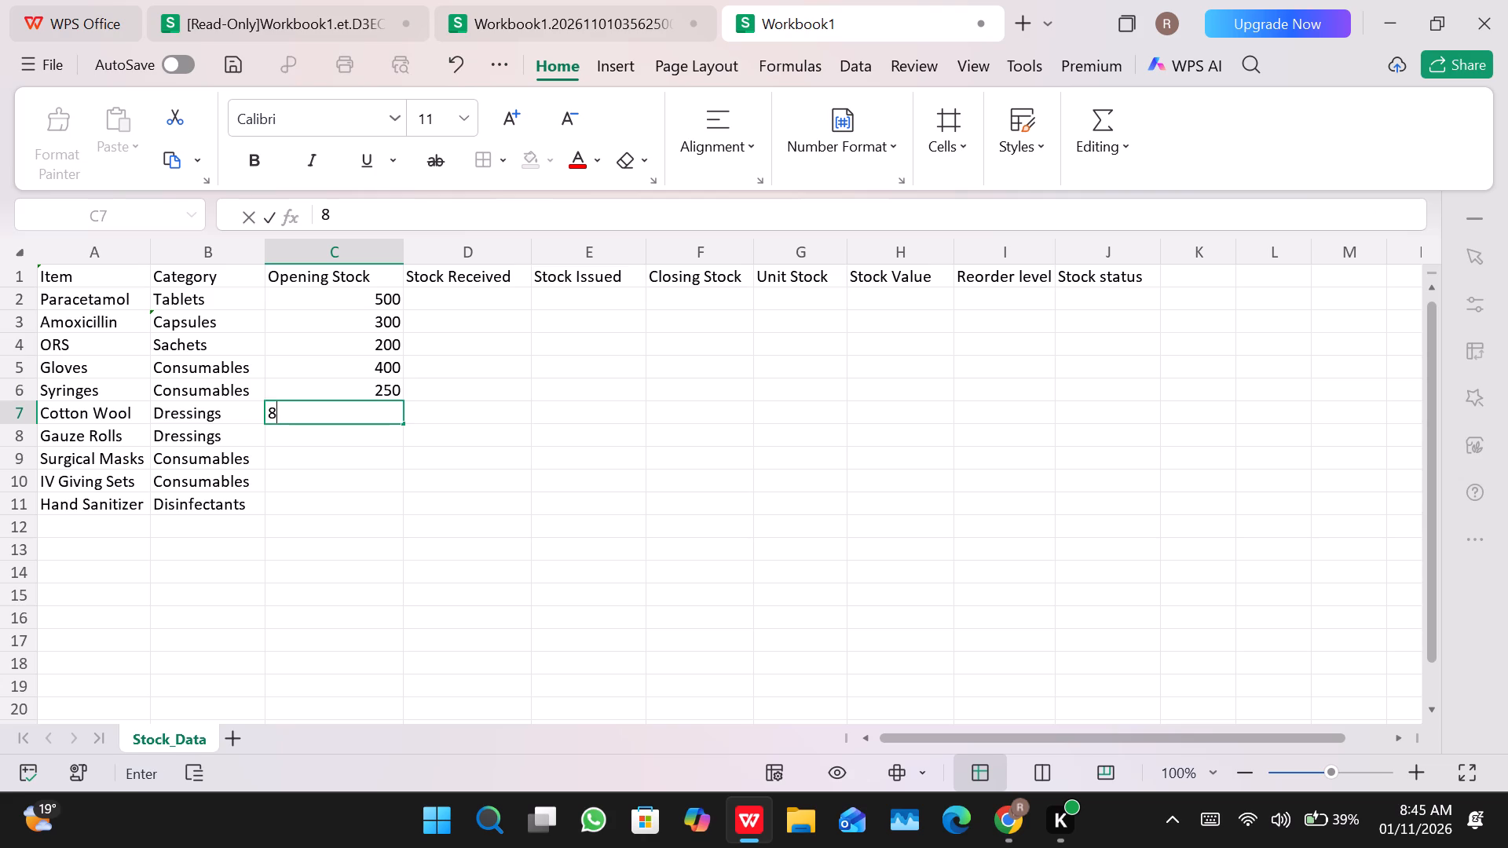
key(Return)
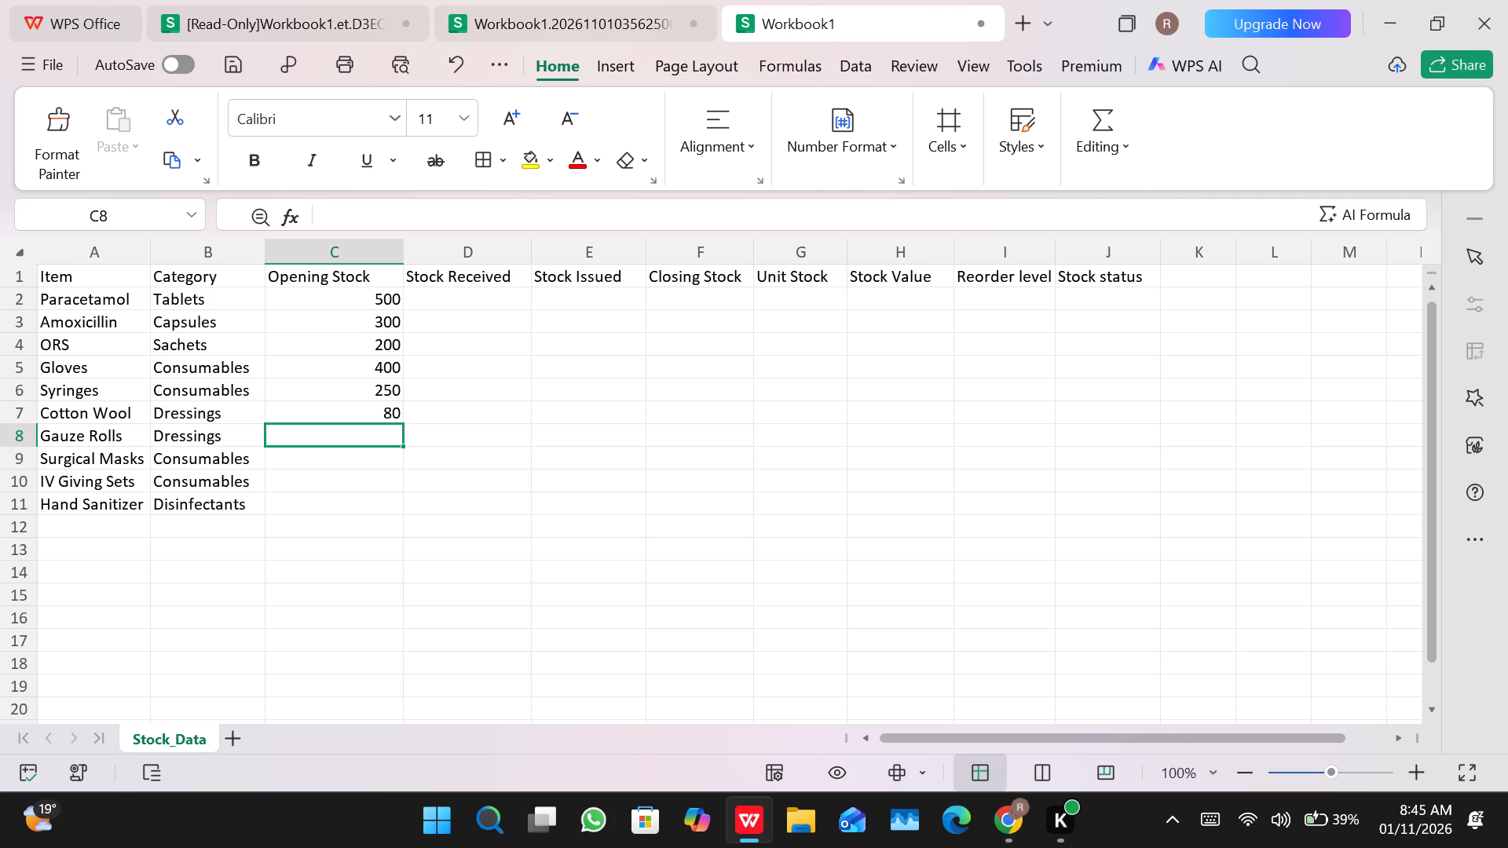
text(130)
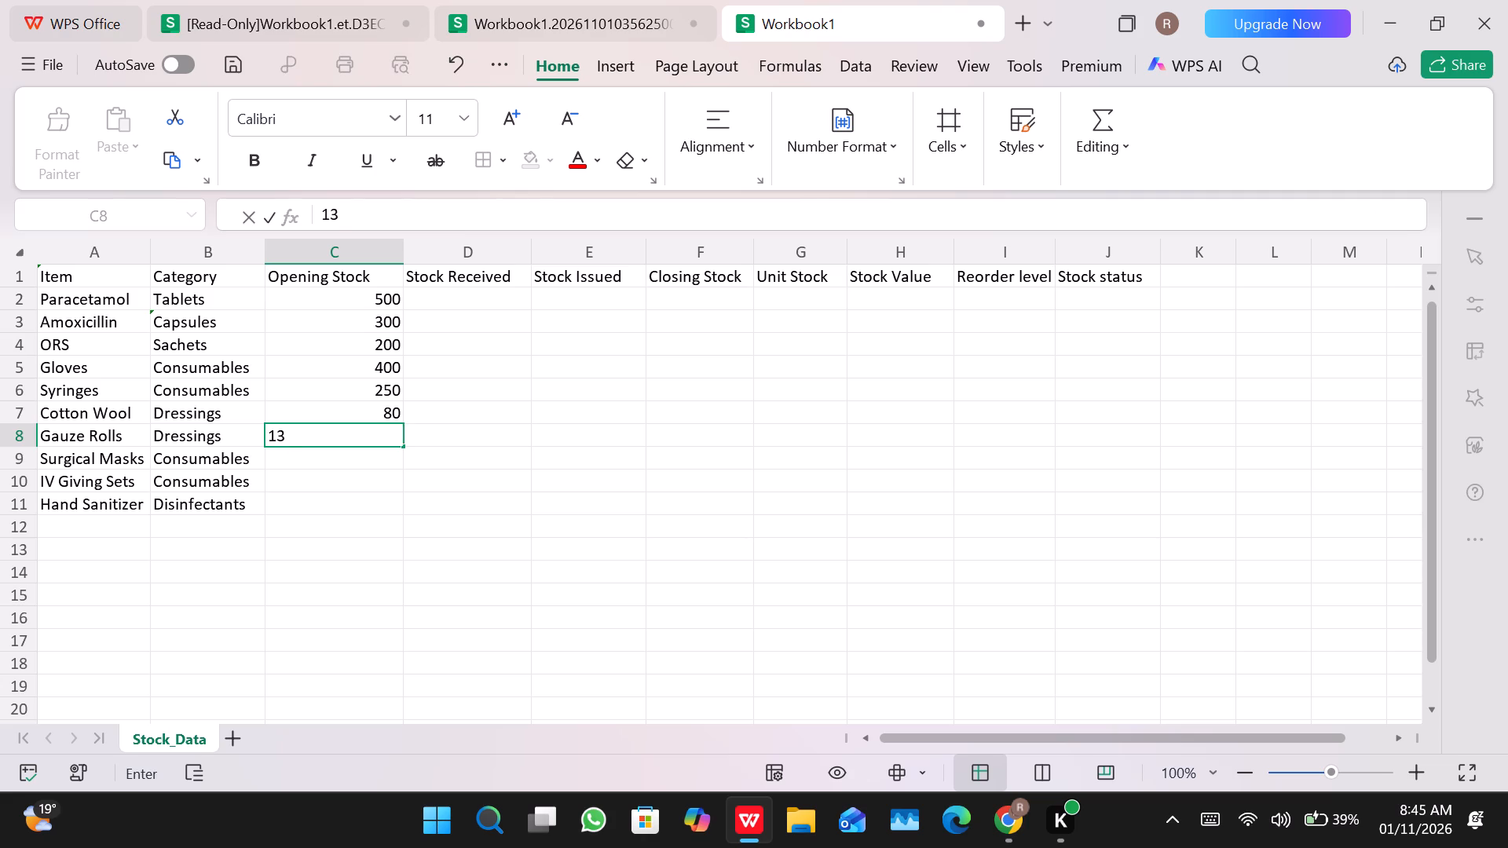
key(BackSpace)
key(BackSpace)
text(20)
key(Return)
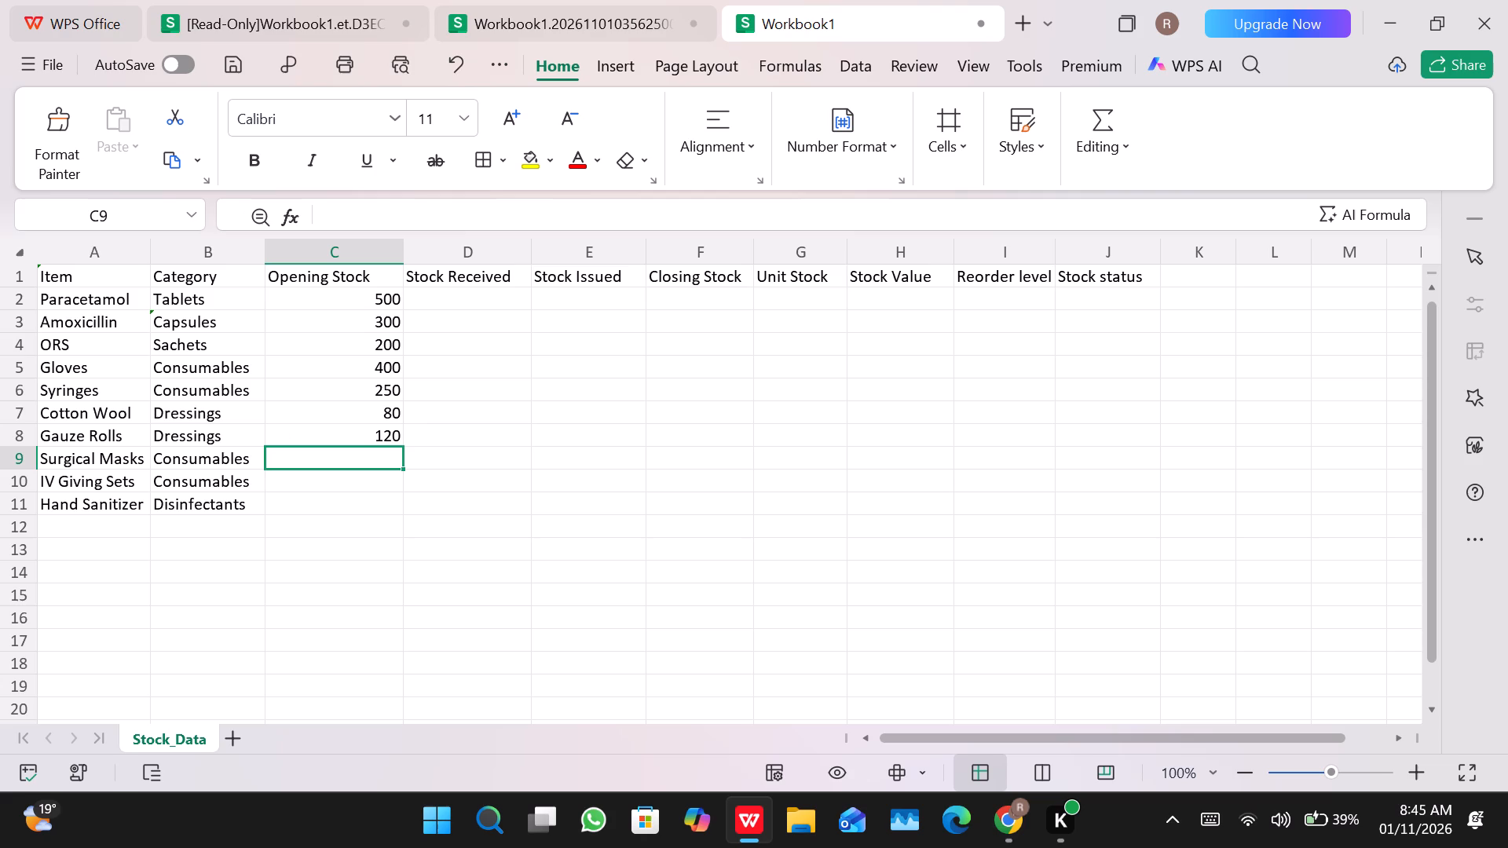
Enter the opening stock for Surgical Masks, IV Giving Sets and Hand Sanitizer in cells C9 to C11 as 500, 100 and 60.
text(500)
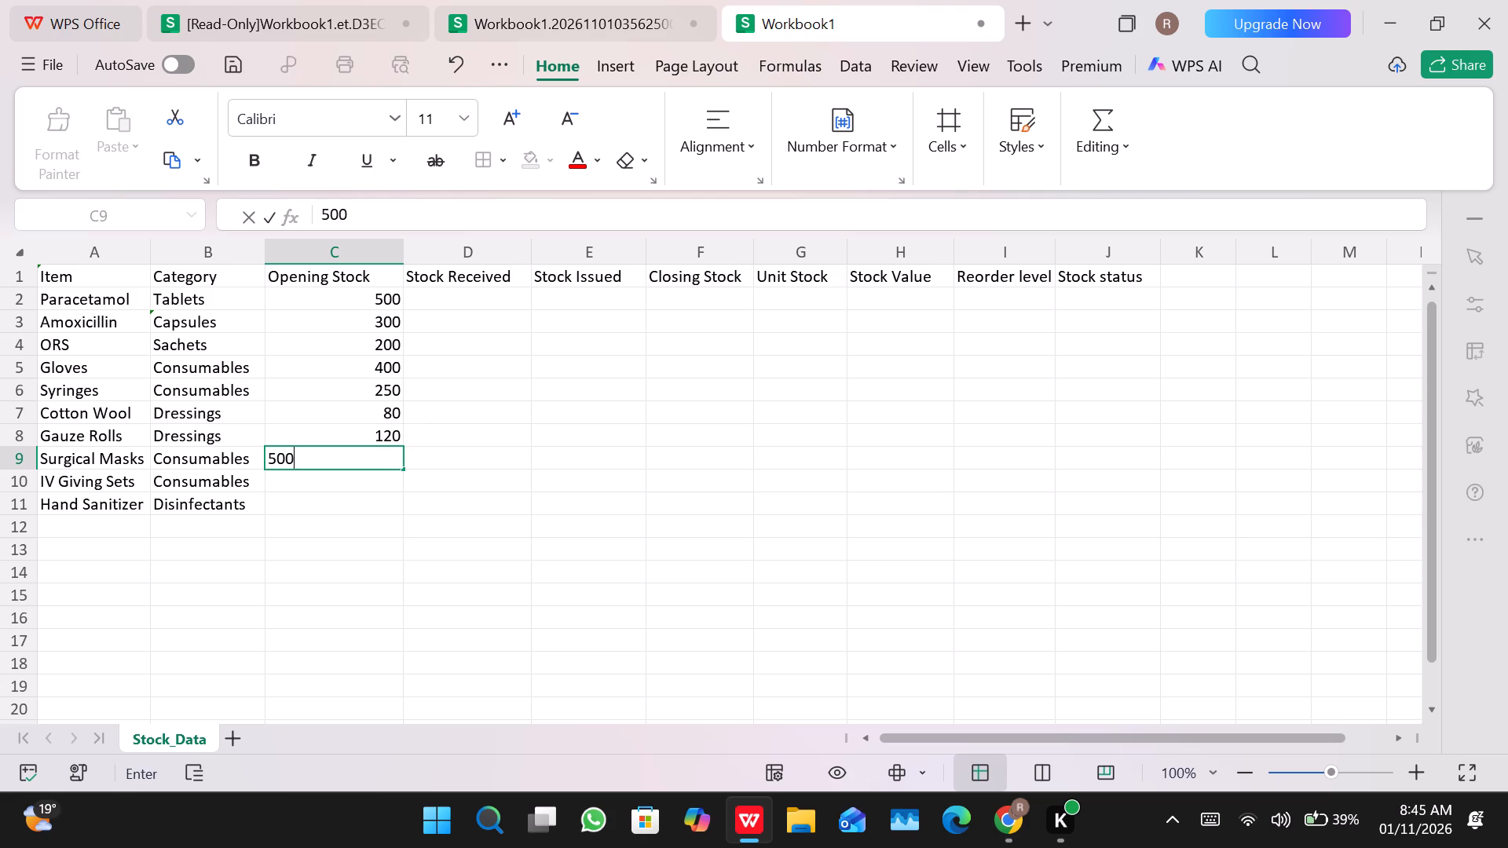
key(Return)
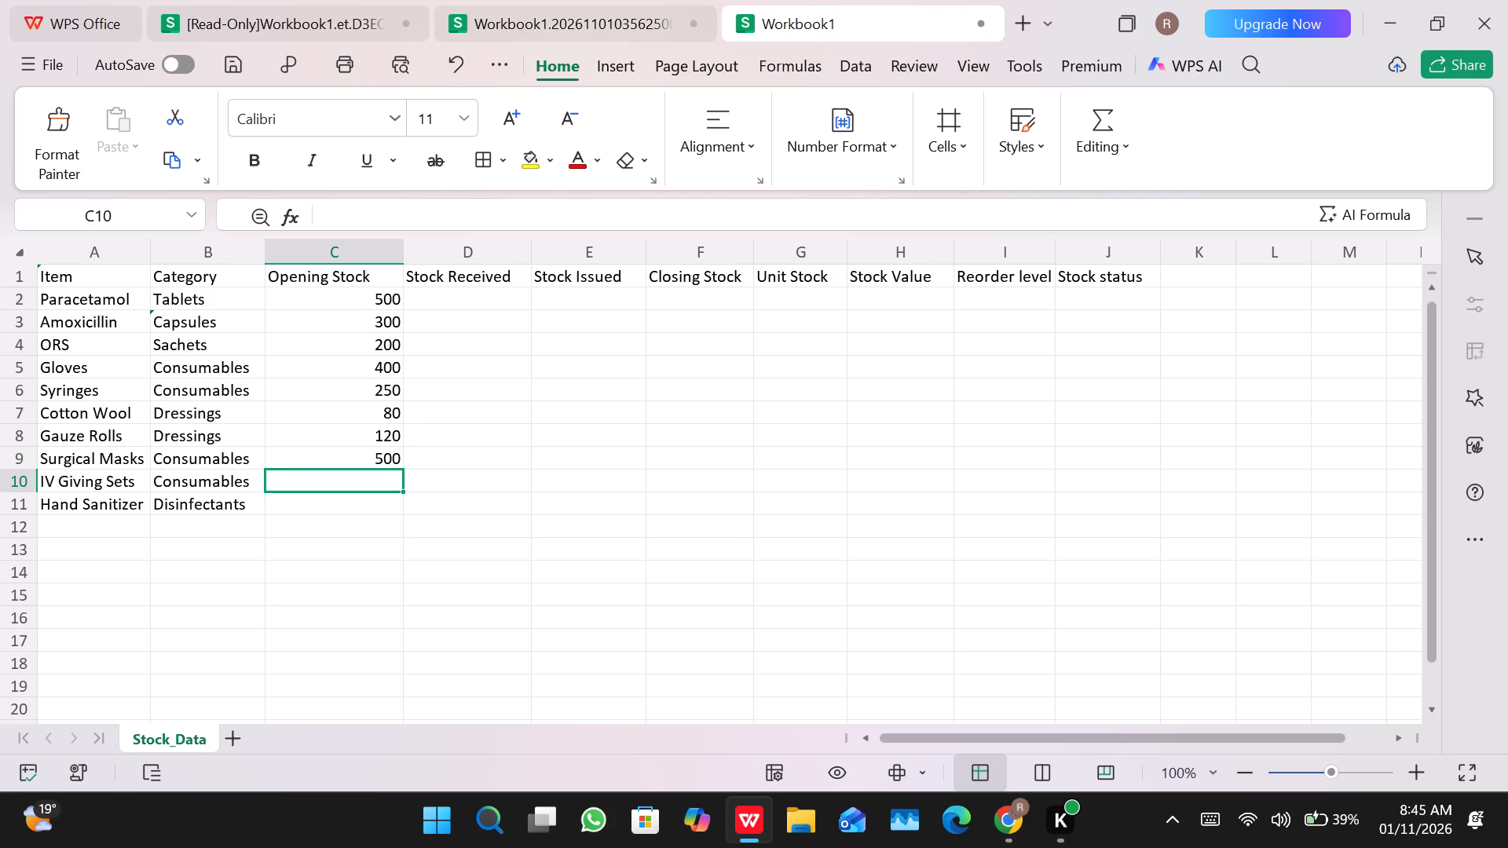
text(100)
key(Return)
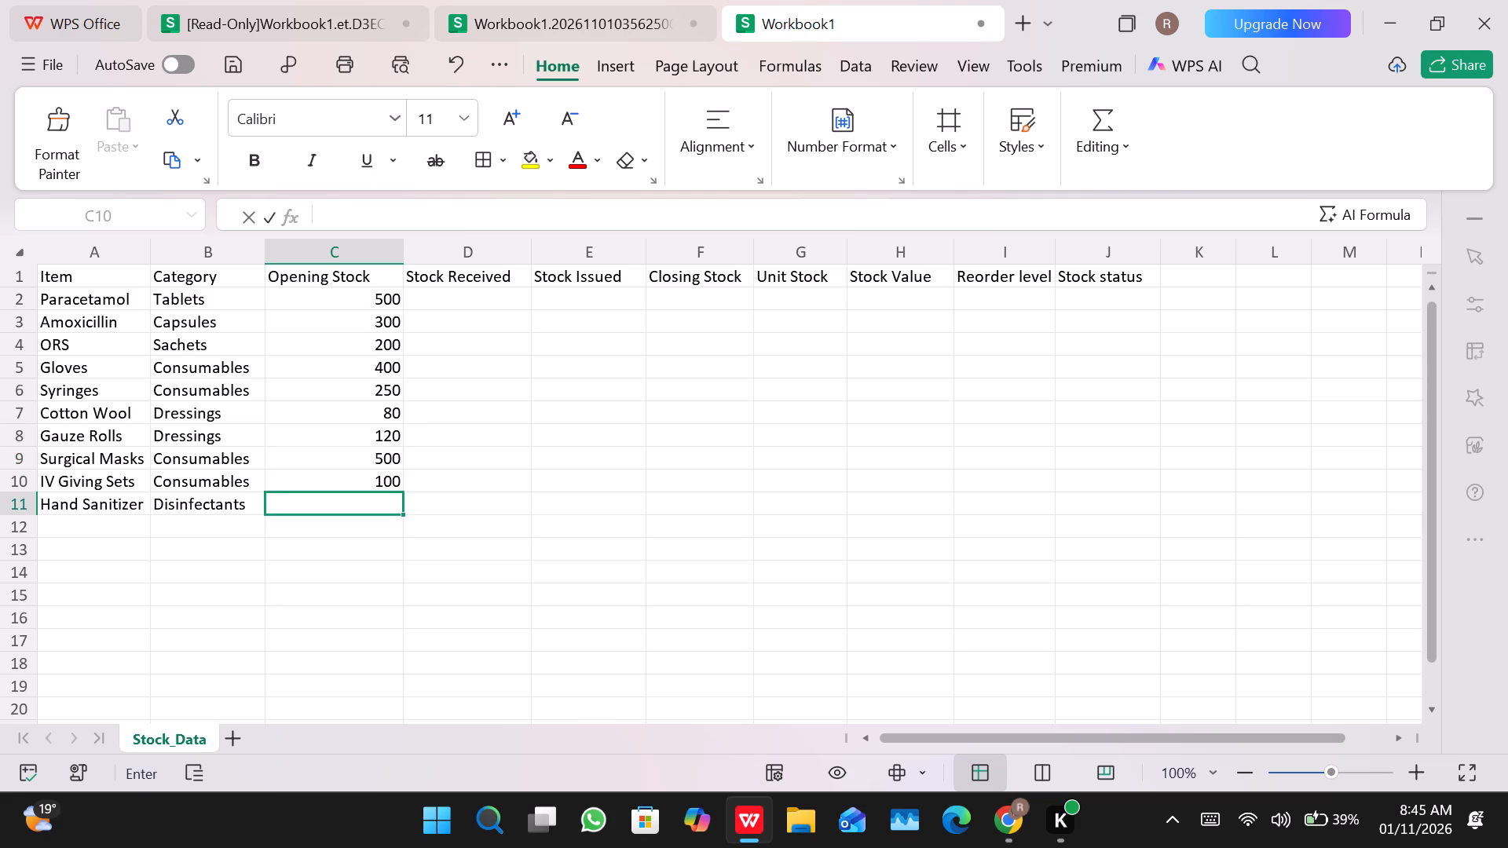
text(60)
key(Return)
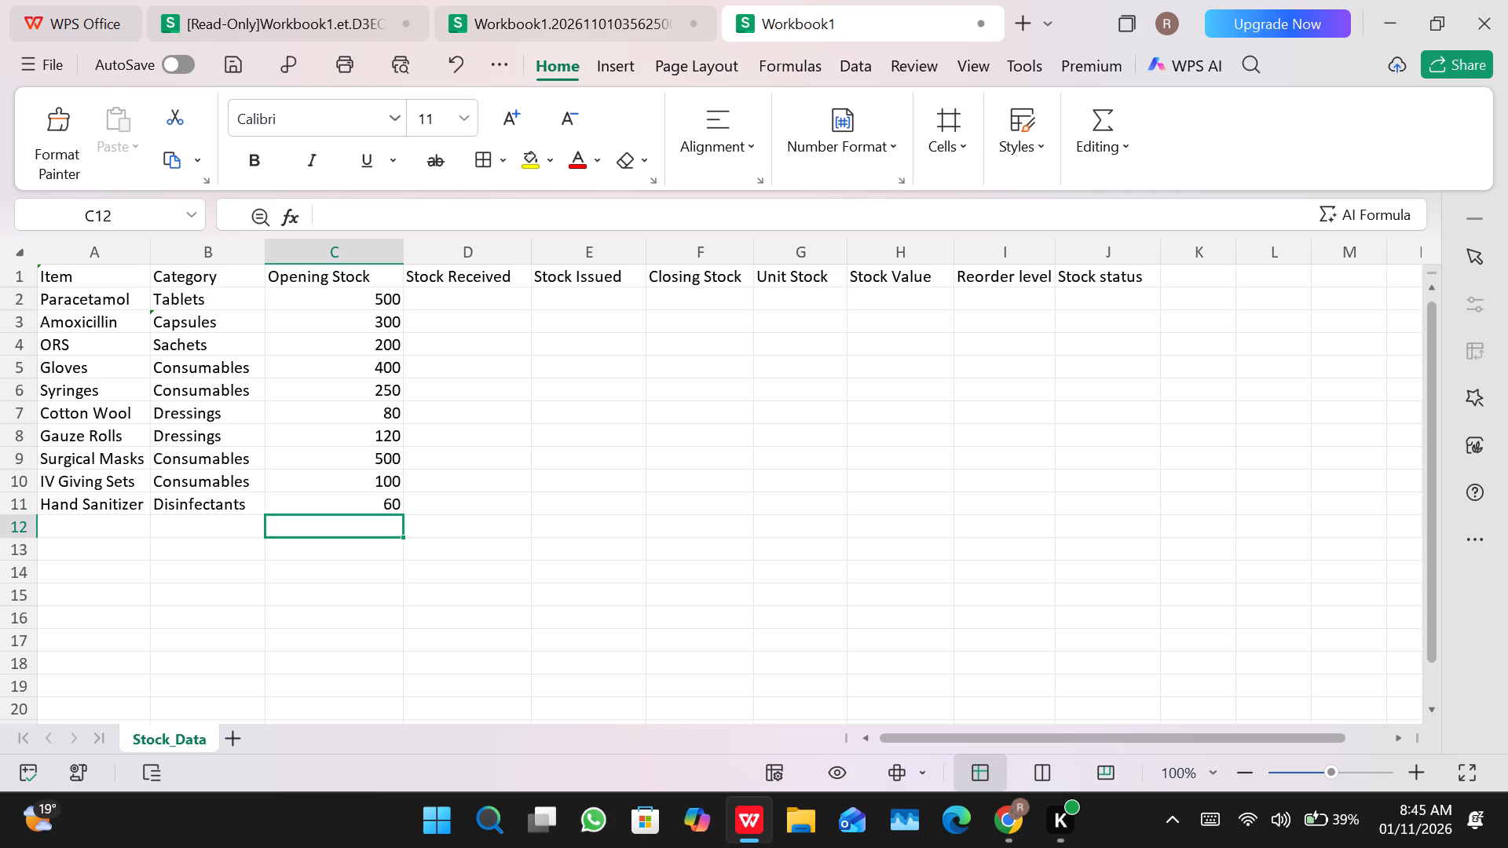
Enter the stock received for Paracetamol through Syringes in cells D2 to D6 as 300, 200, 100, 200 and 150.
click(430, 309)
text(3000)
key(BackSpace)
key(Return)
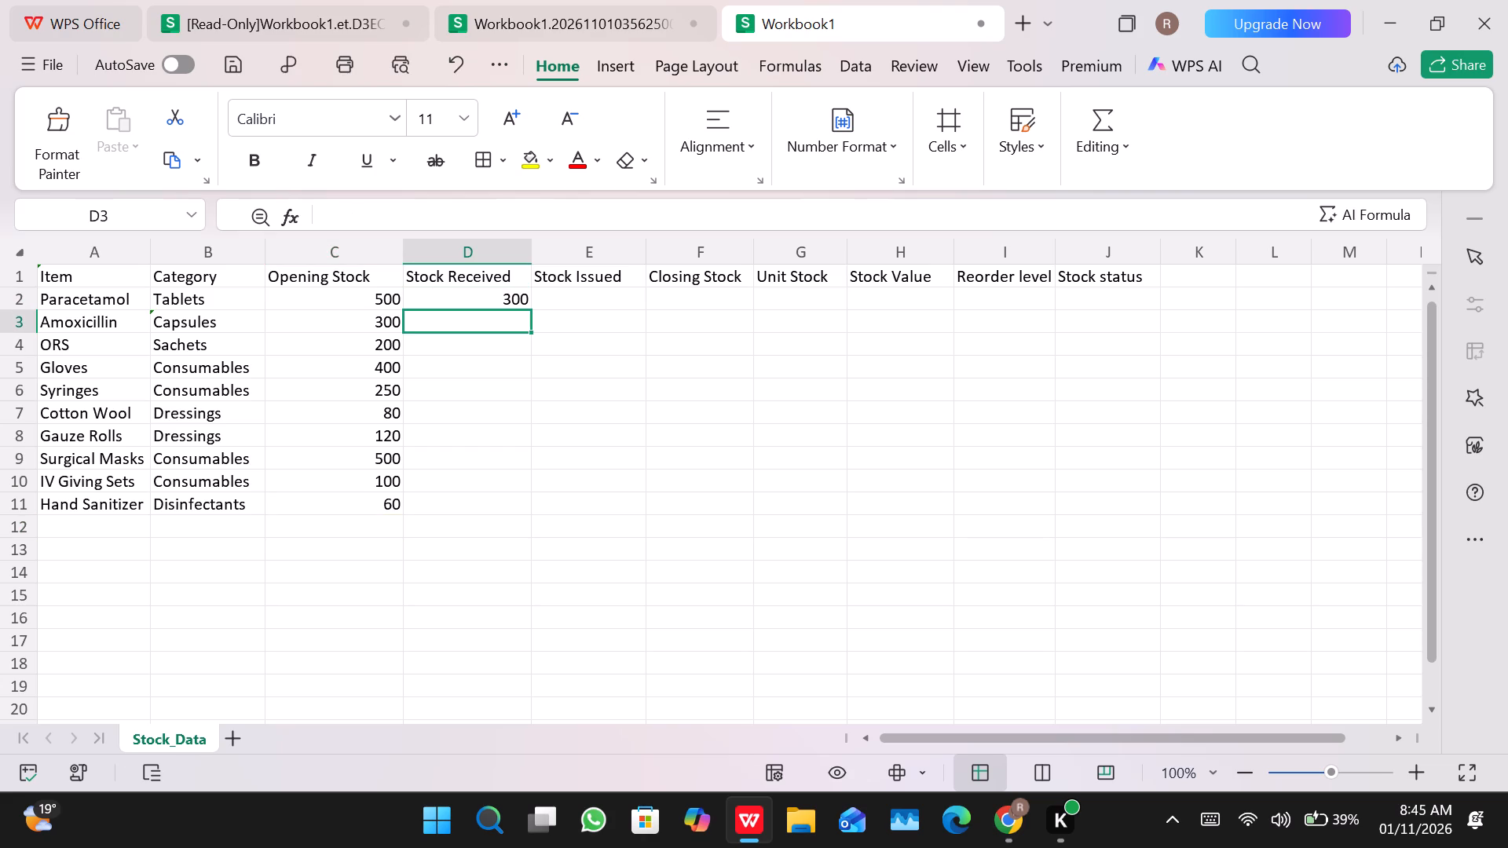
text(200)
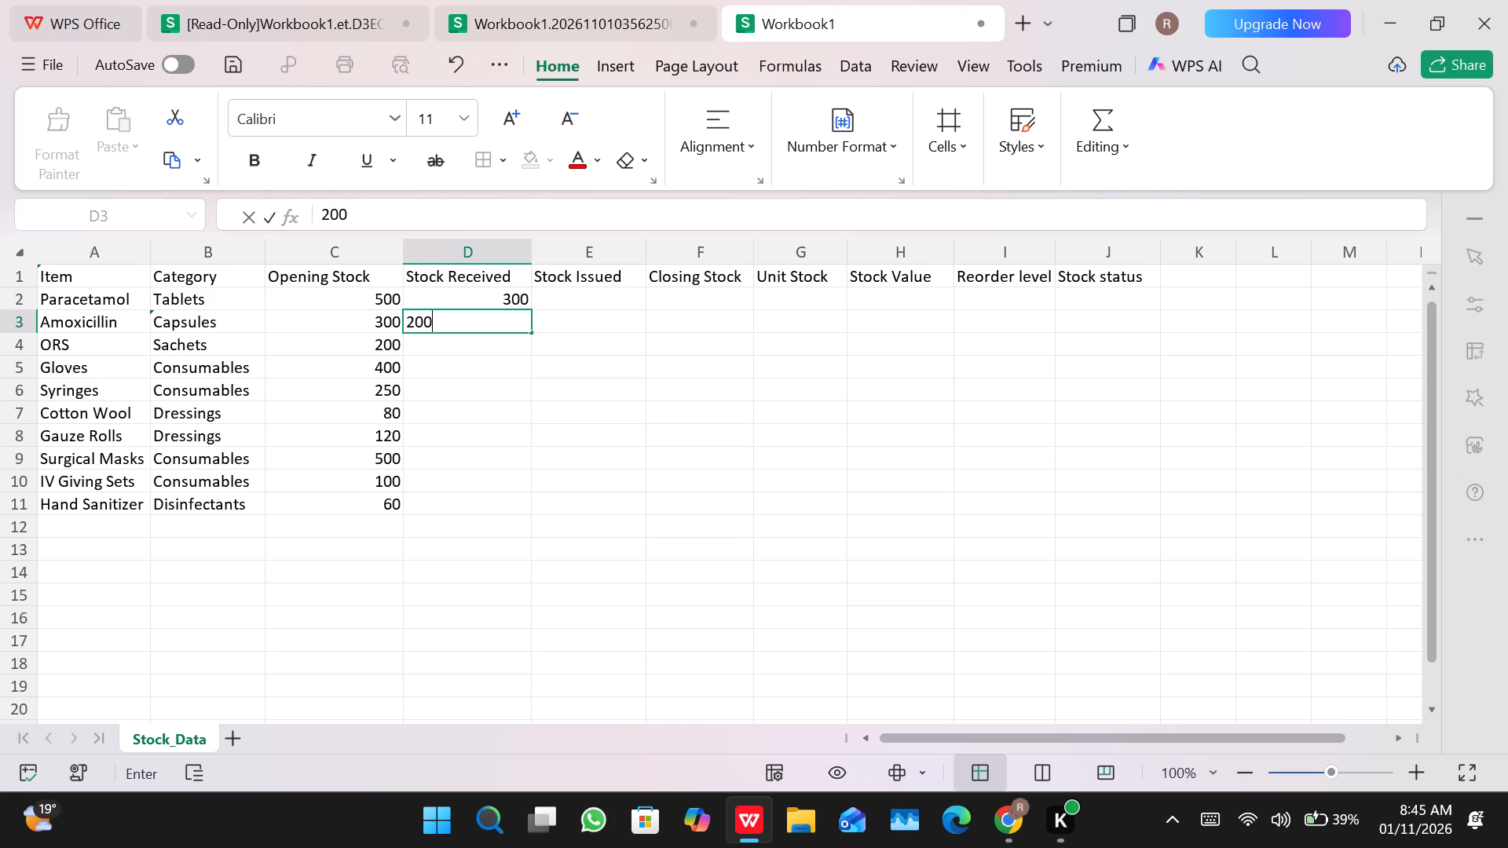
key(Return)
text(100)
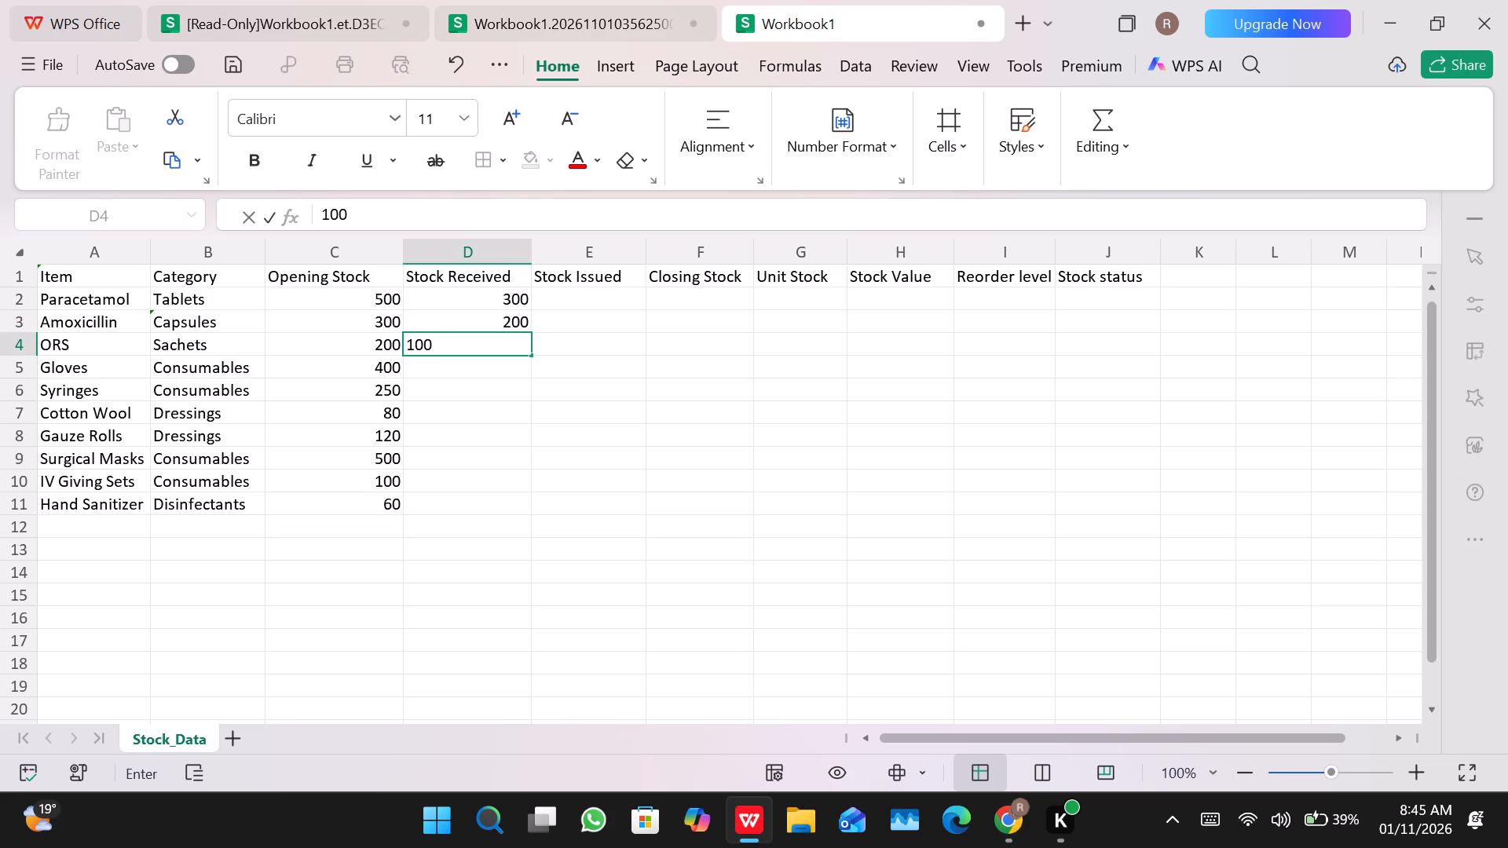
key(Return)
text(200)
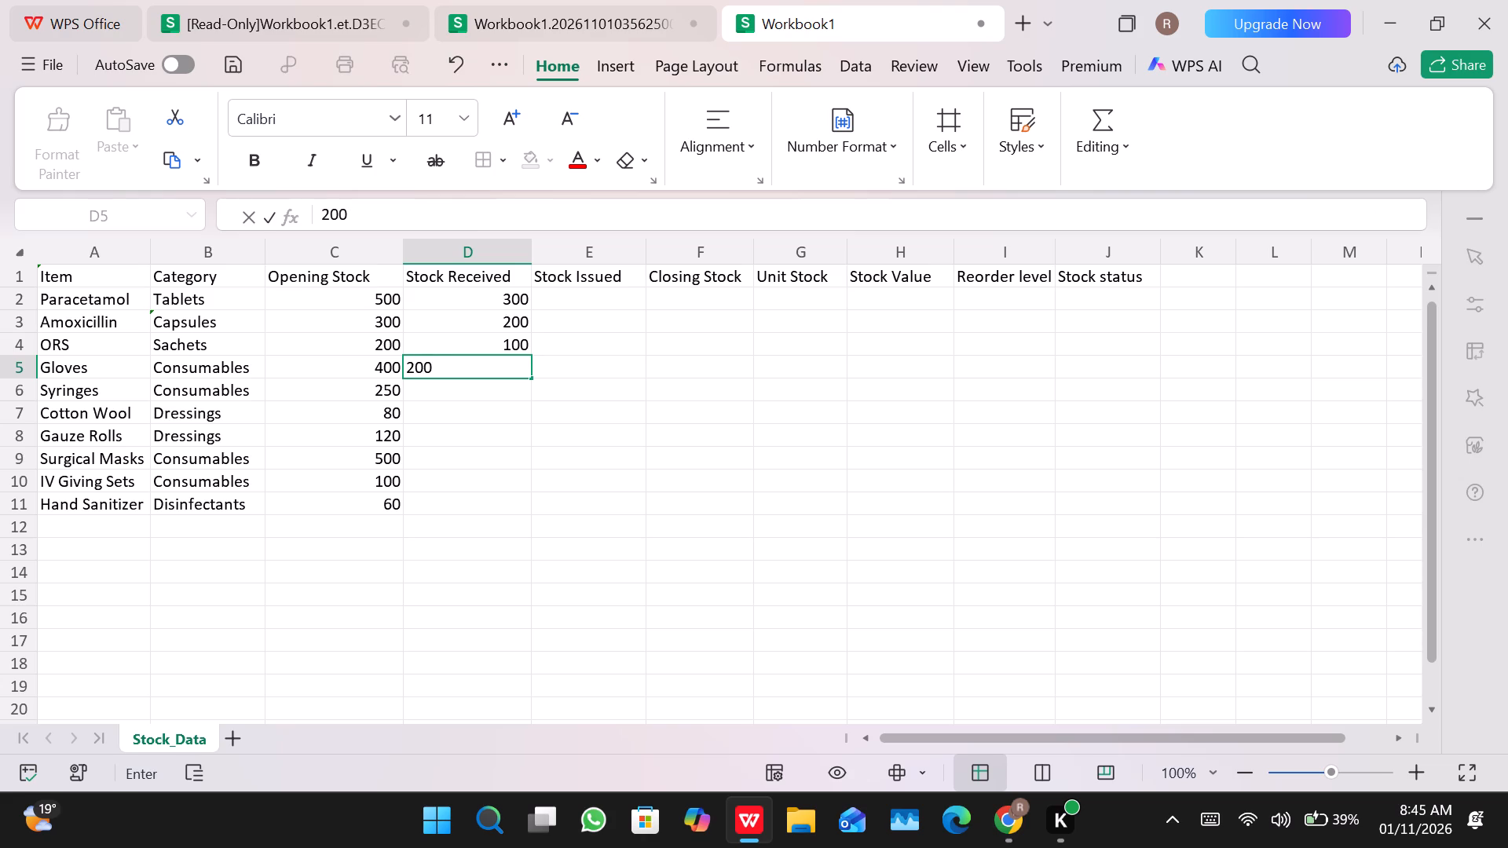
key(Return)
text(150)
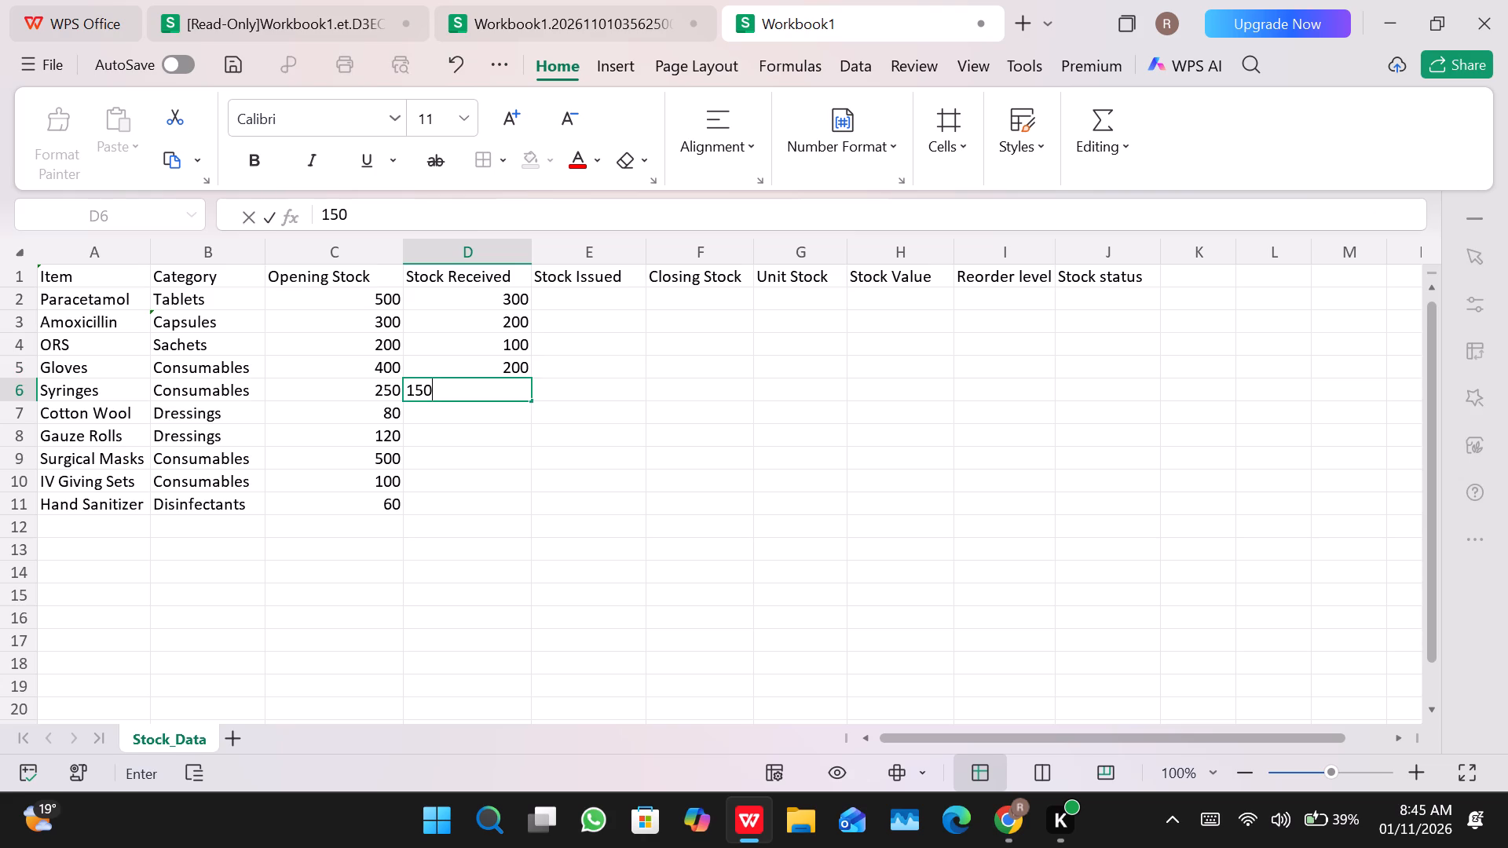
key(Return)
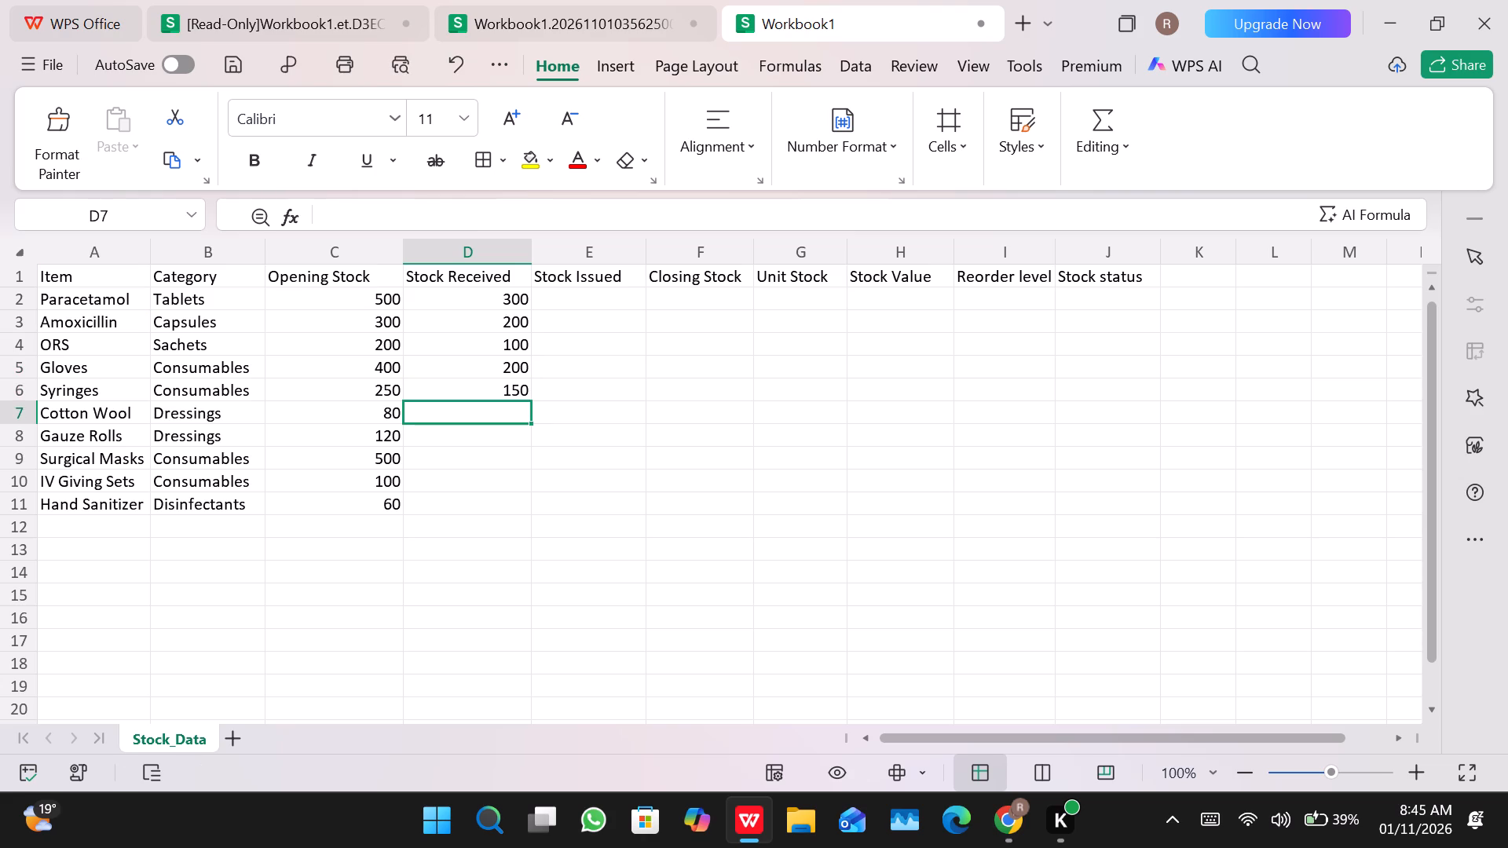
Enter the stock received for Cotton Wool through Hand Sanitizer in cells D7 to D11 as 40, 60, 300, 50 and 40.
text(40)
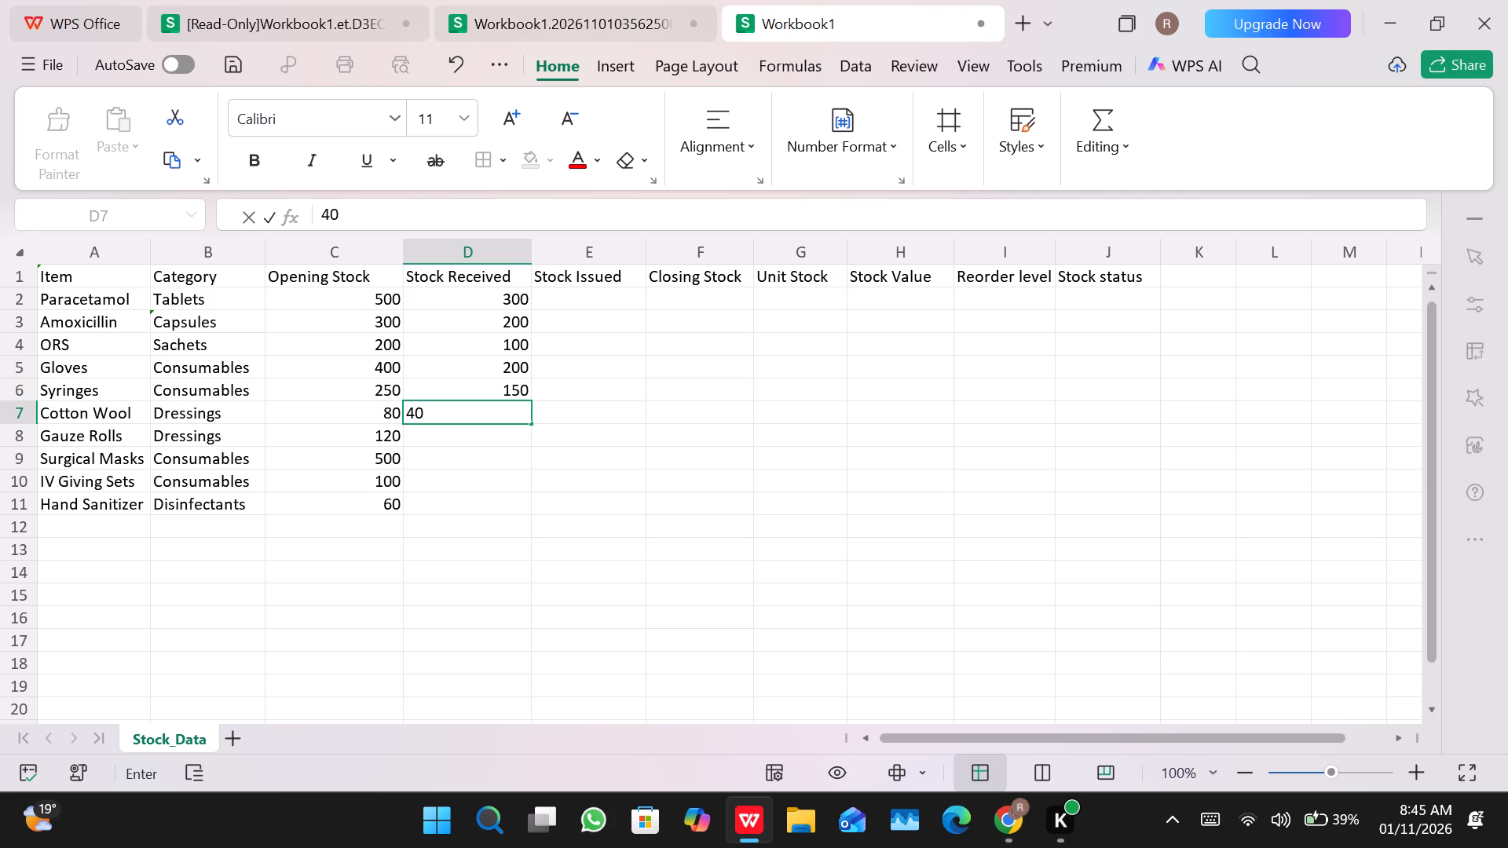
key(Return)
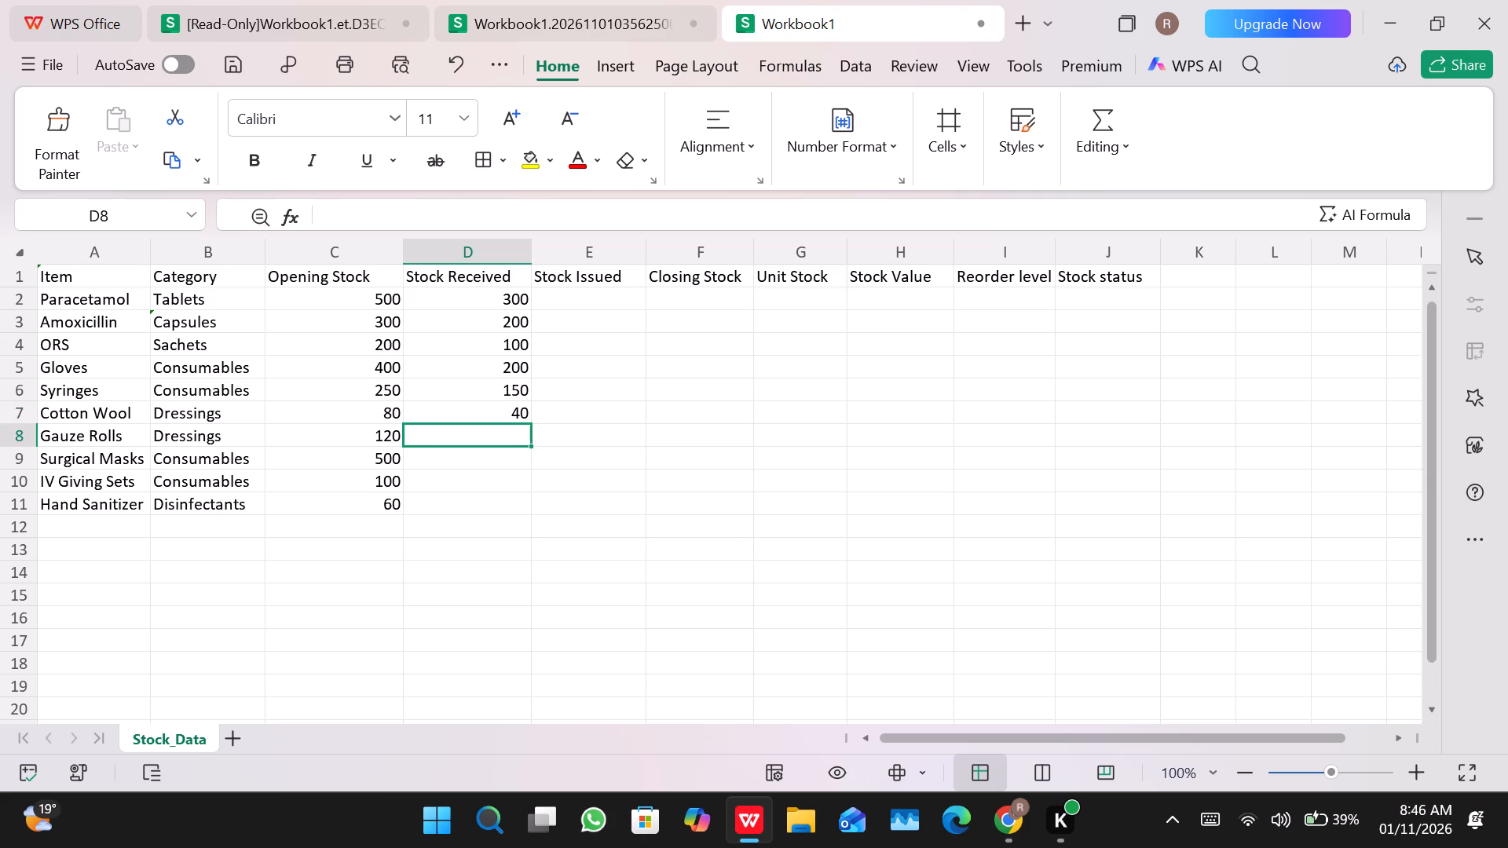
text(60)
key(Return)
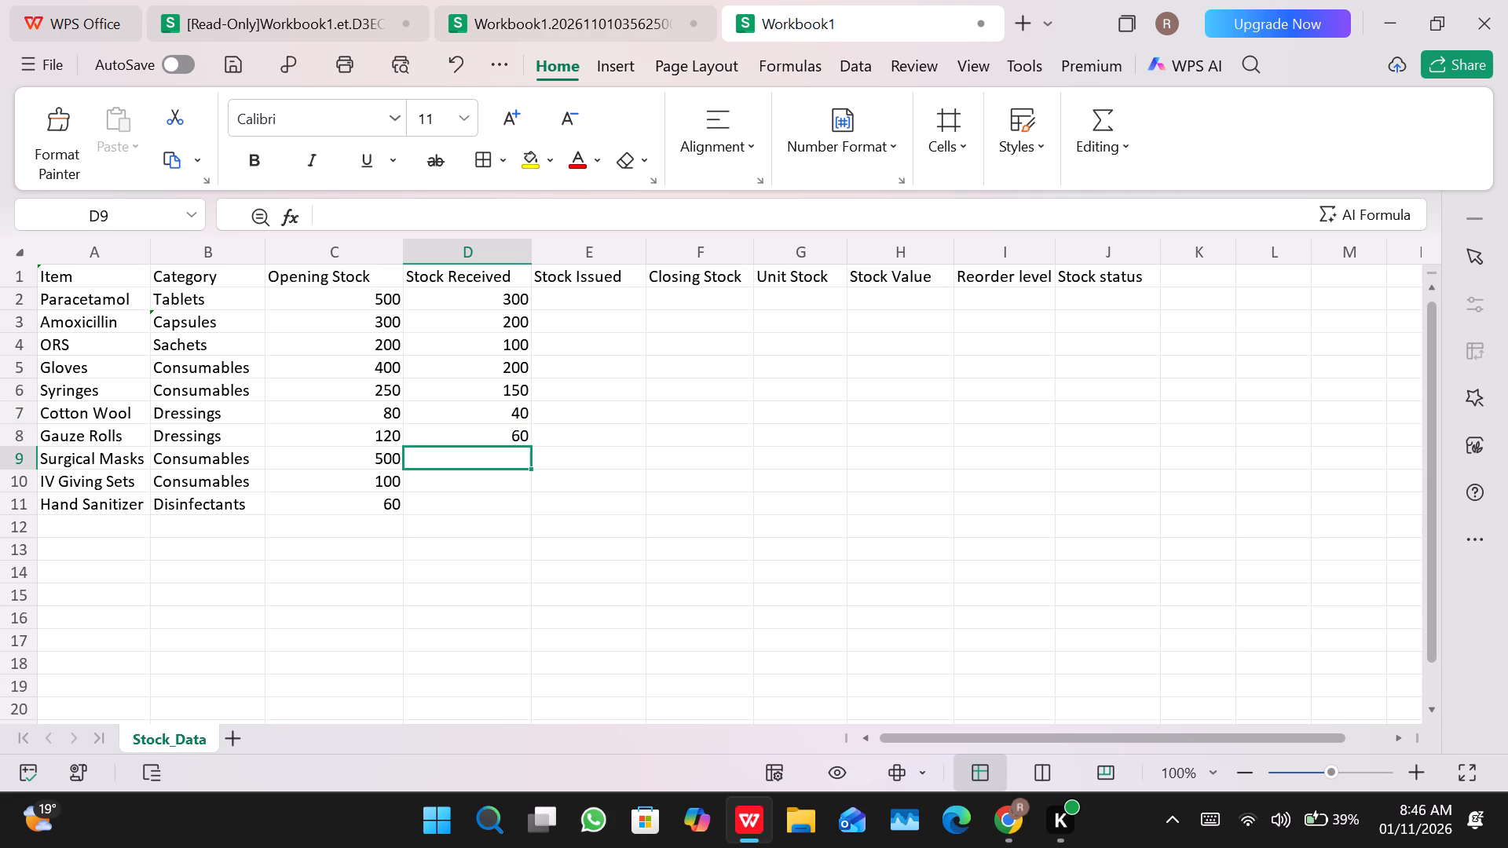
text(300)
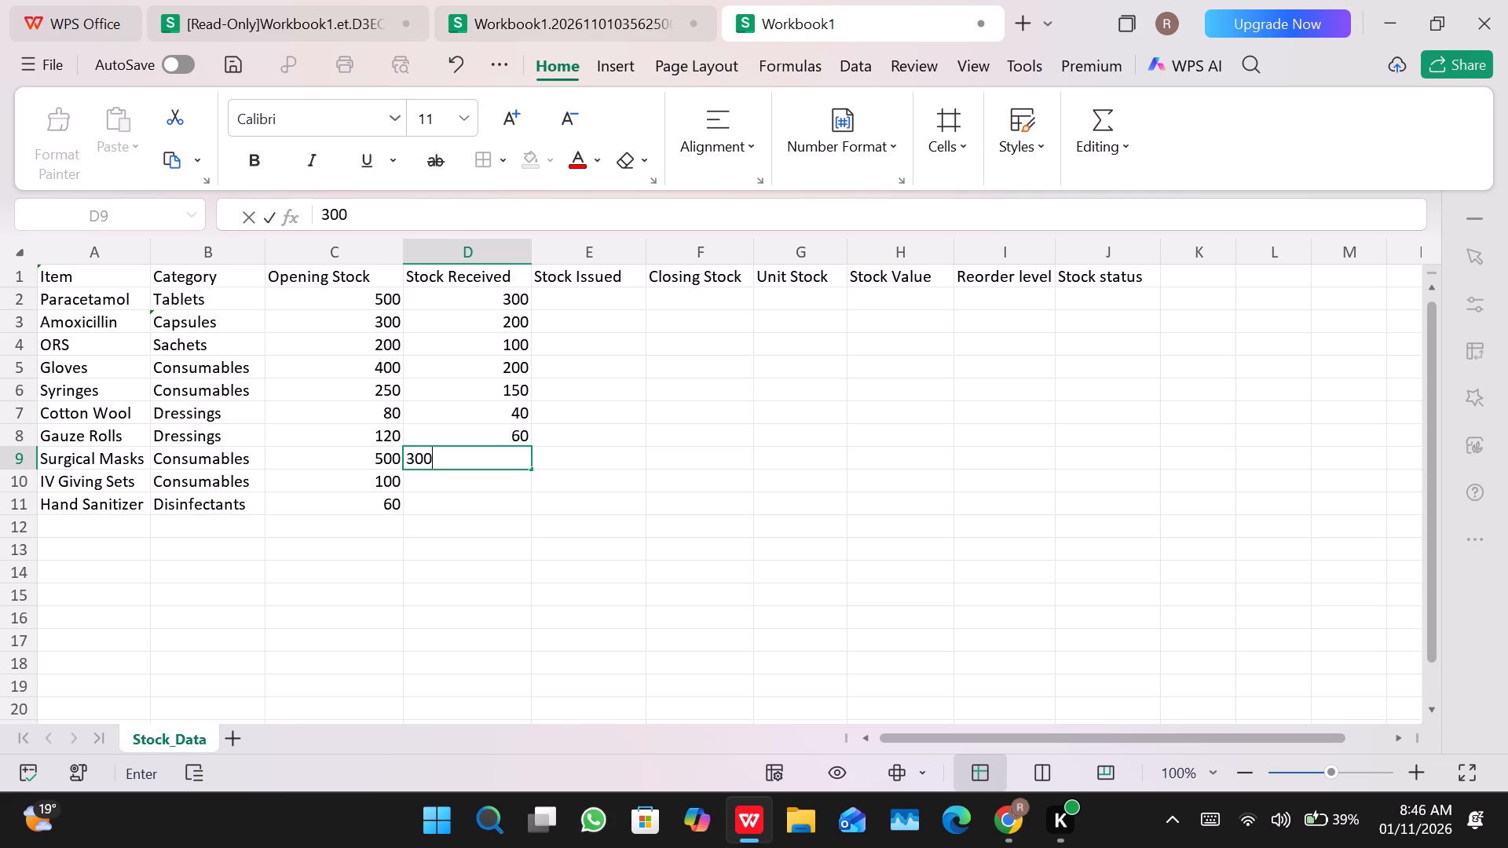
key(Return)
text(50)
key(Return)
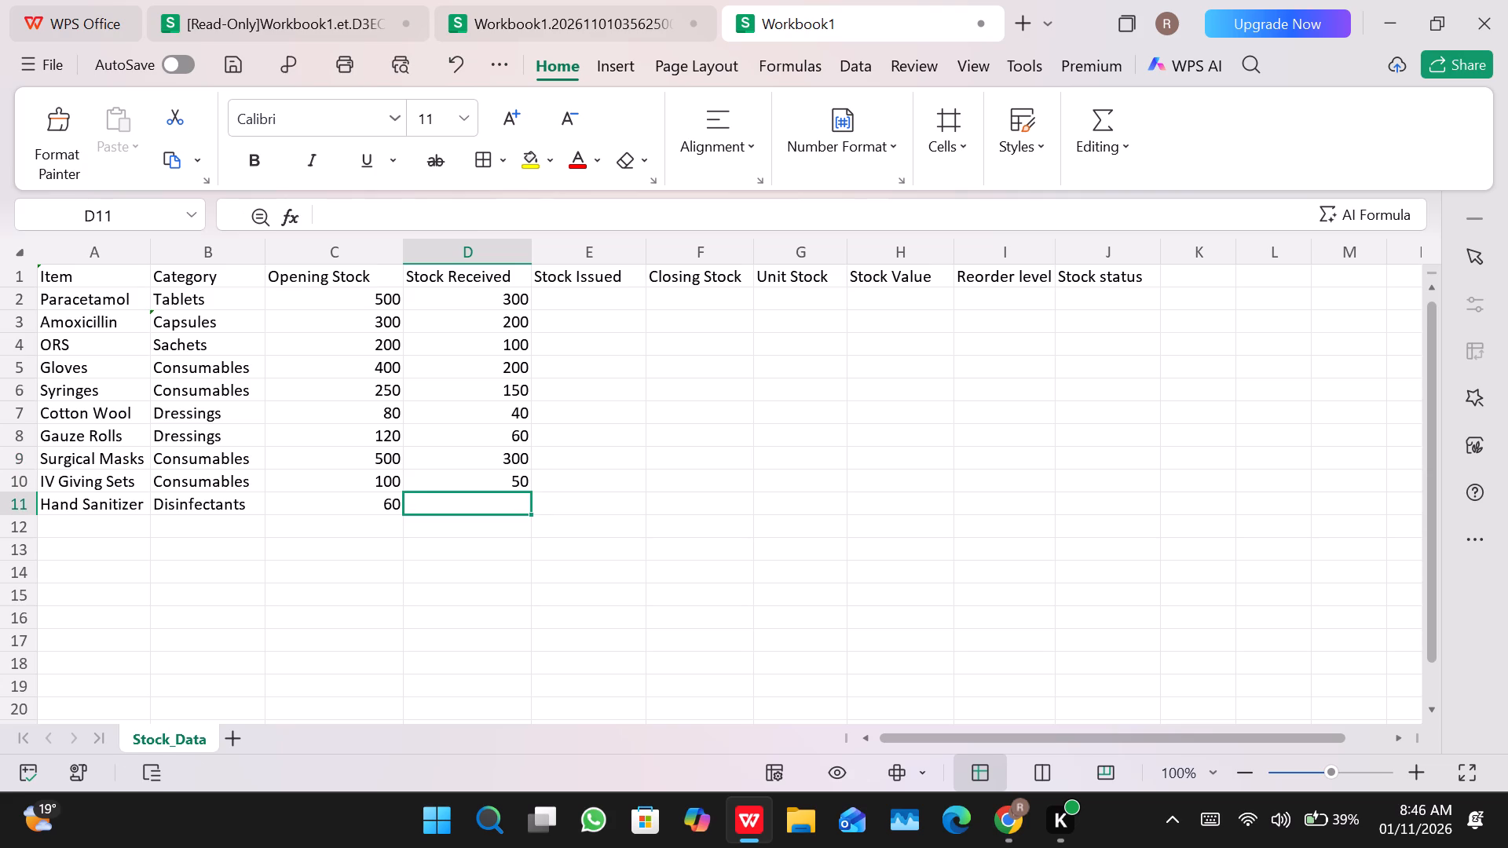
text(40)
key(Return)
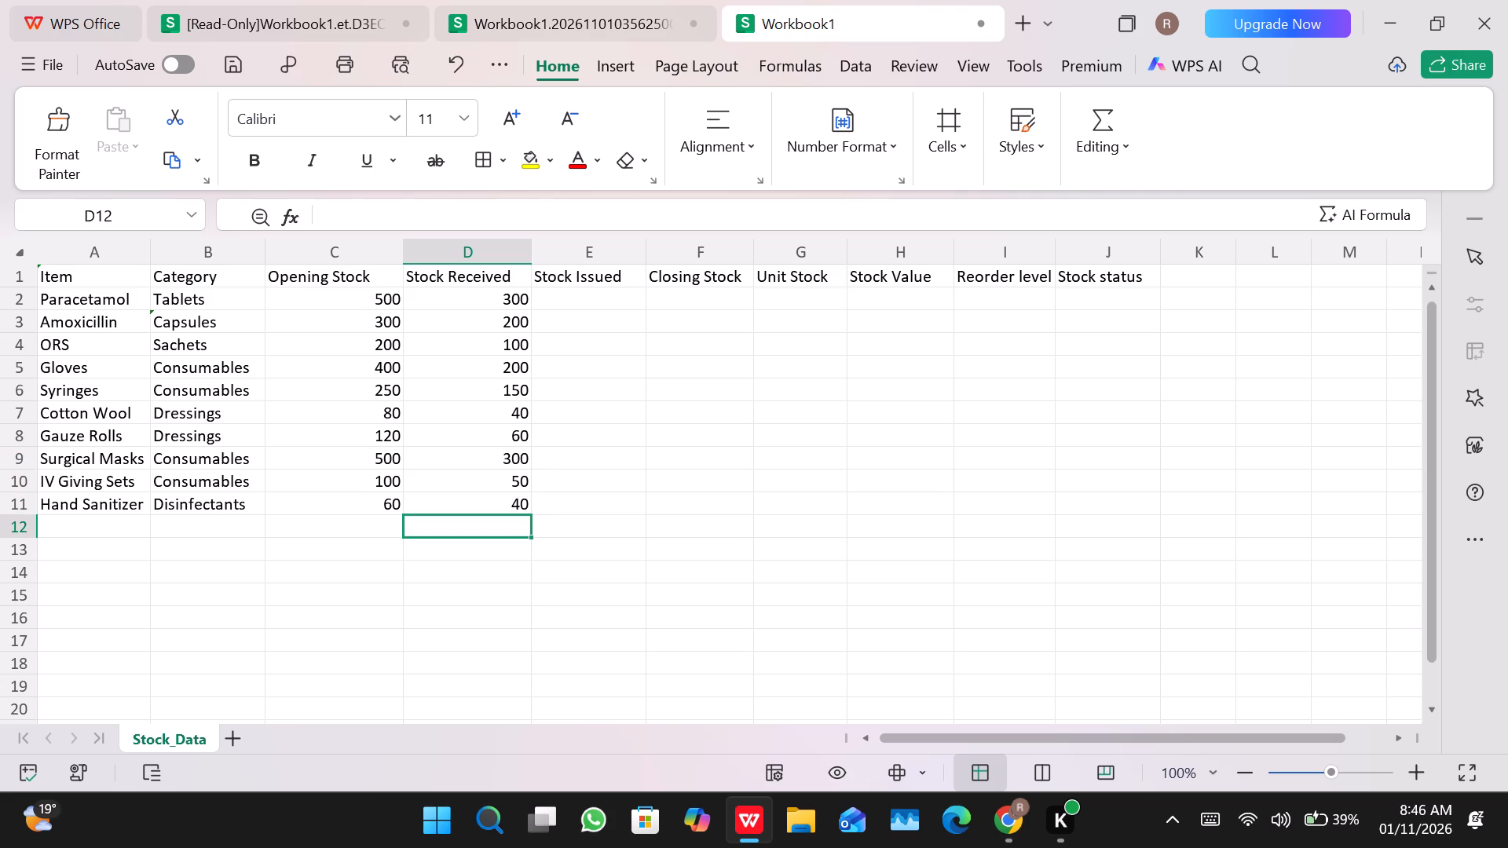
Enter the stock issued for Paracetamol, Amoxicillin and ORS in cells E2 to E4 as 650, 350 and 180.
click(592, 292)
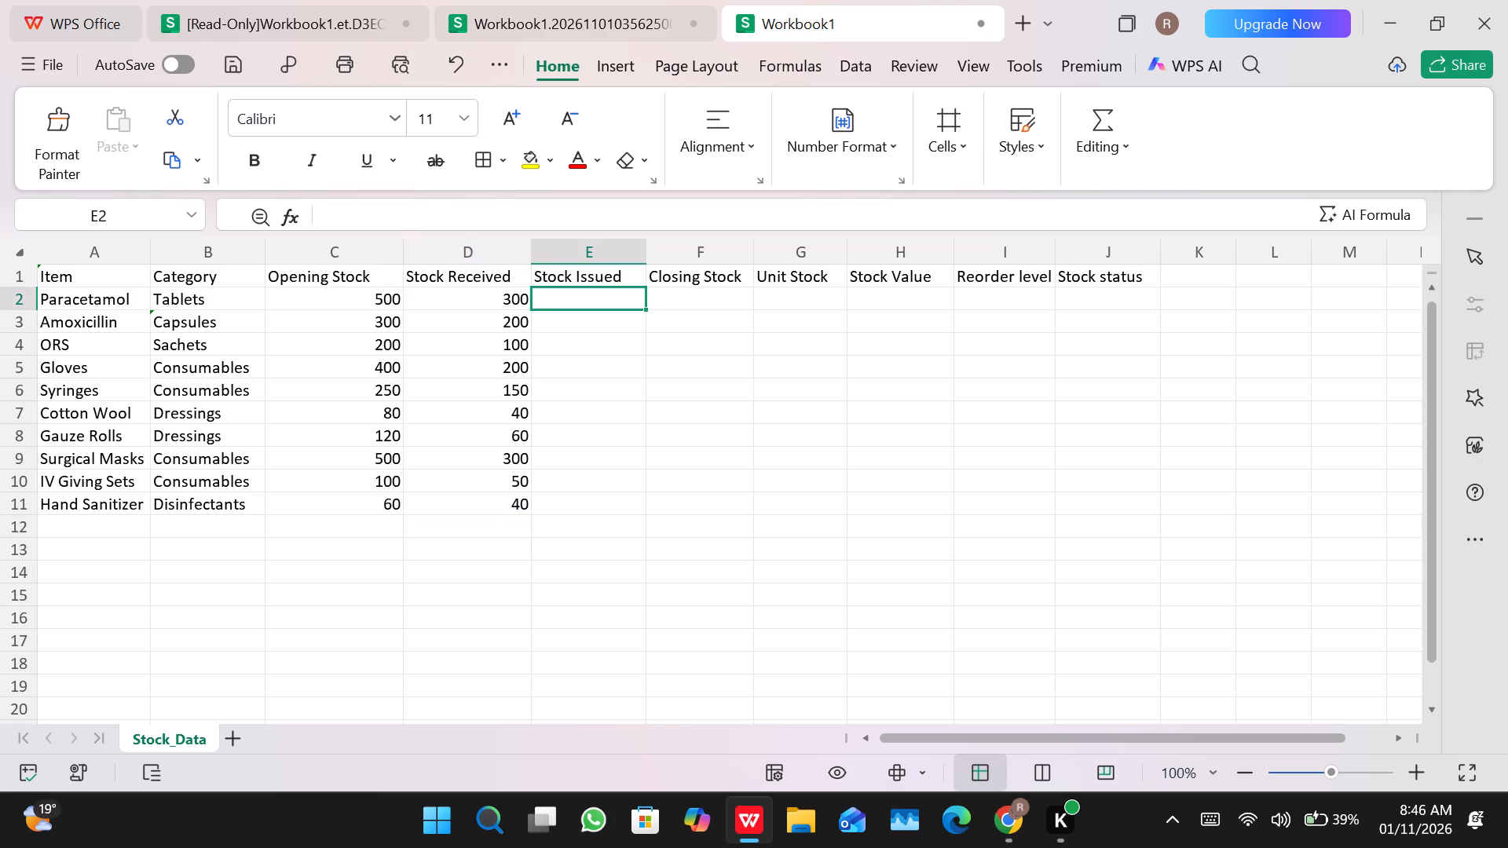
text(650)
key(Return)
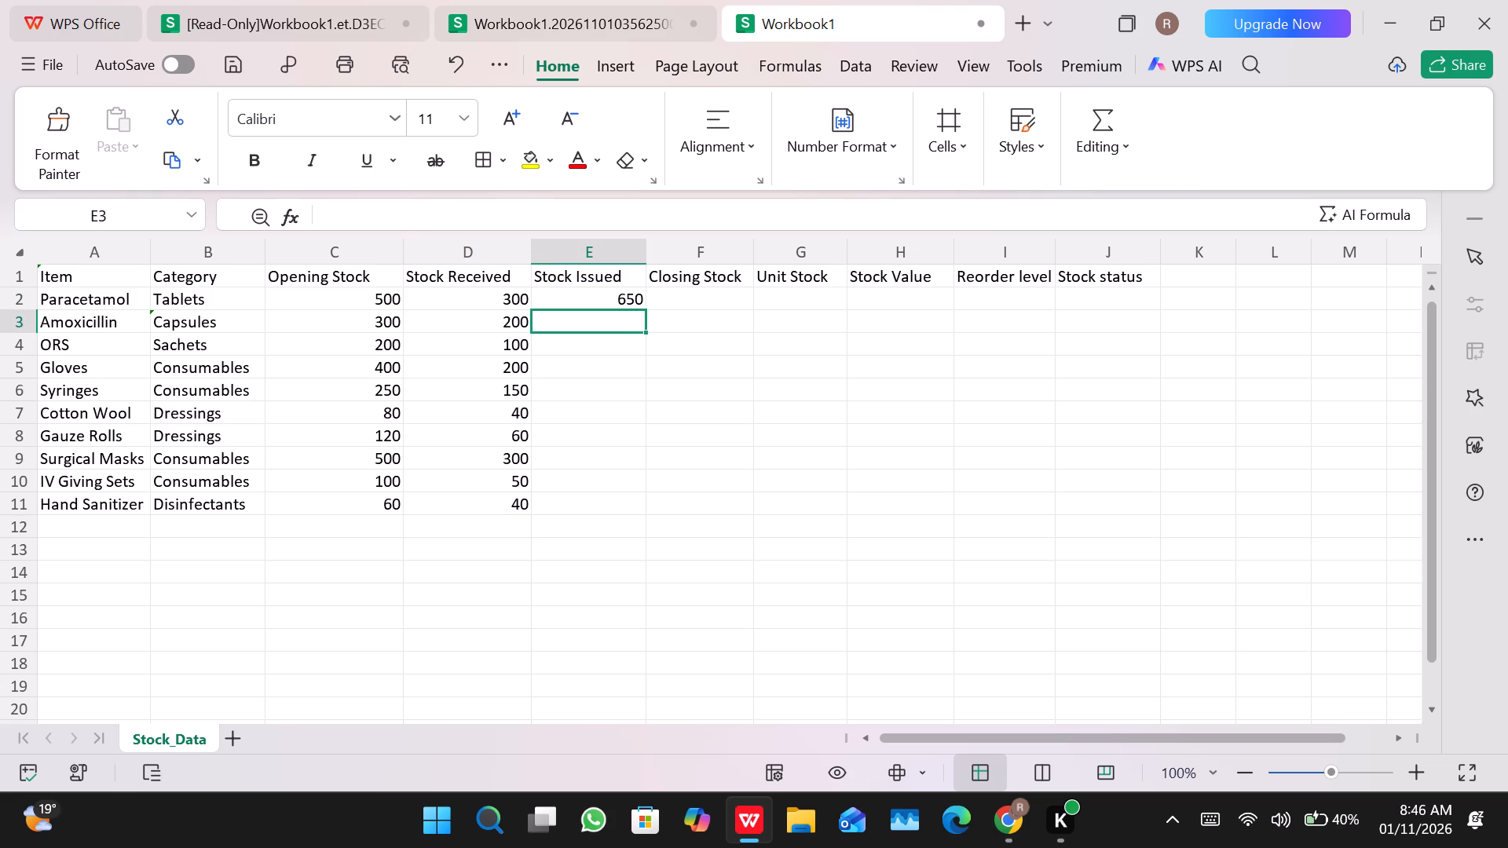
text(350)
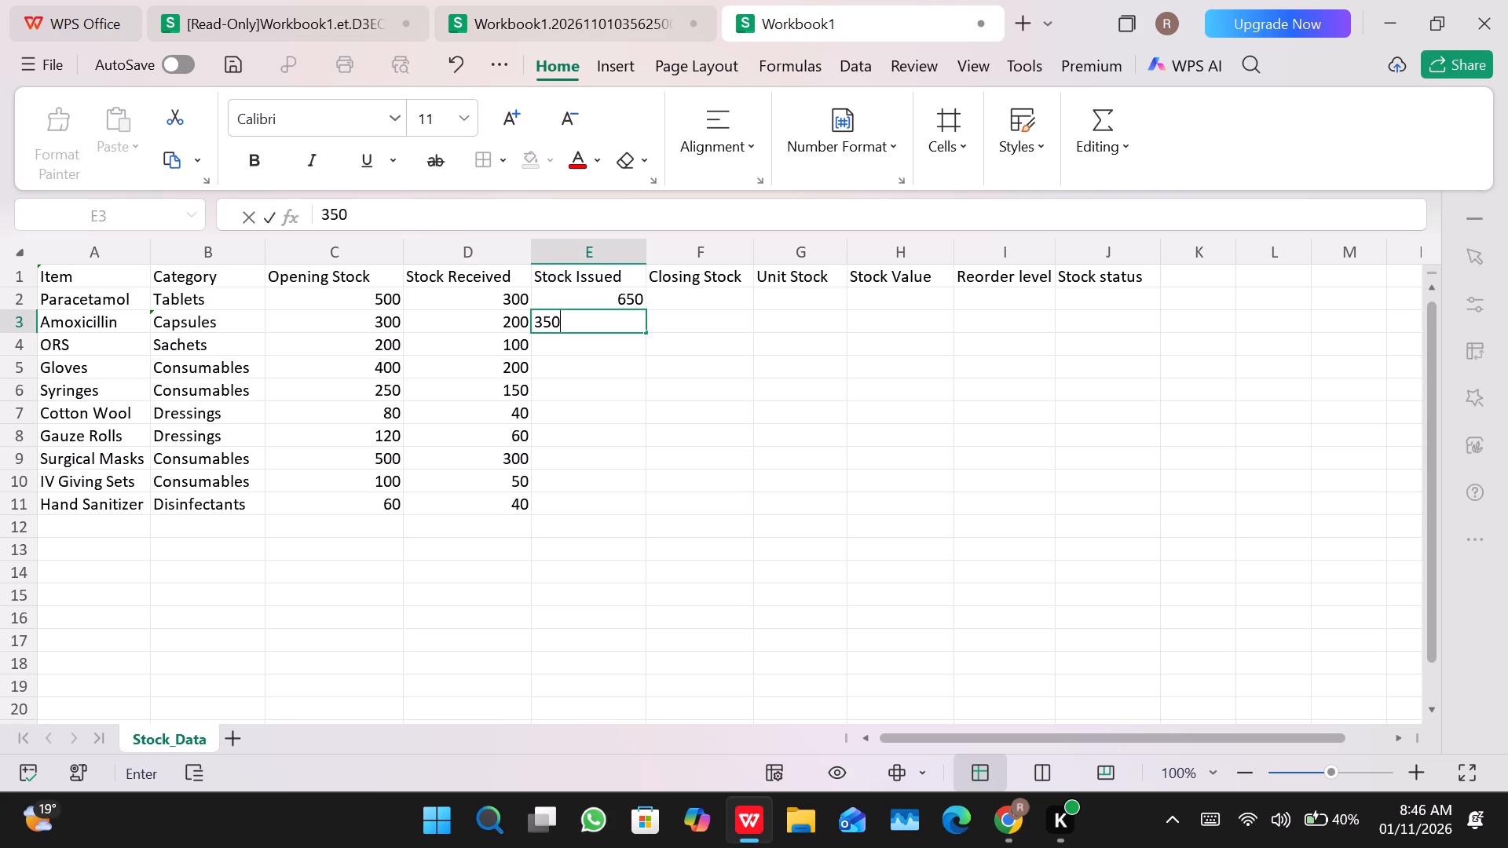
key(Return)
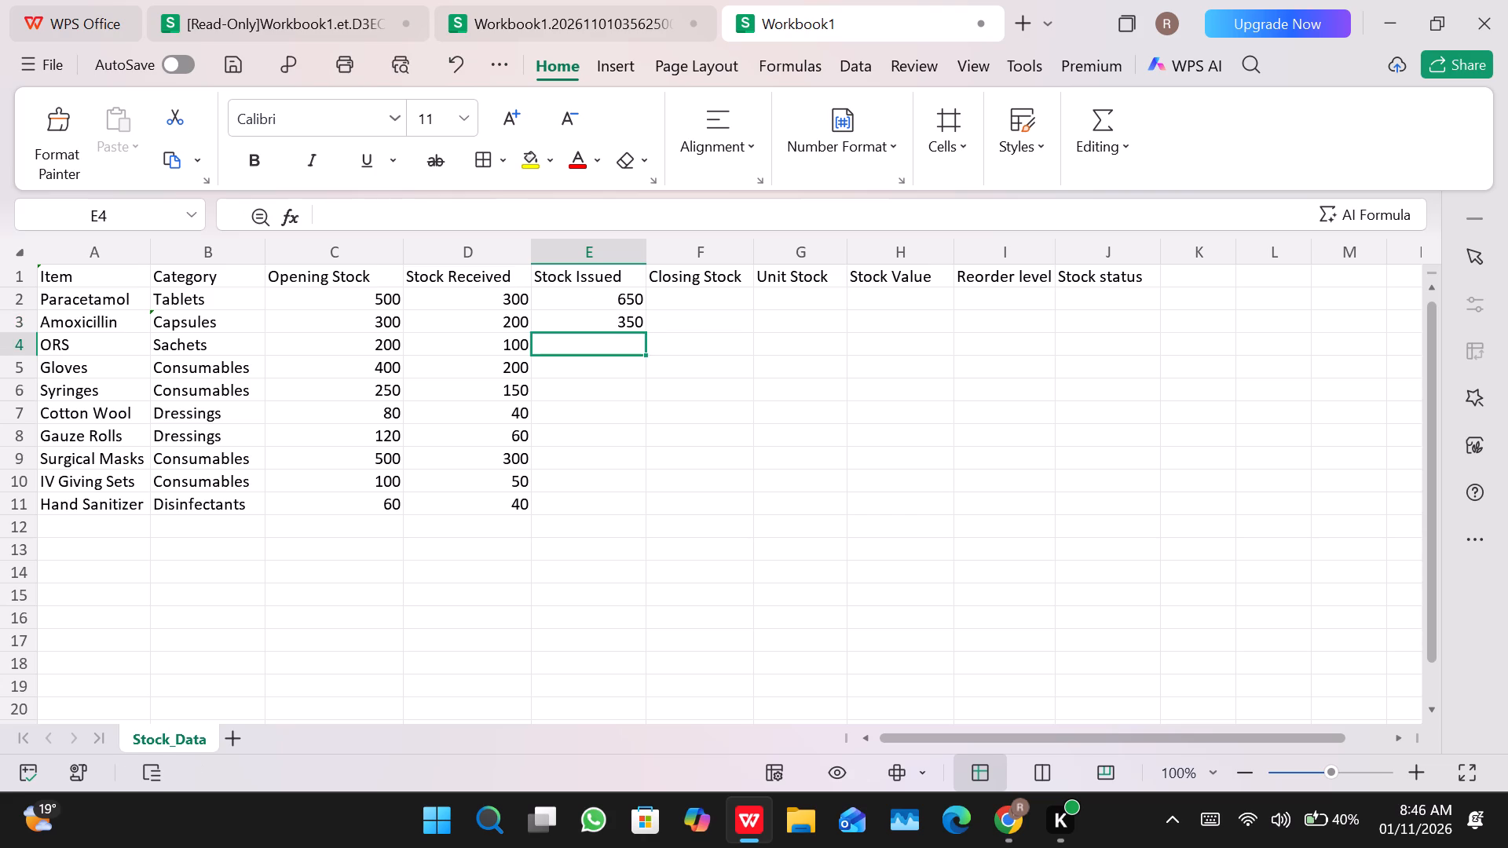
text(180)
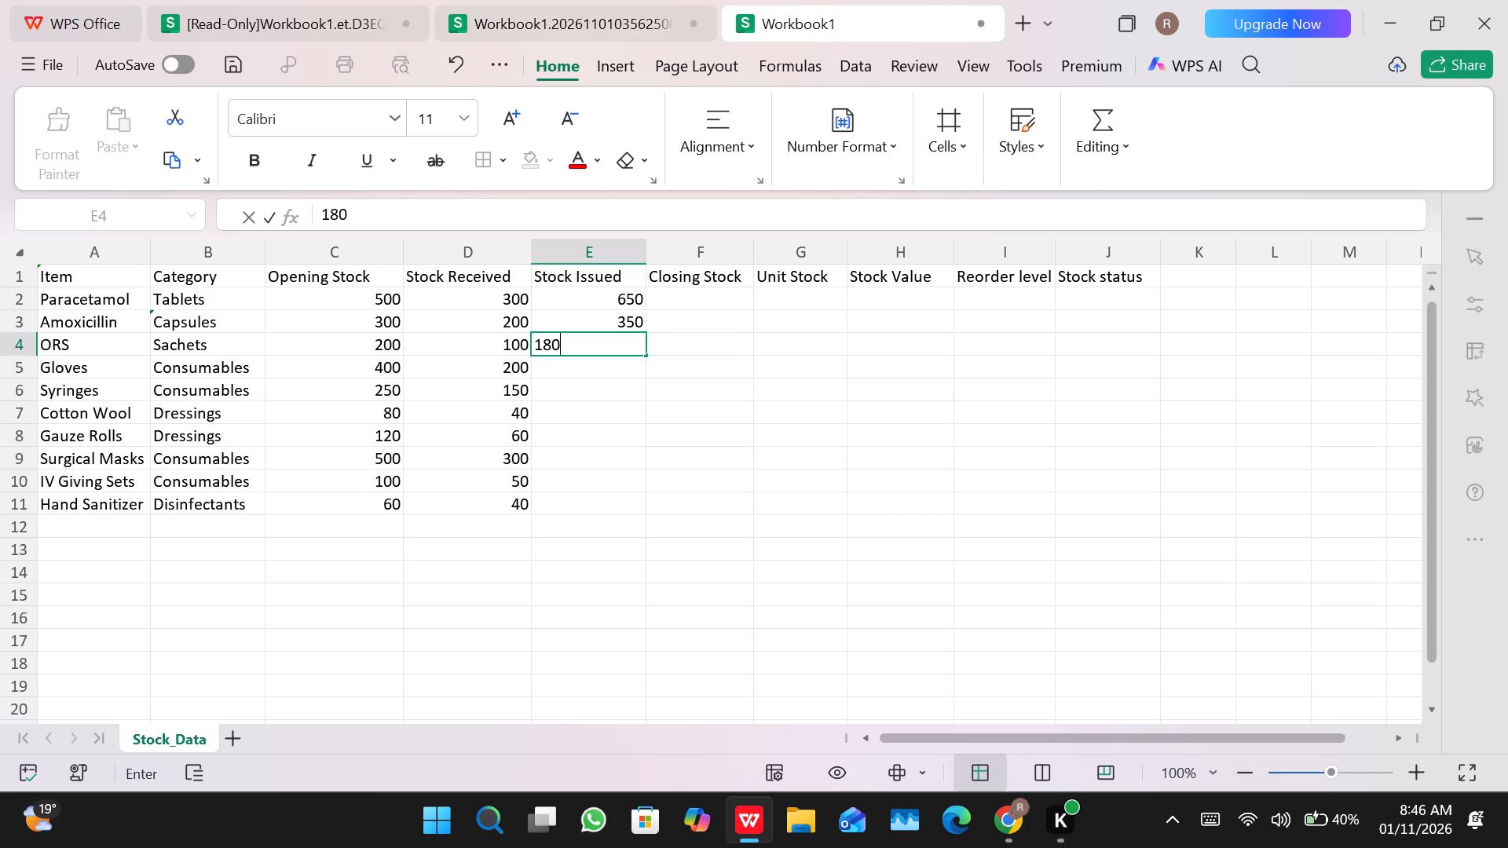
key(Return)
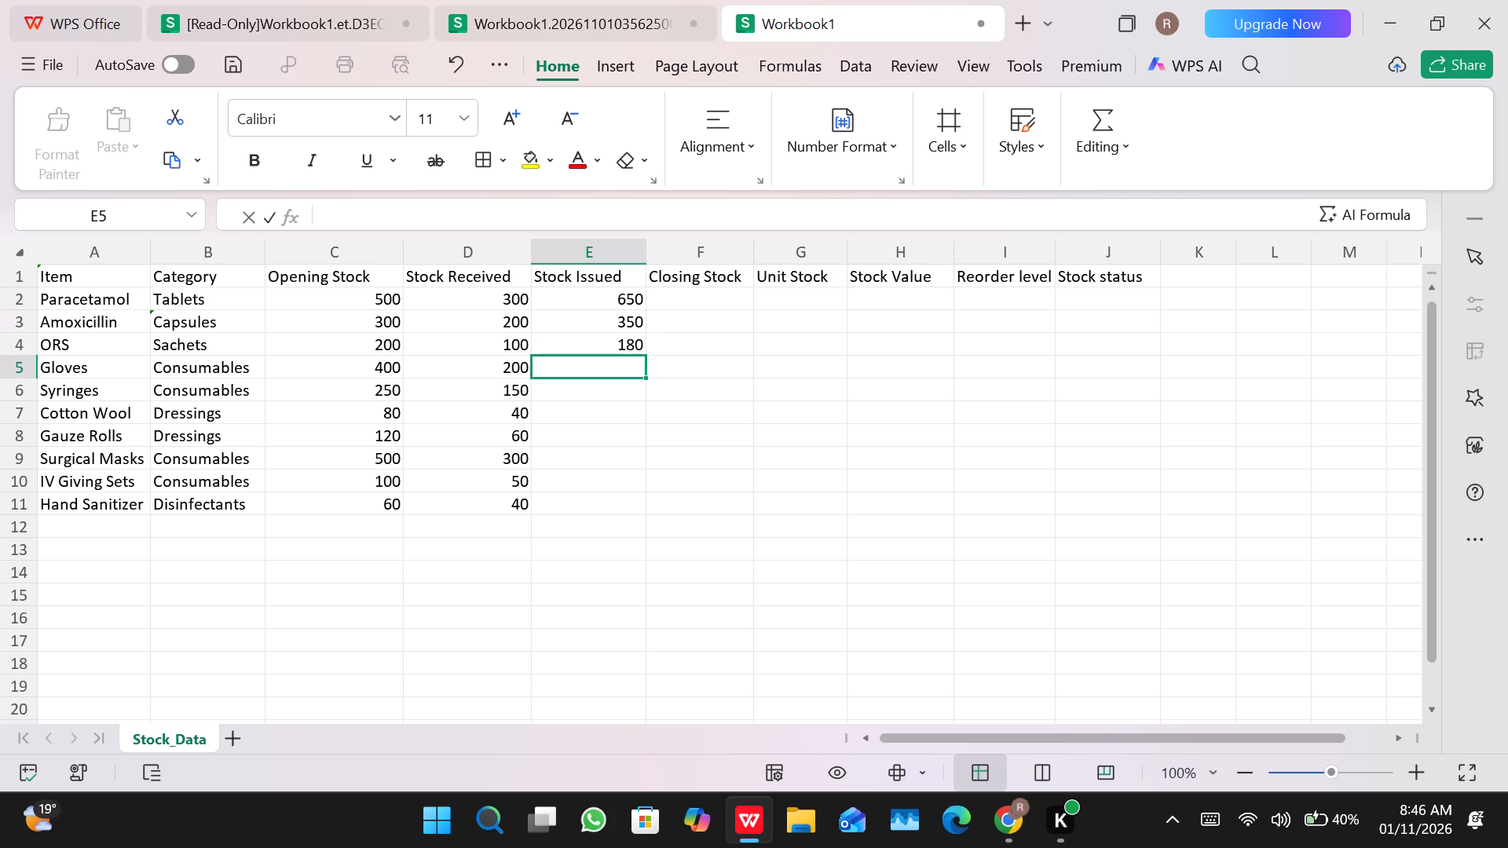
Enter the stock issued for Gloves, Syringes, Cotton Wool and Gauze Rolls in cells E5 to E8 as 450, 300, 50 and 100.
text(450)
key(Return)
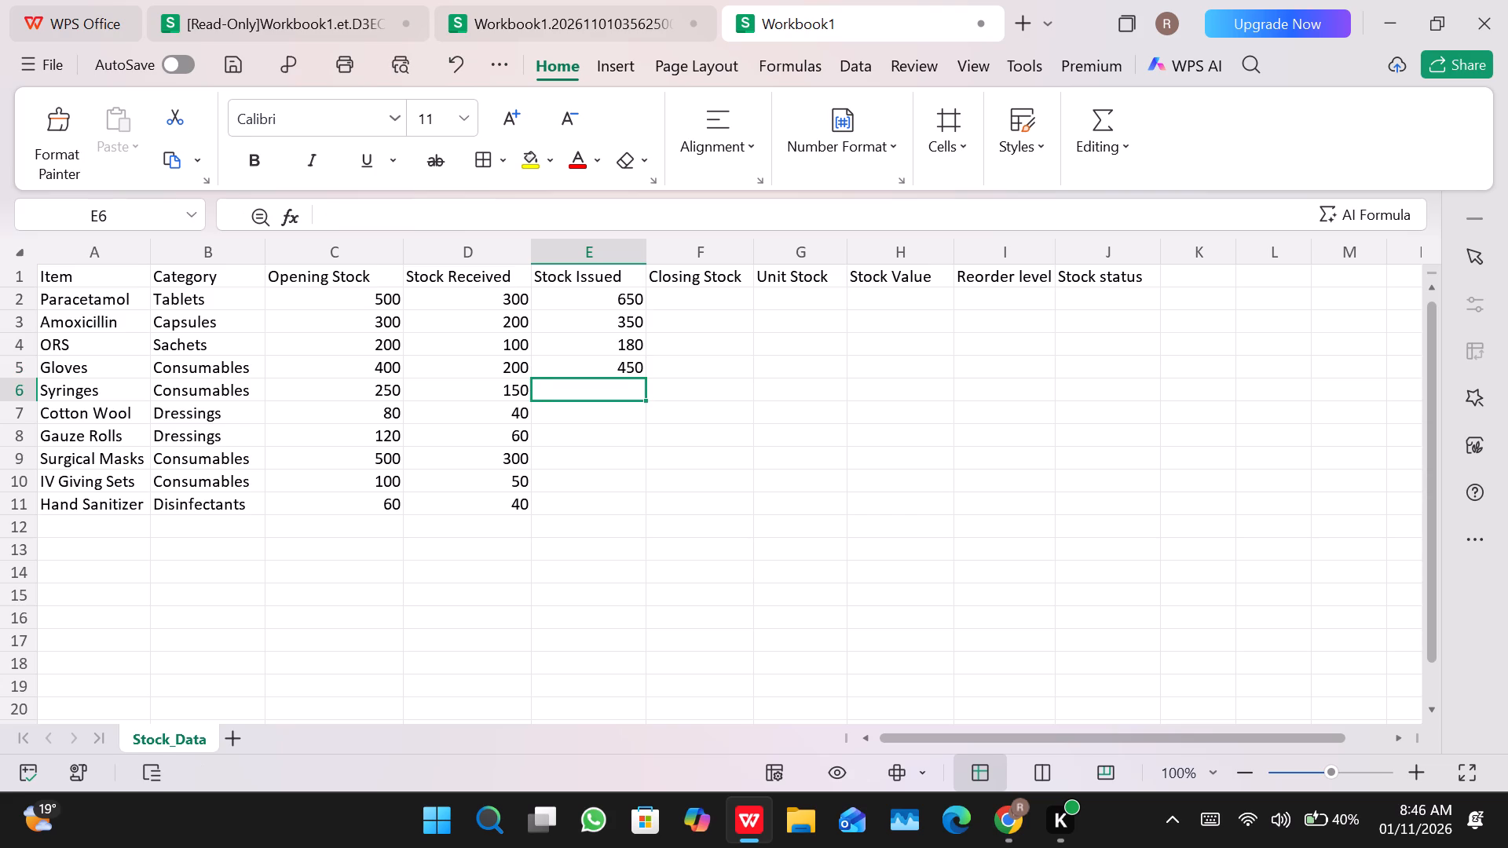
text(300)
key(Return)
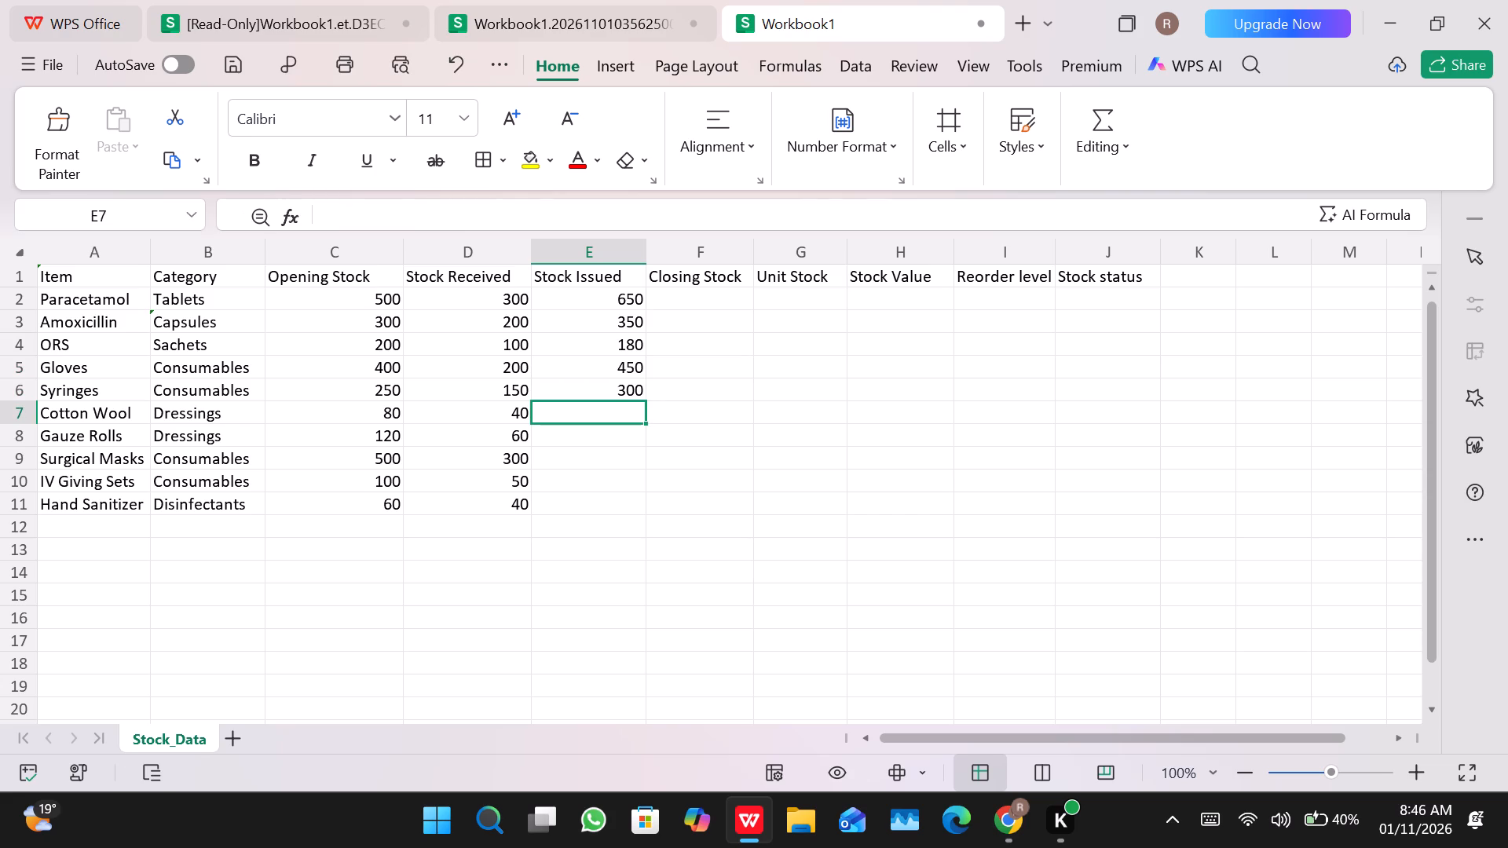
text(50)
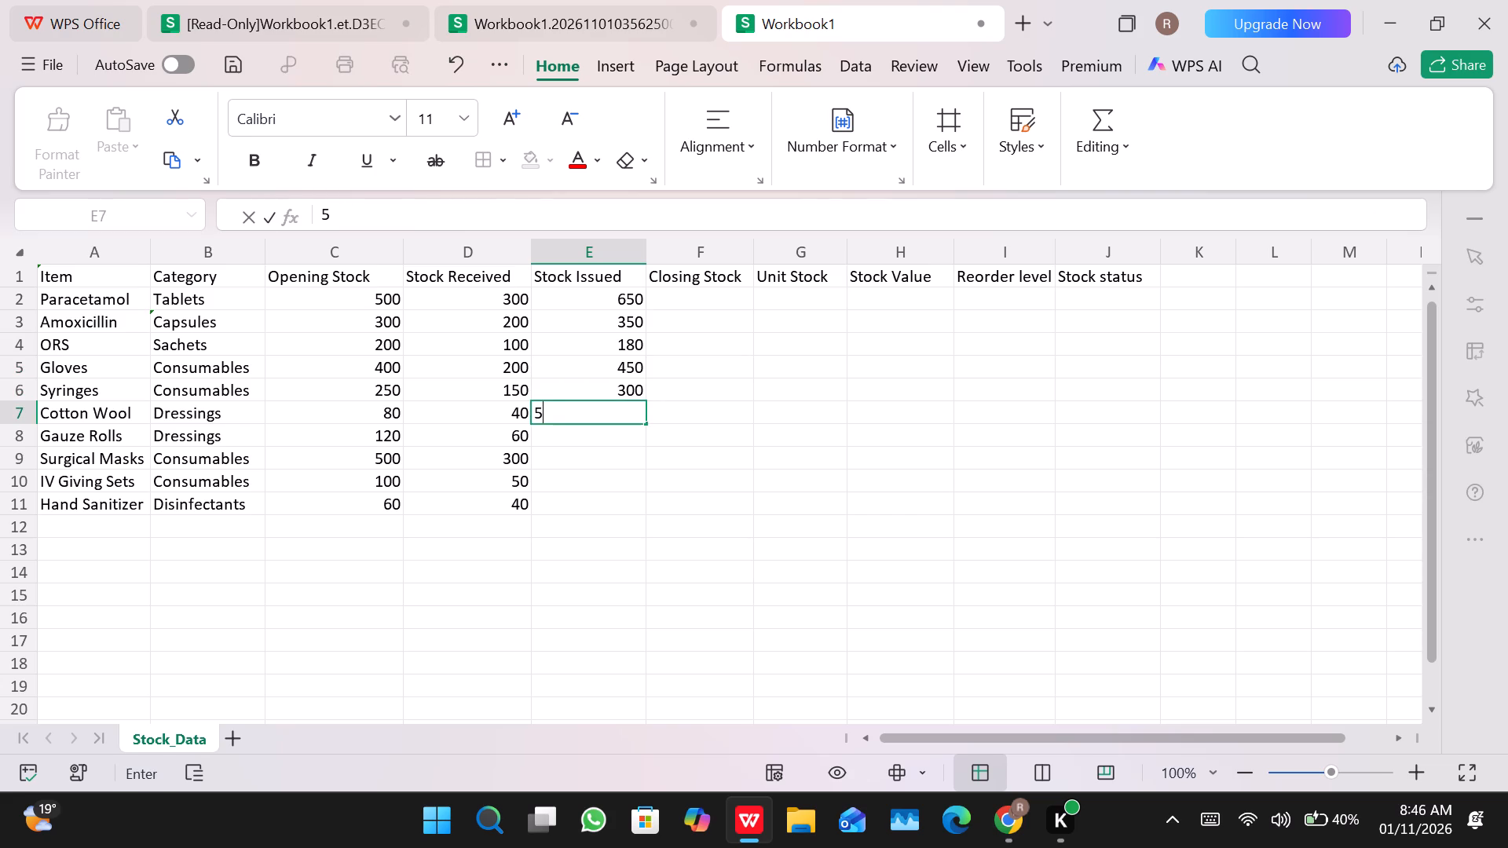
key(Return)
text(100)
key(Return)
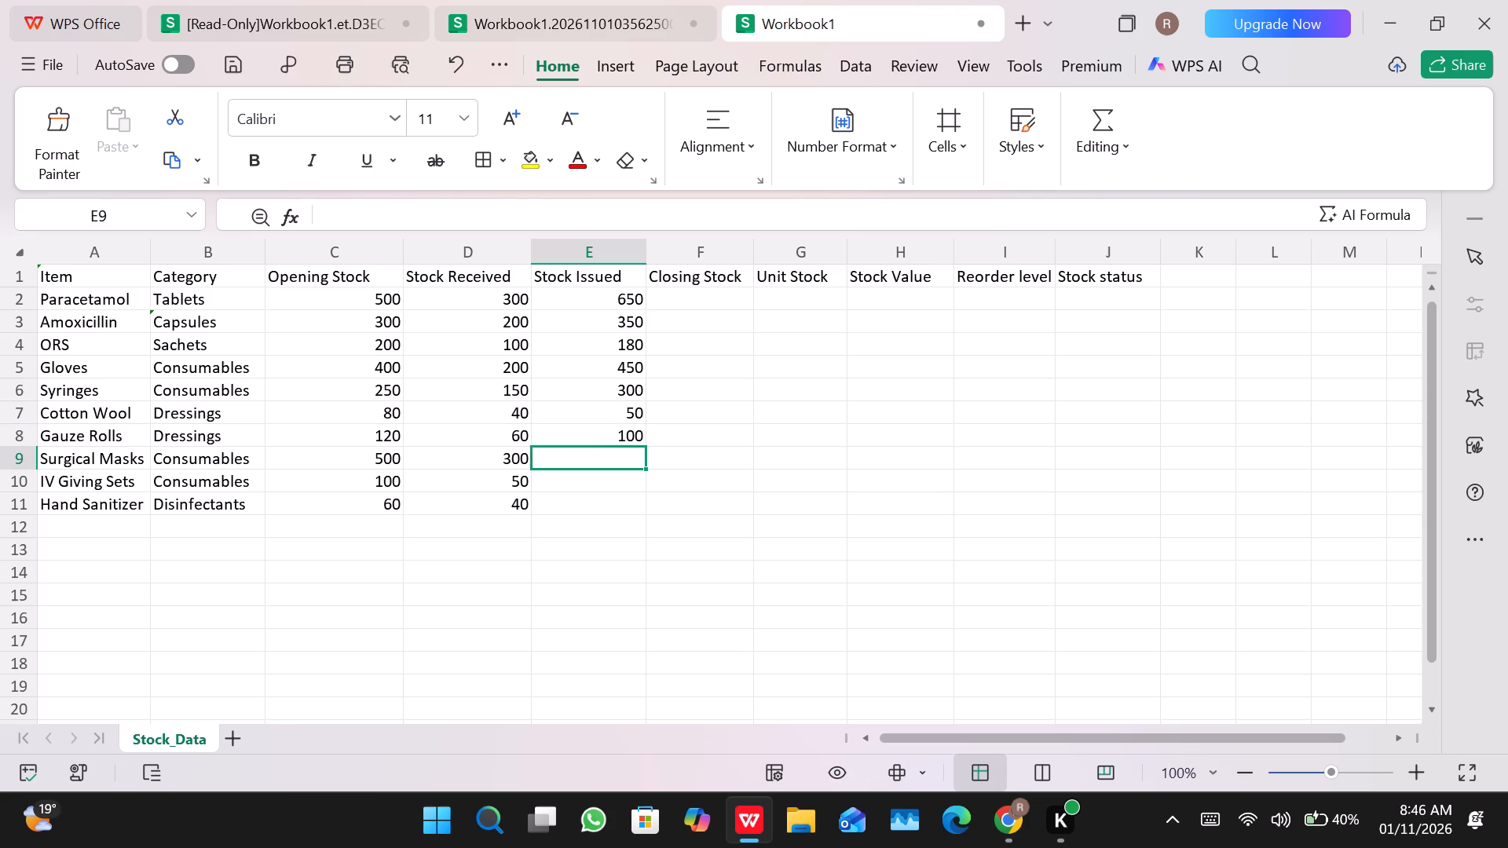
Enter the stock issued for Surgical Masks, IV Giving Sets and Hand Sanitizer in cells E9 to E11 as 650, 110 and 55.
text(650)
key(Return)
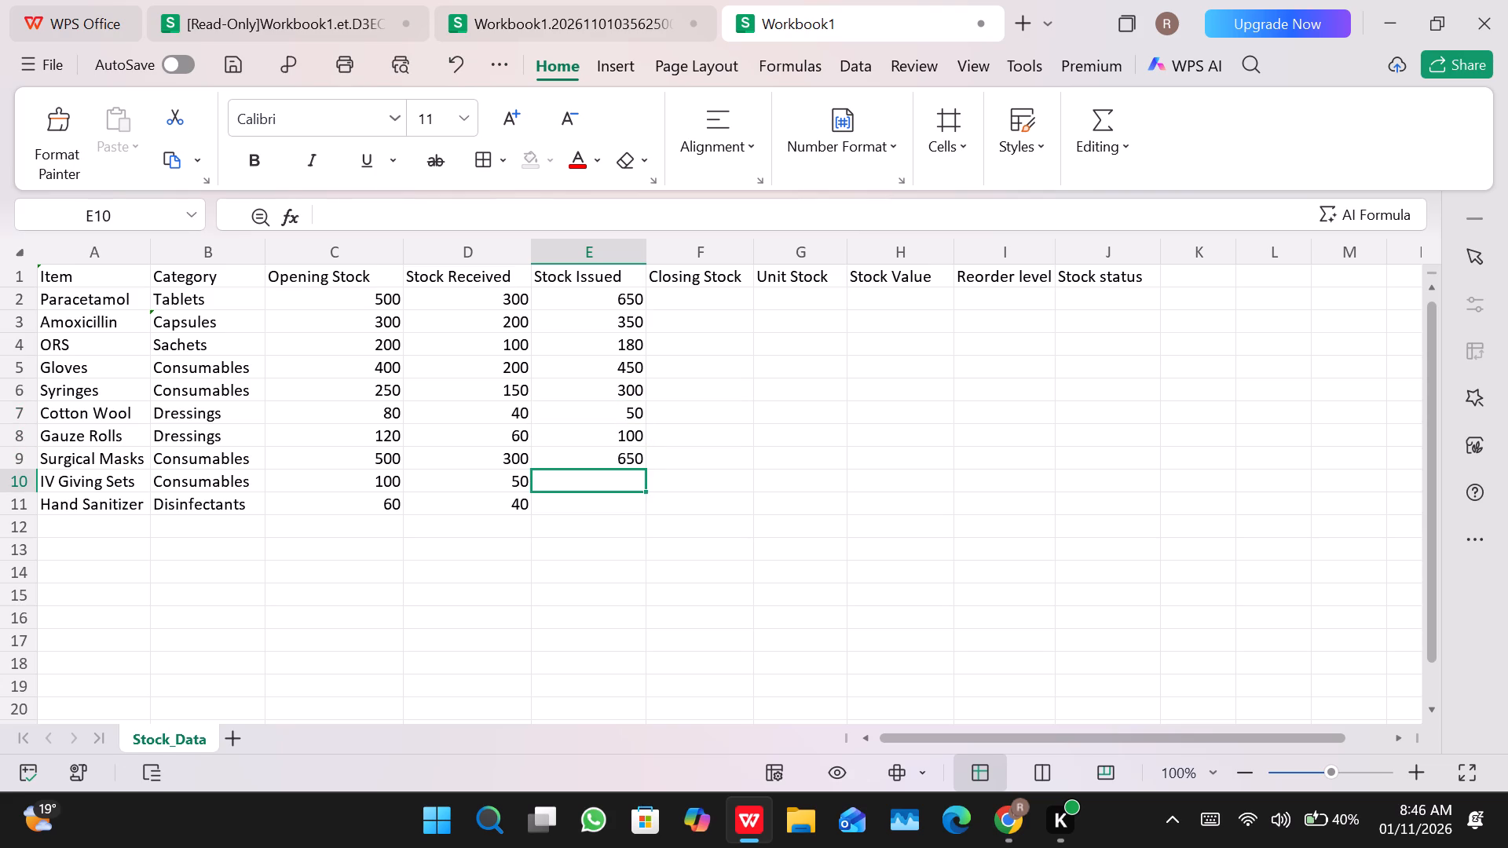
key(1)
text(10)
key(Return)
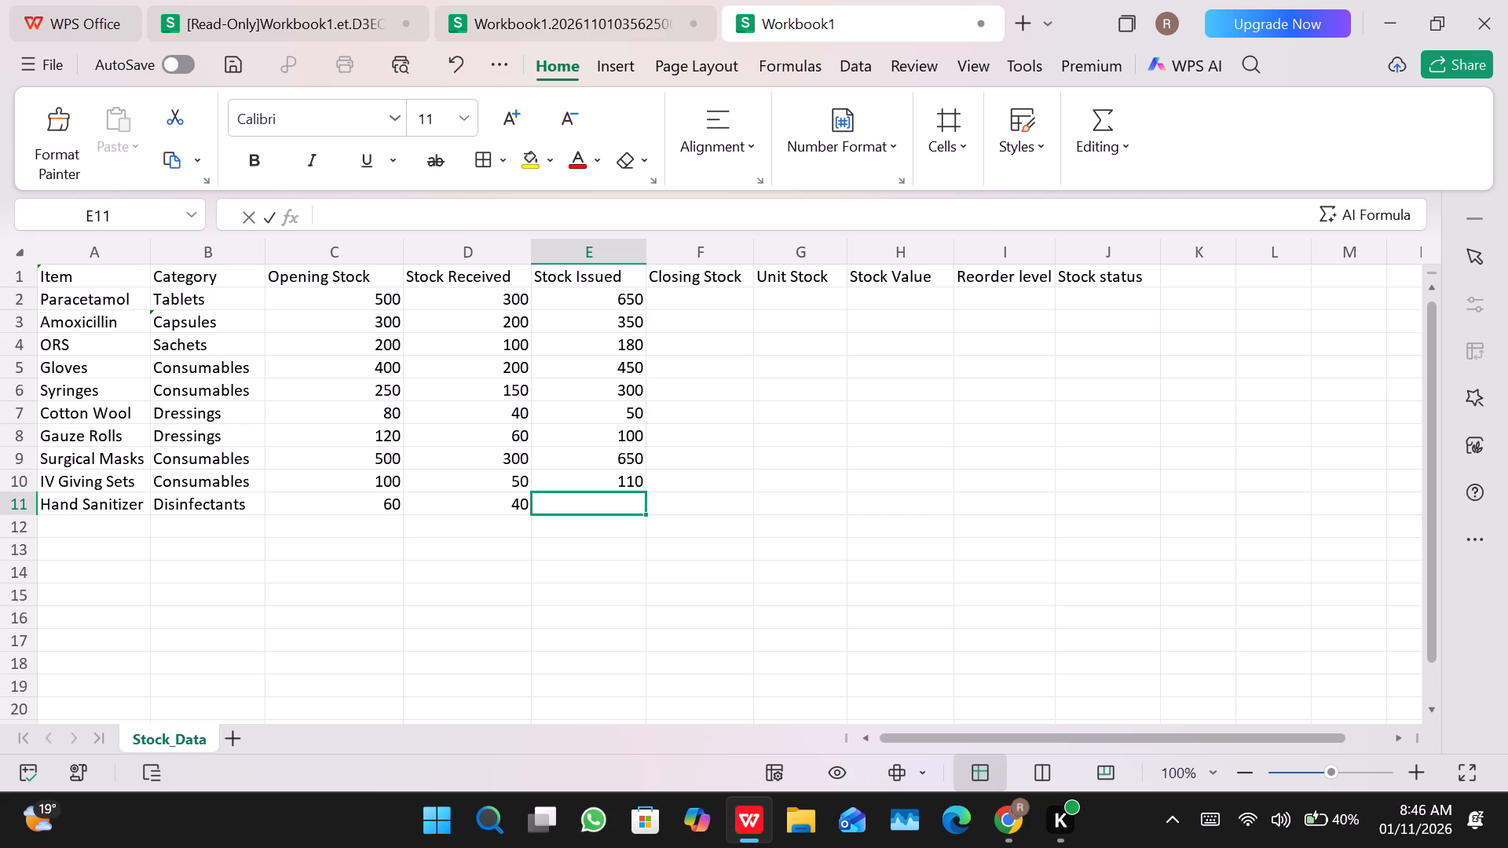
text(55)
key(Return)
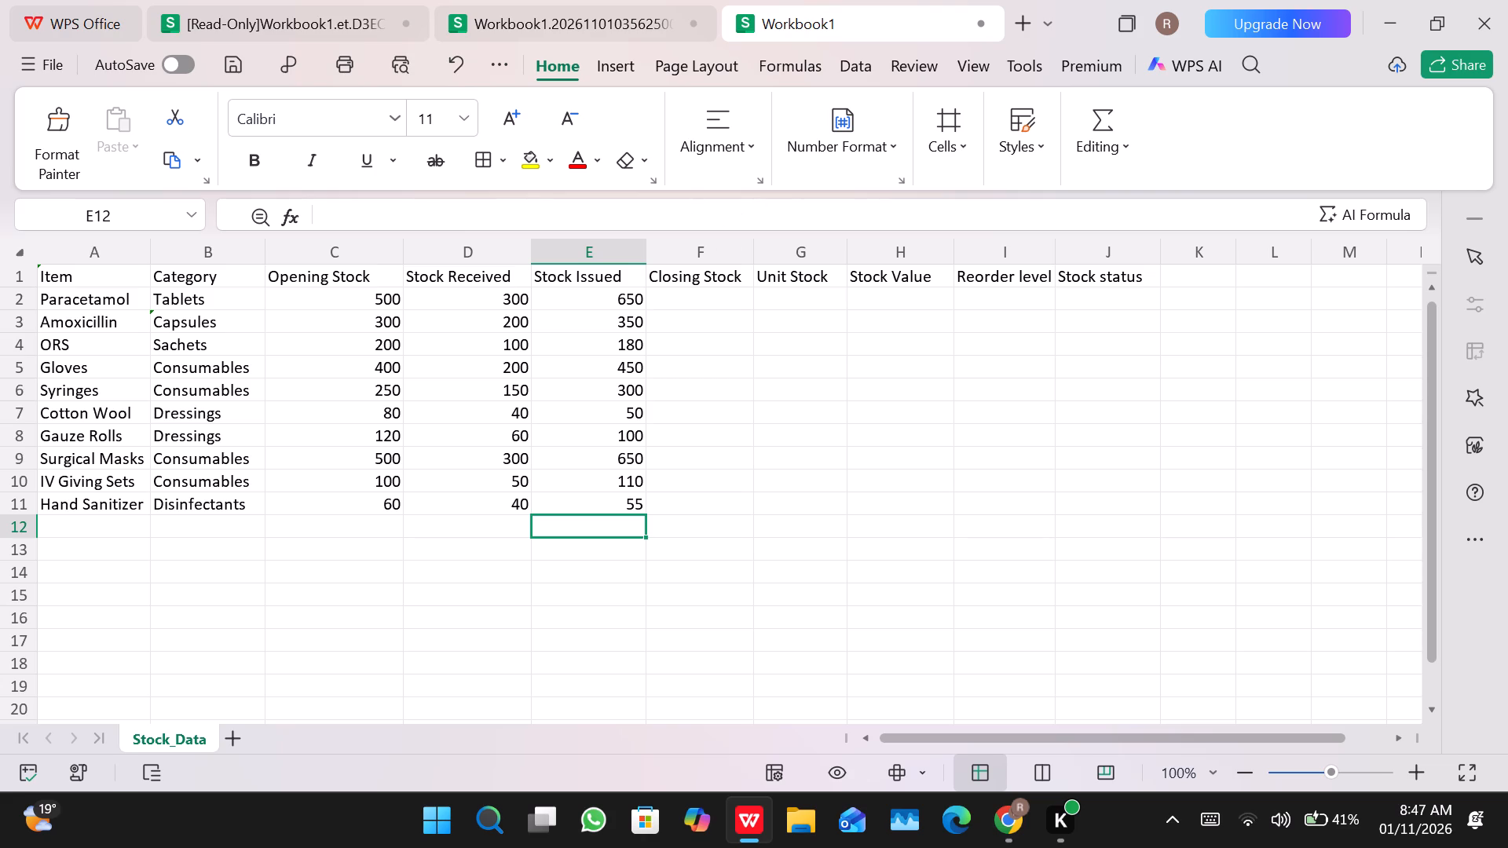
Enter the Unit Stock values for Paracetamol through Syringes in cells G2 to G6 as 2.5, 5, 8, 12 and 7.
click(803, 288)
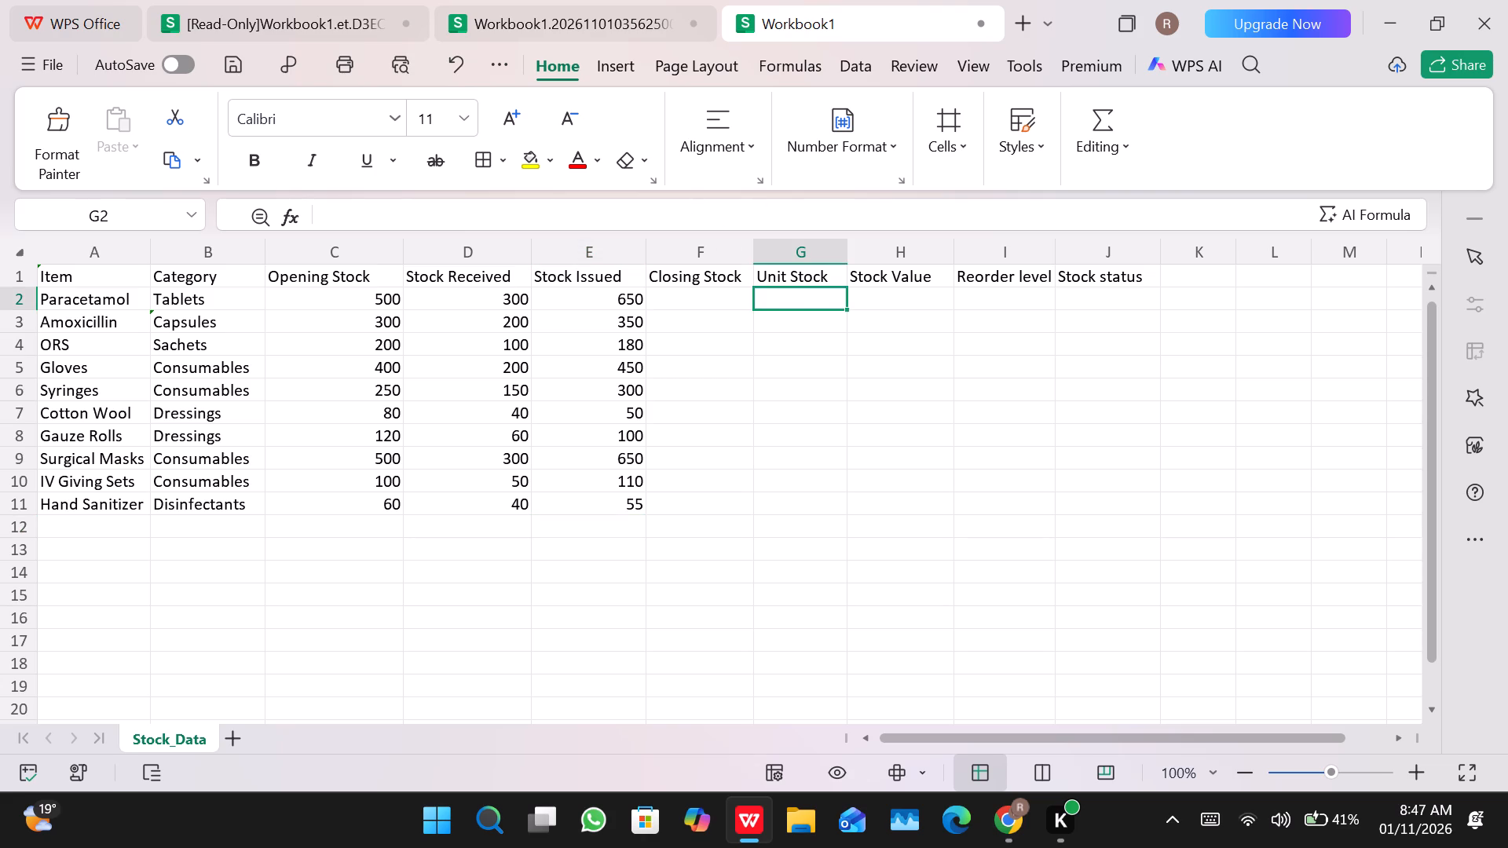
text(2.5)
key(Return)
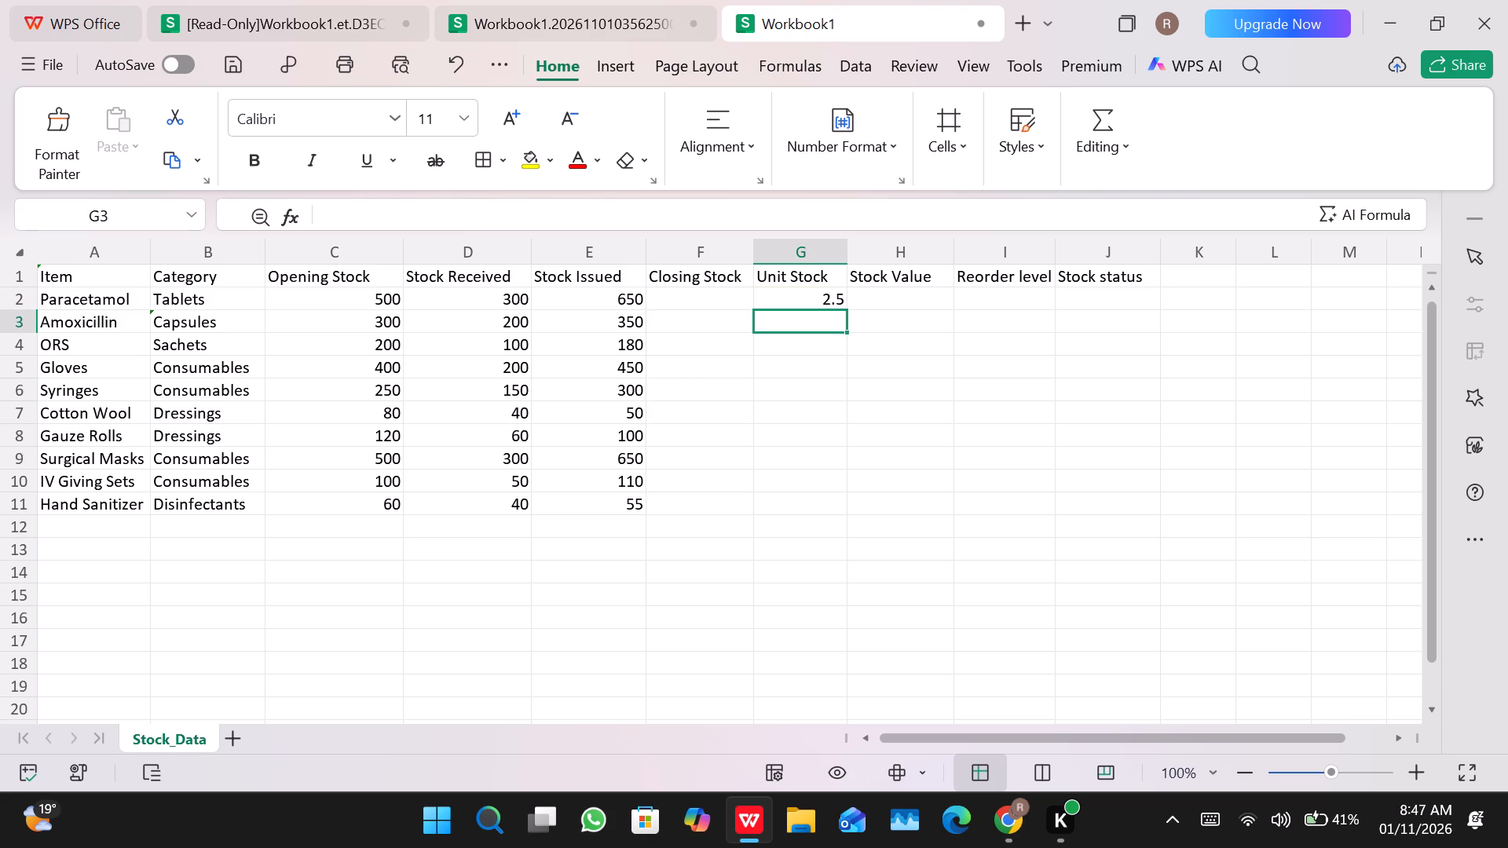
key(5)
key(Return)
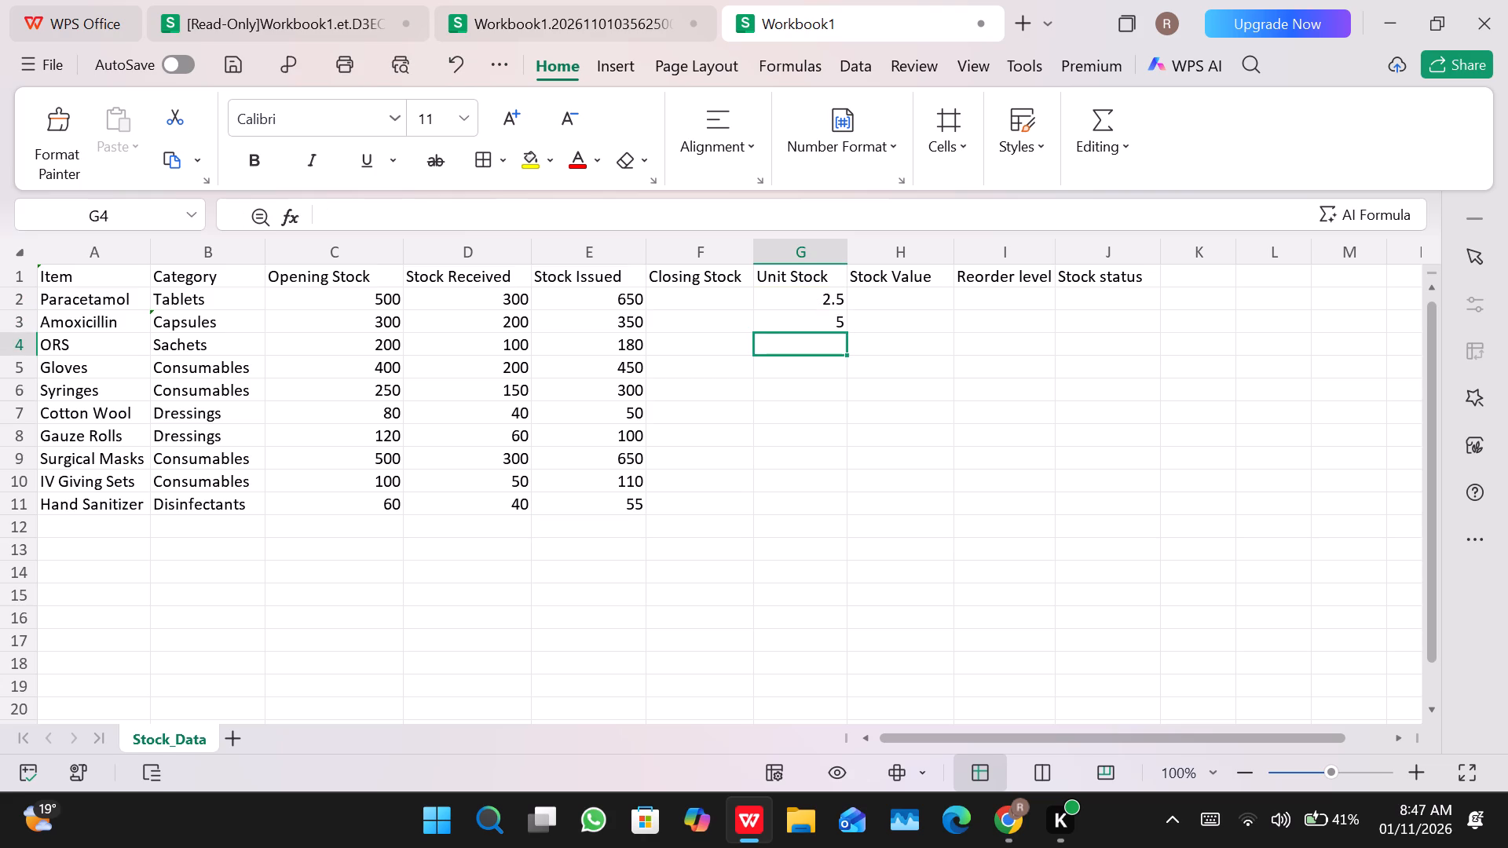
key(8)
key(Return)
text(12)
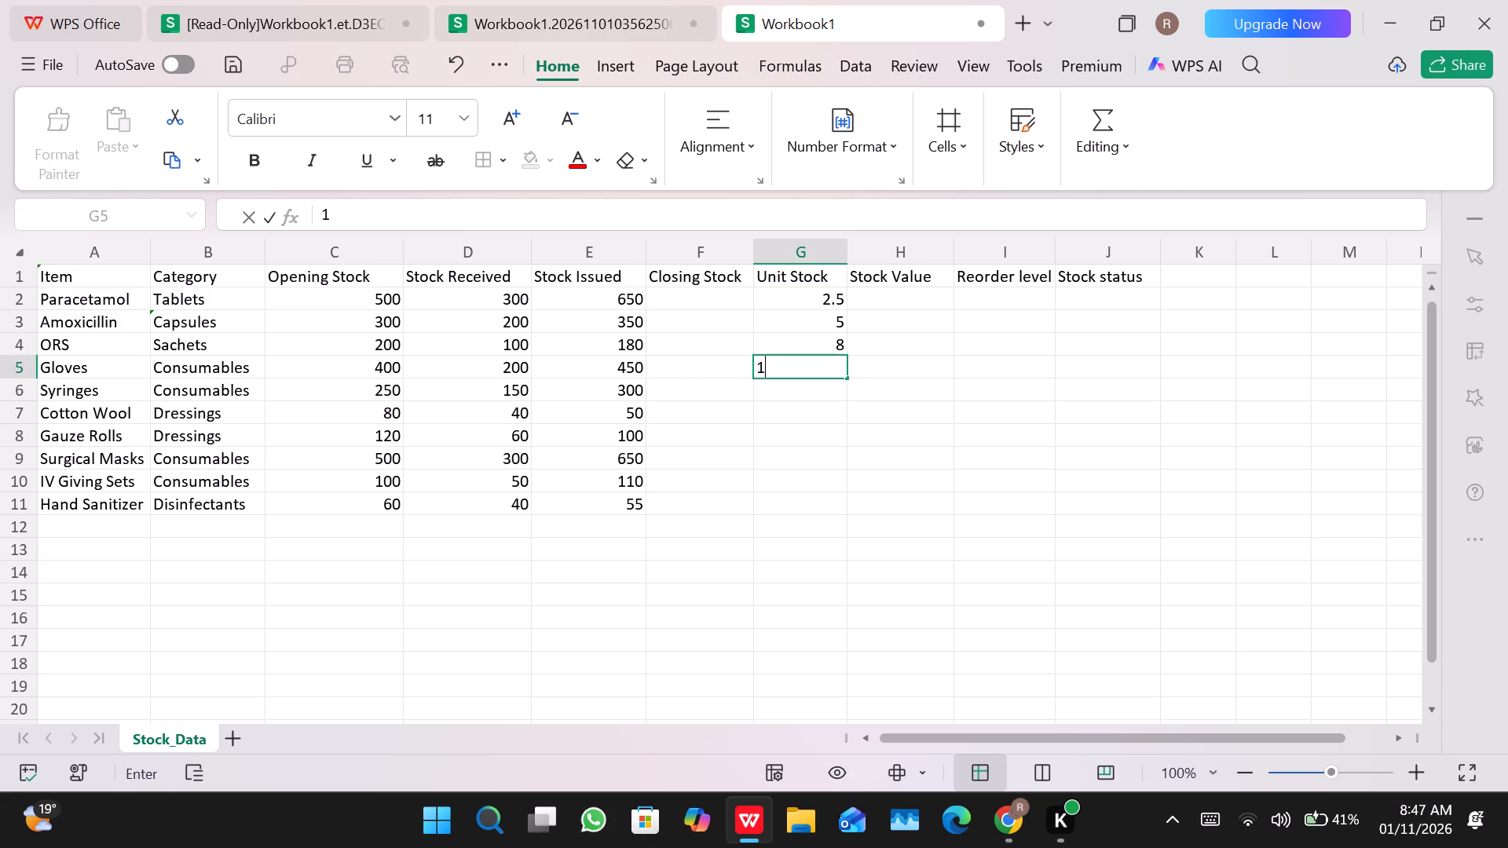
key(Return)
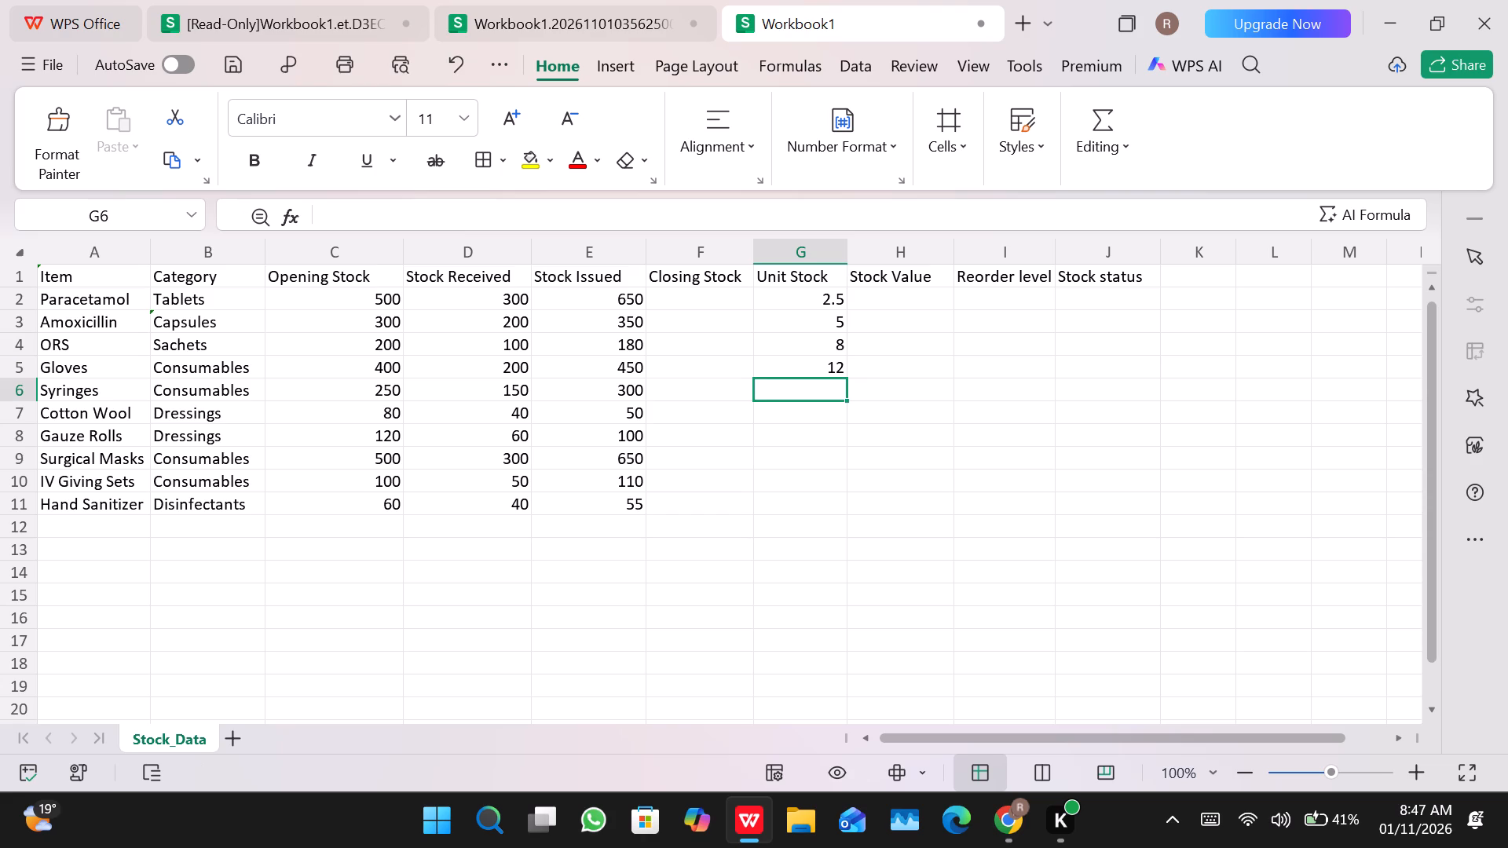
key(7)
key(Return)
Enter the Unit Stock values for Cotton Wool through Hand Sanitizer in cells G7 to G11 as 45, 25, 6, 55 and 120.
text(45)
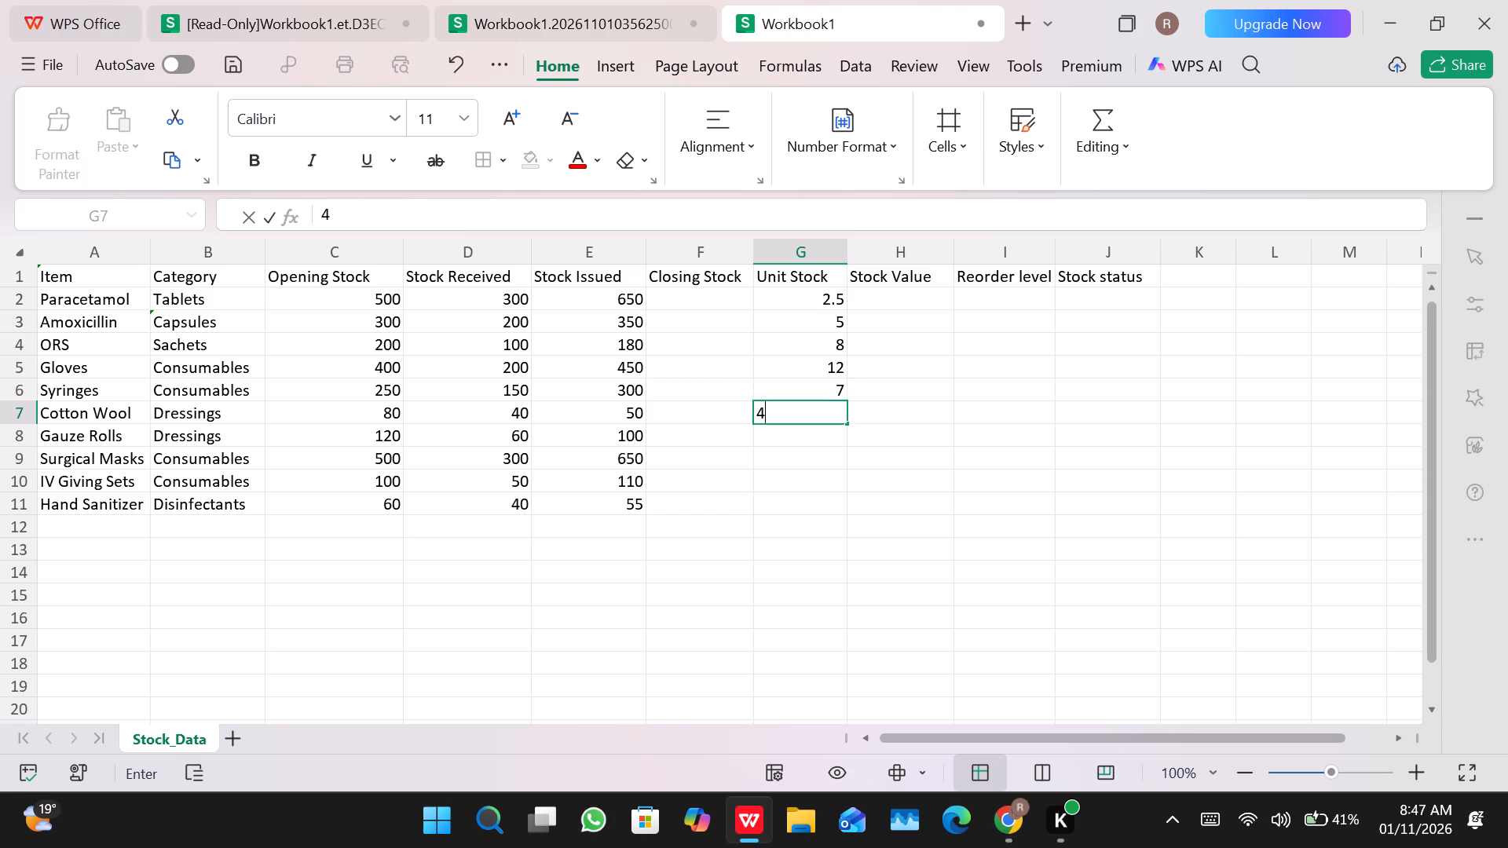
key(Return)
text(25)
key(Return)
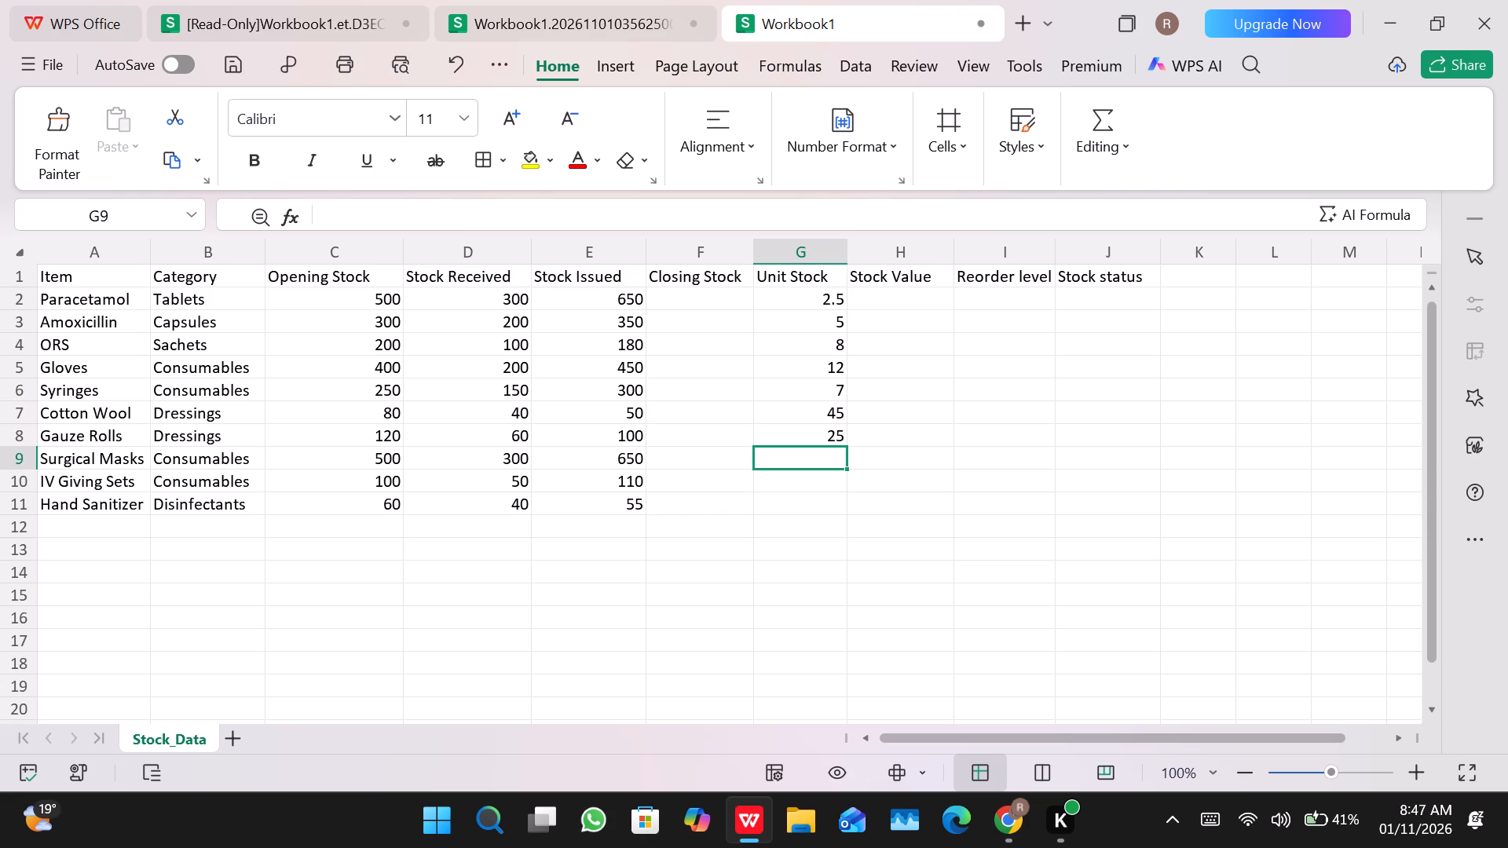
key(6)
key(Return)
text(55)
key(Return)
text(12)
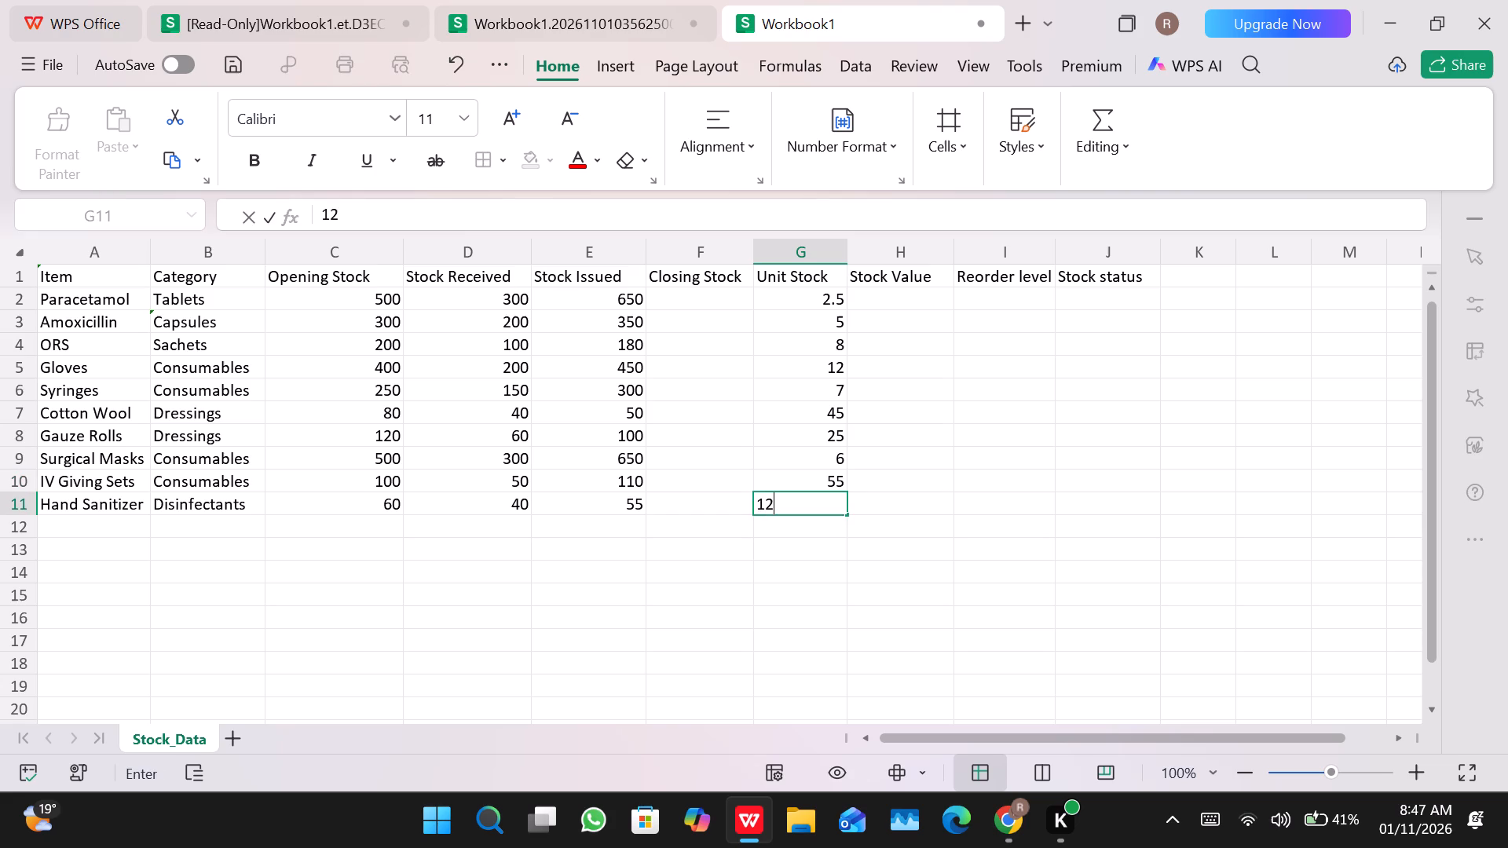
key(0)
key(Return)
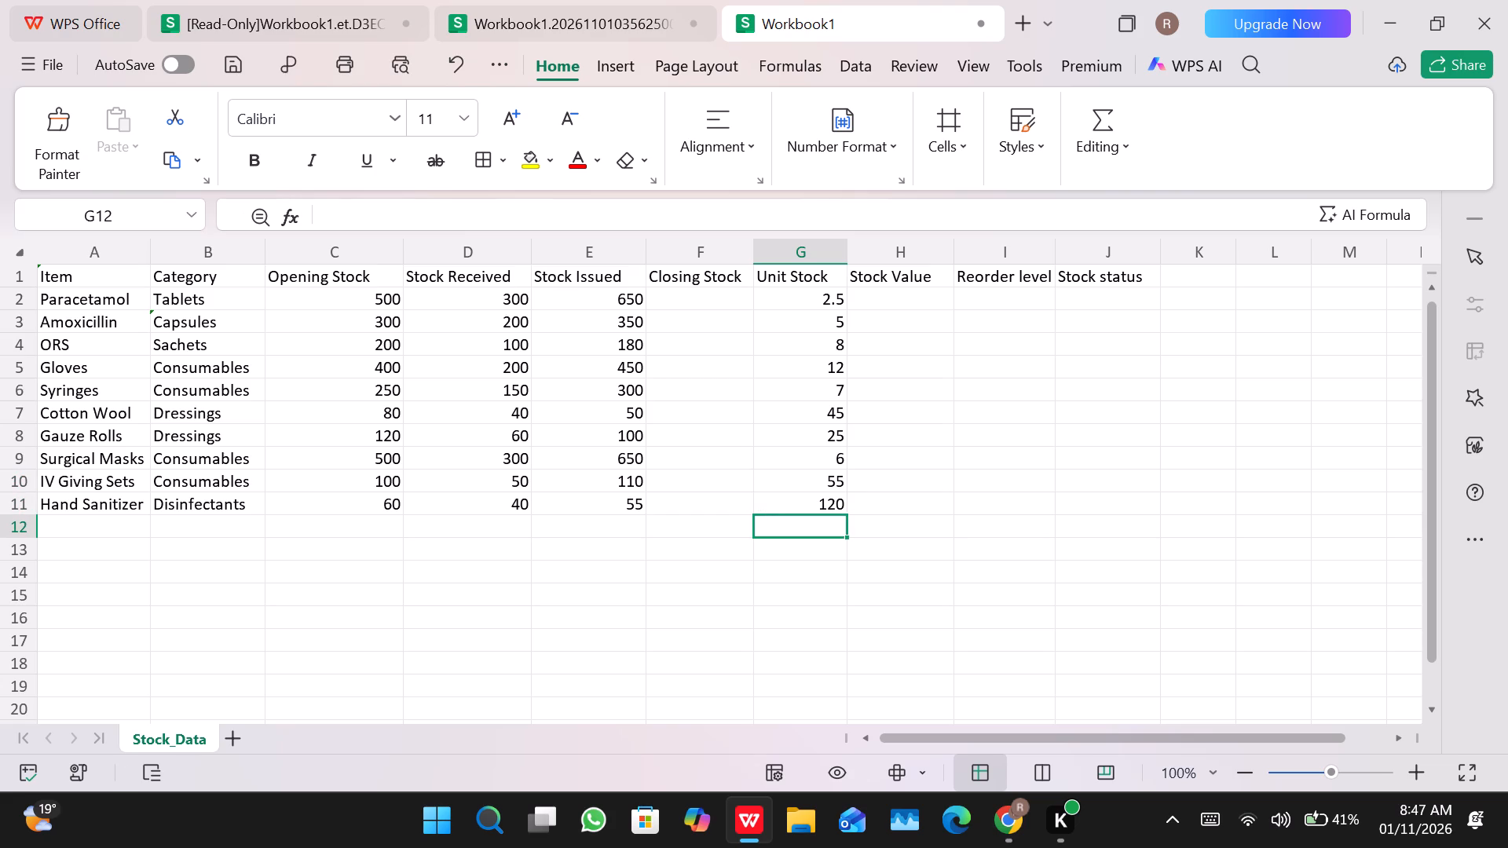
Enter the Stock Value figures for Paracetamol through Syringes in cells H2 to H6 as 200, 100, 150, 200 and 120.
click(890, 300)
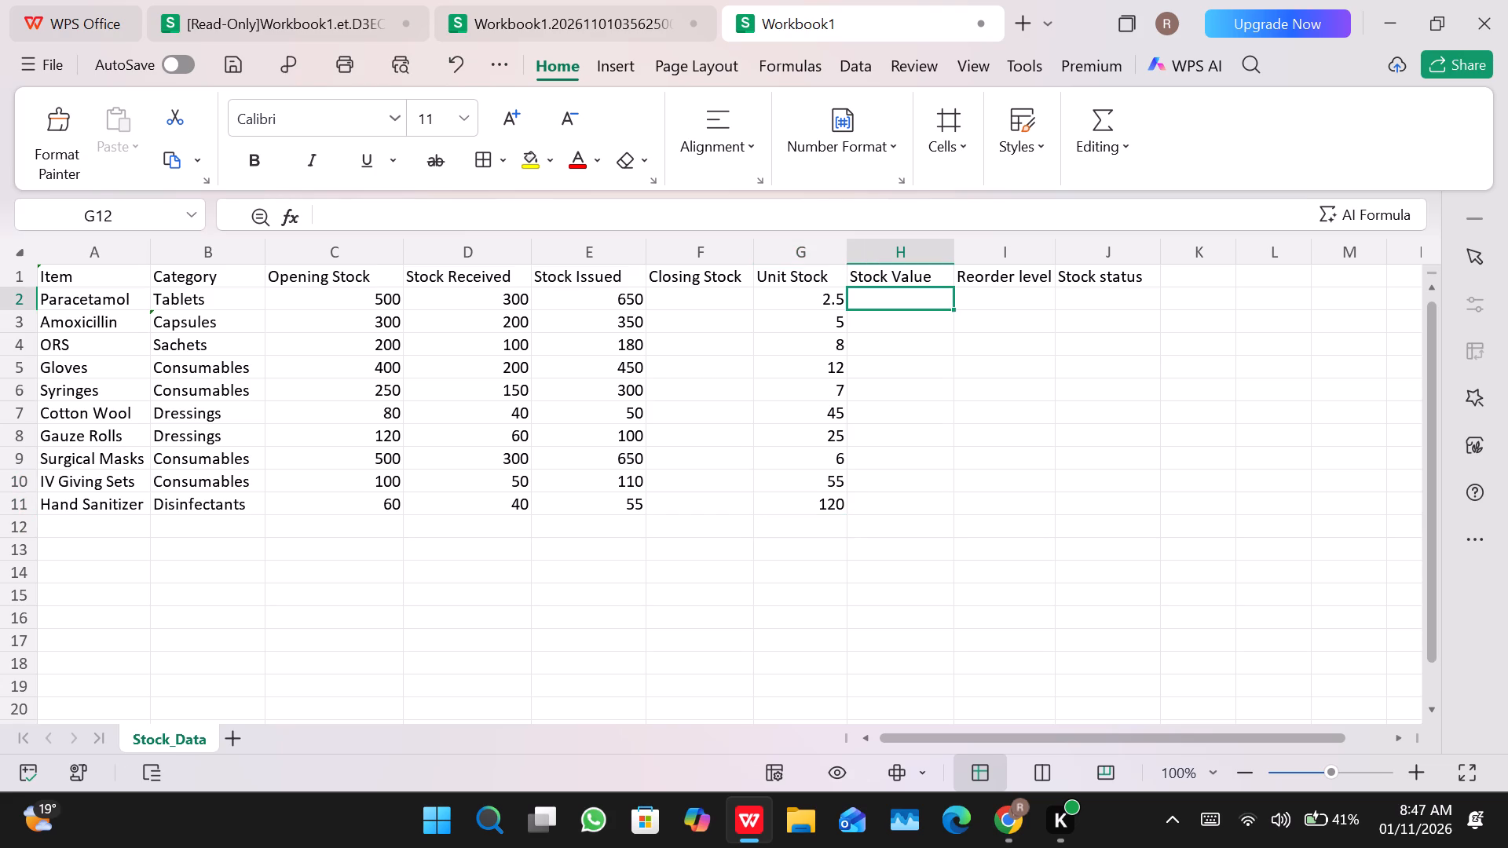
key(2)
text(00)
key(Return)
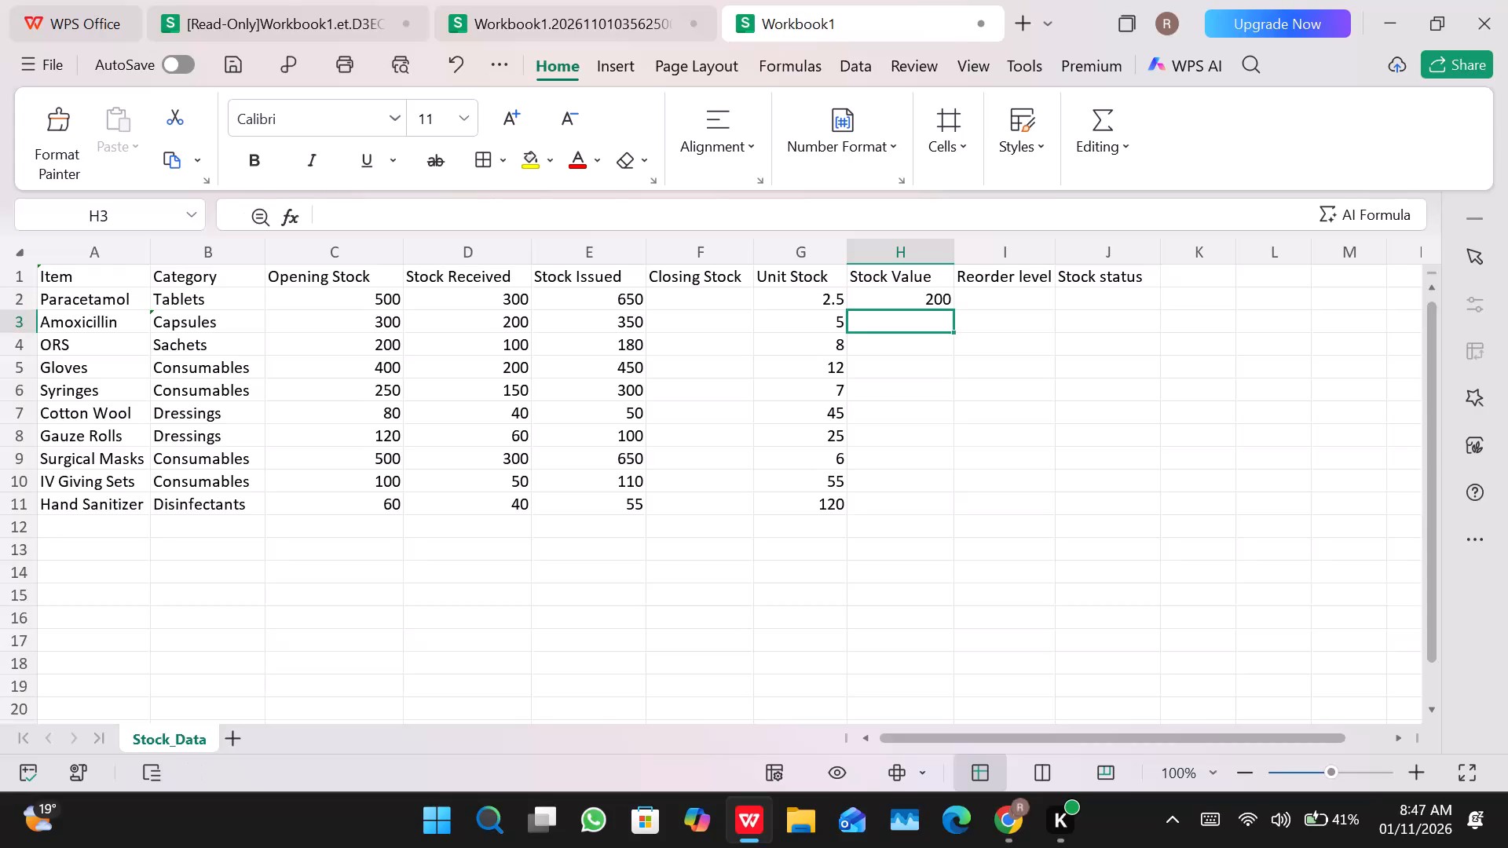
text(100)
key(Return)
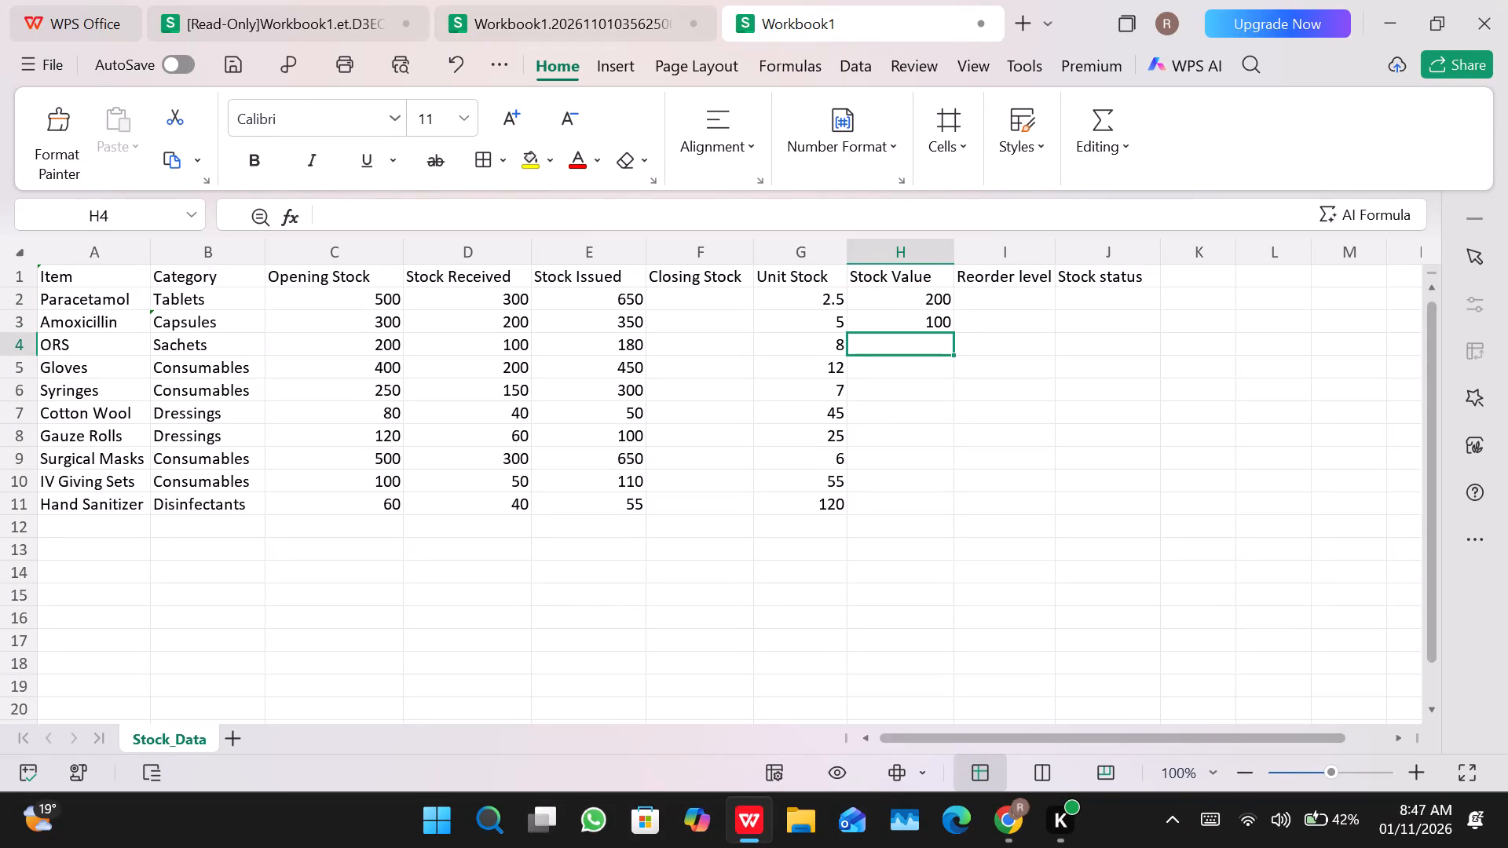
text(150)
key(Return)
key(2)
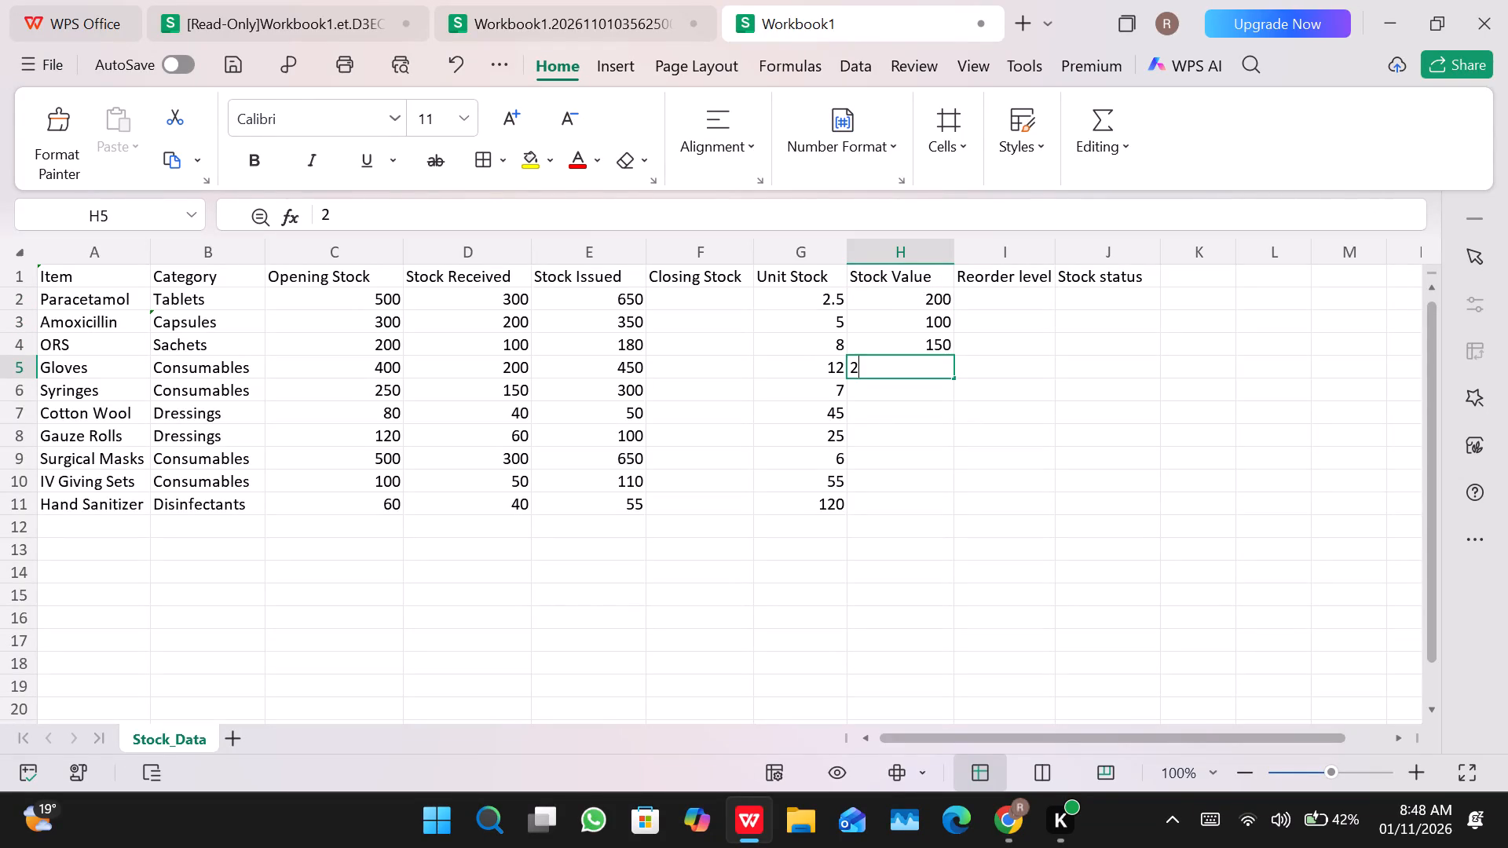
text(00)
key(Return)
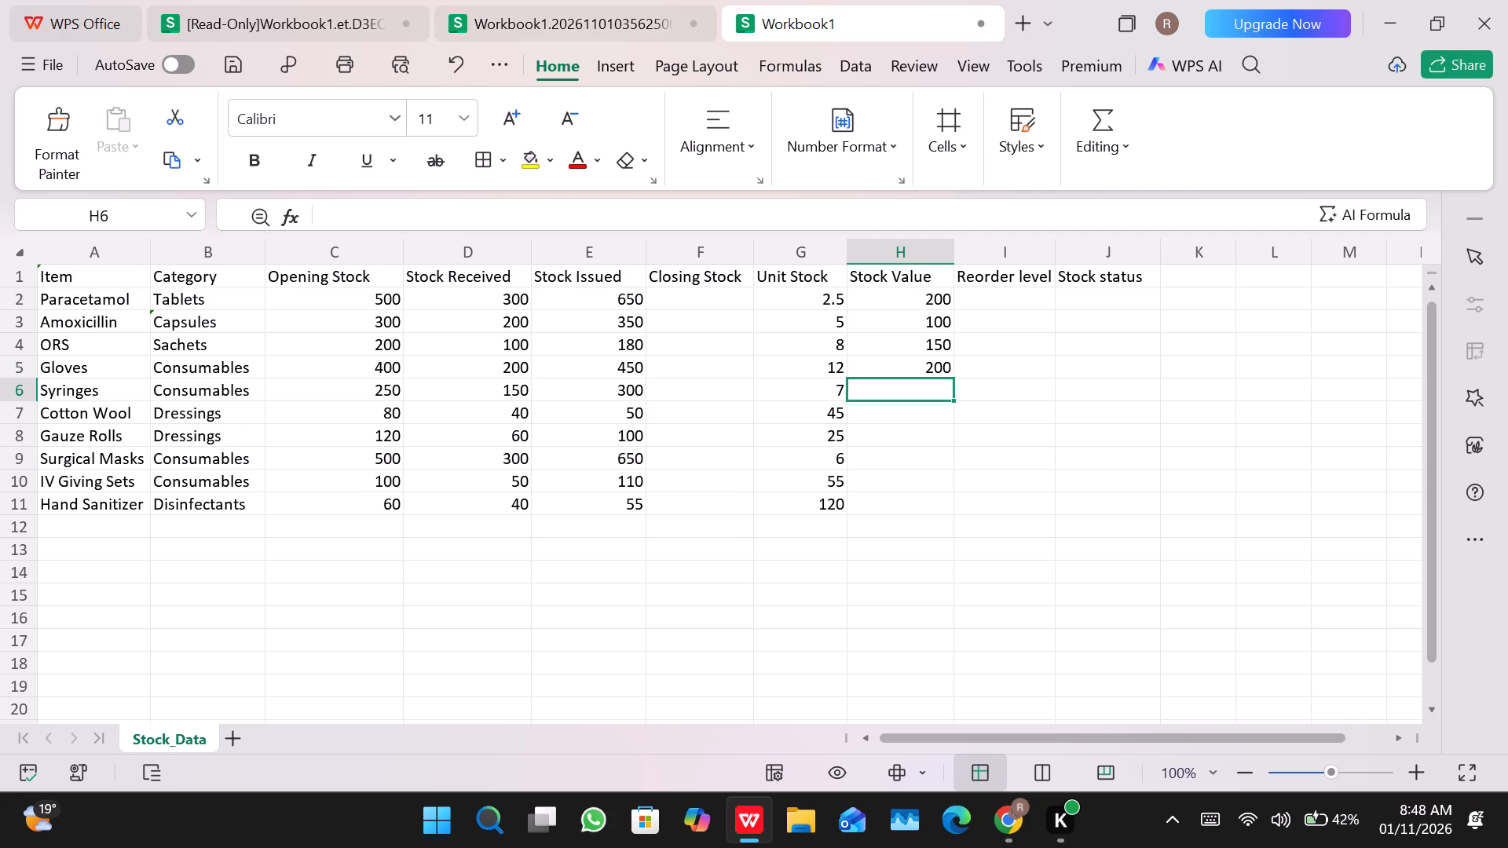
text(12)
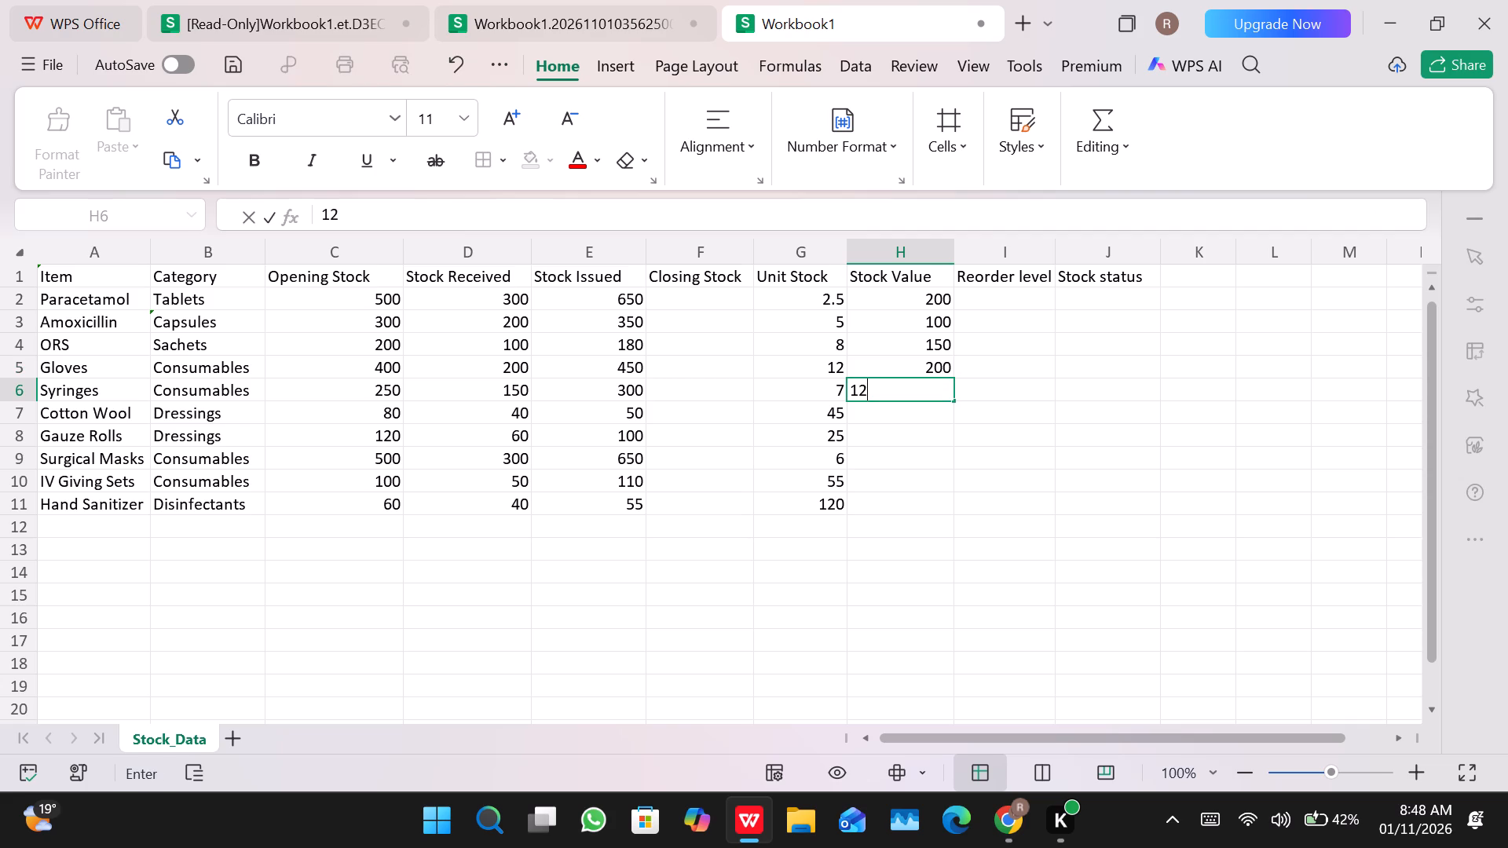
key(0)
key(Return)
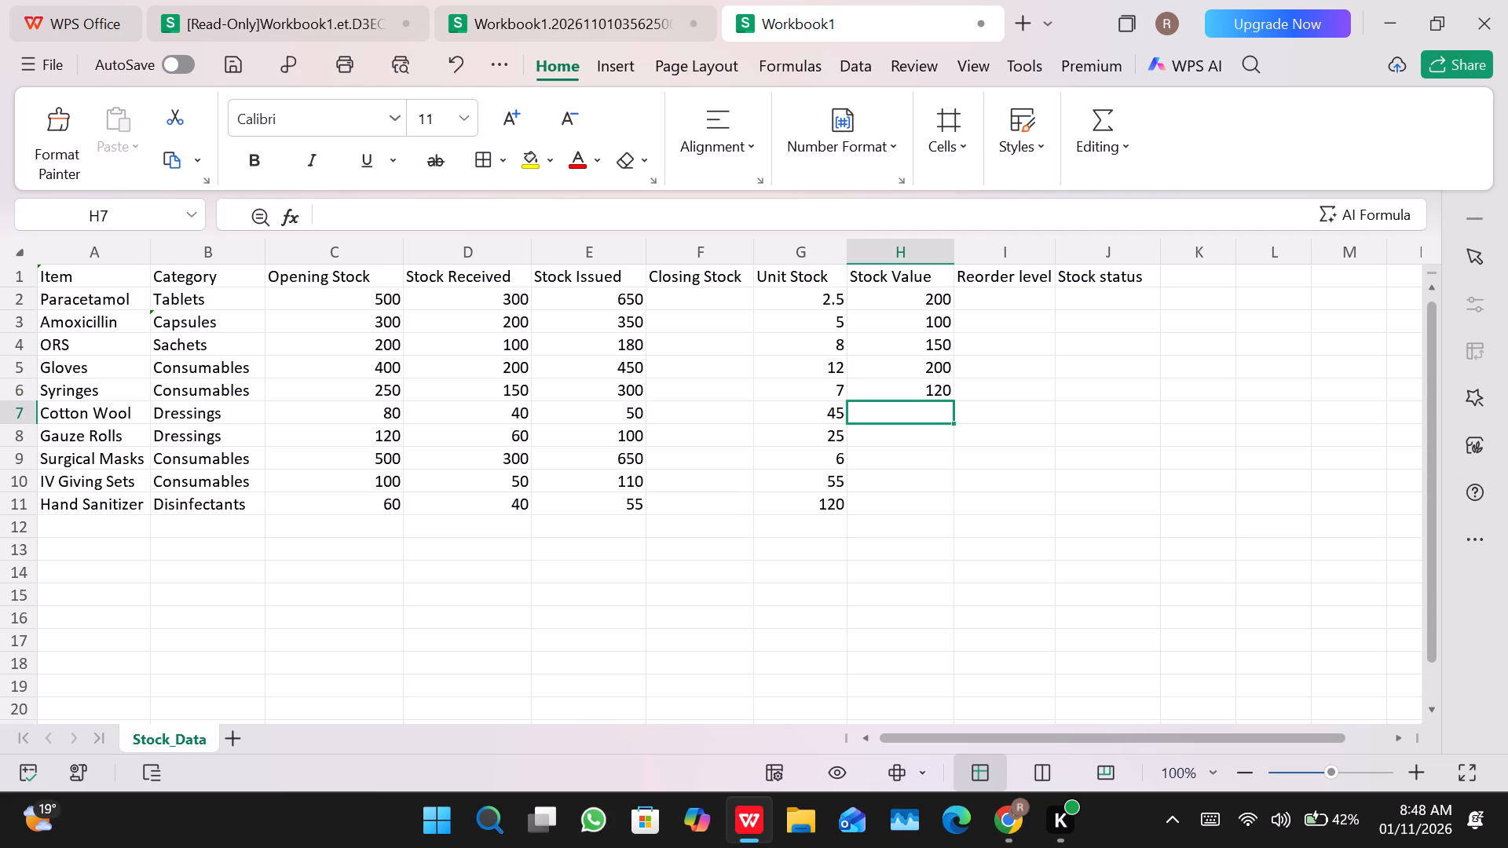
Enter the Stock Value figures for Cotton Wool through Hand Sanitizer in cells H7 to H11 as 30, 50, 200, 40 and 30.
text(30)
key(Return)
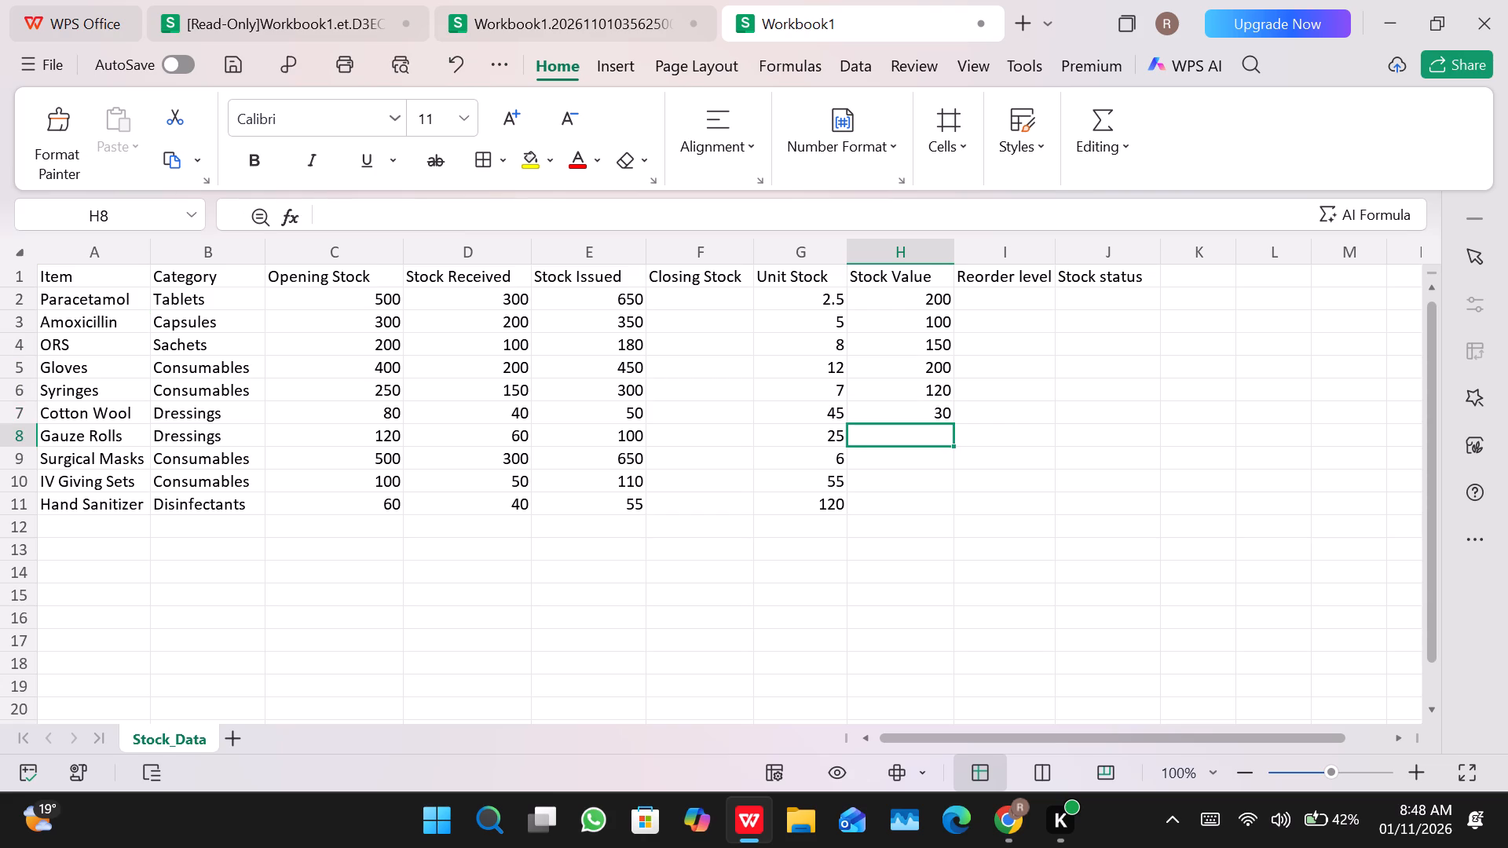
text(50)
key(Return)
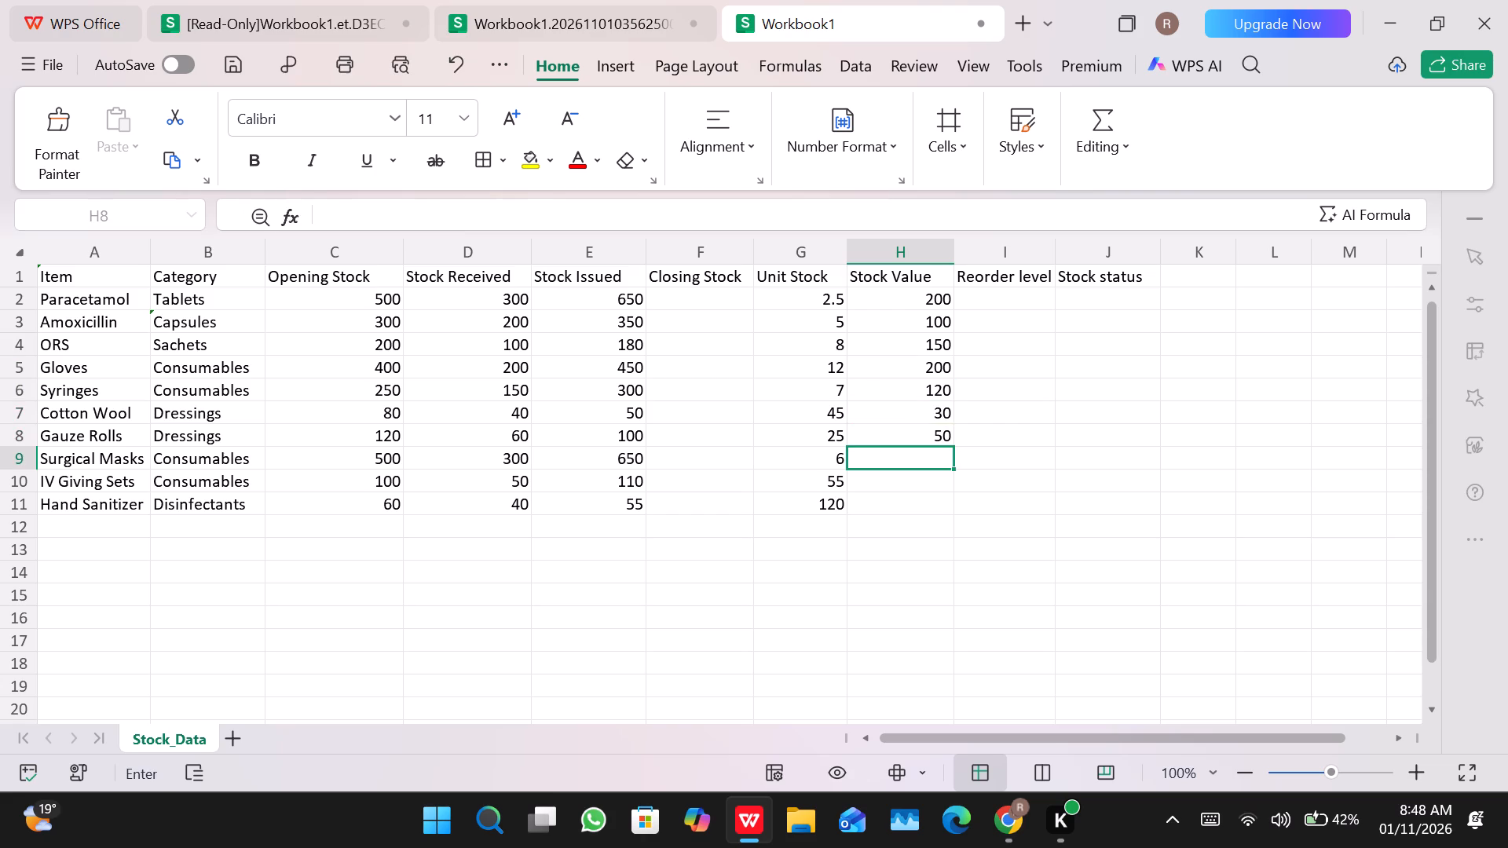
text(200)
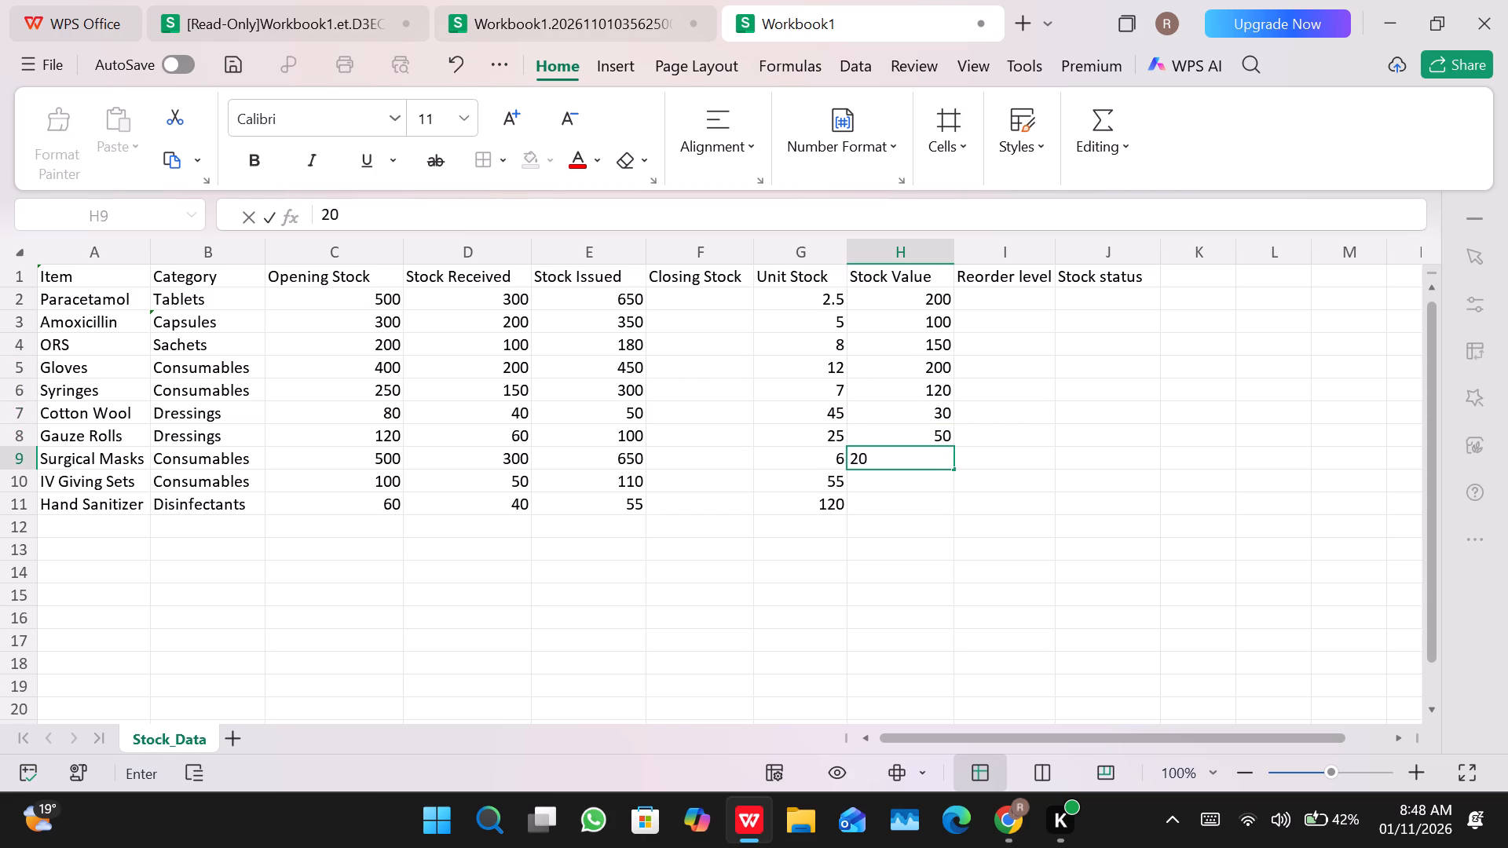
key(Return)
text(40)
key(Return)
text(30)
key(Return)
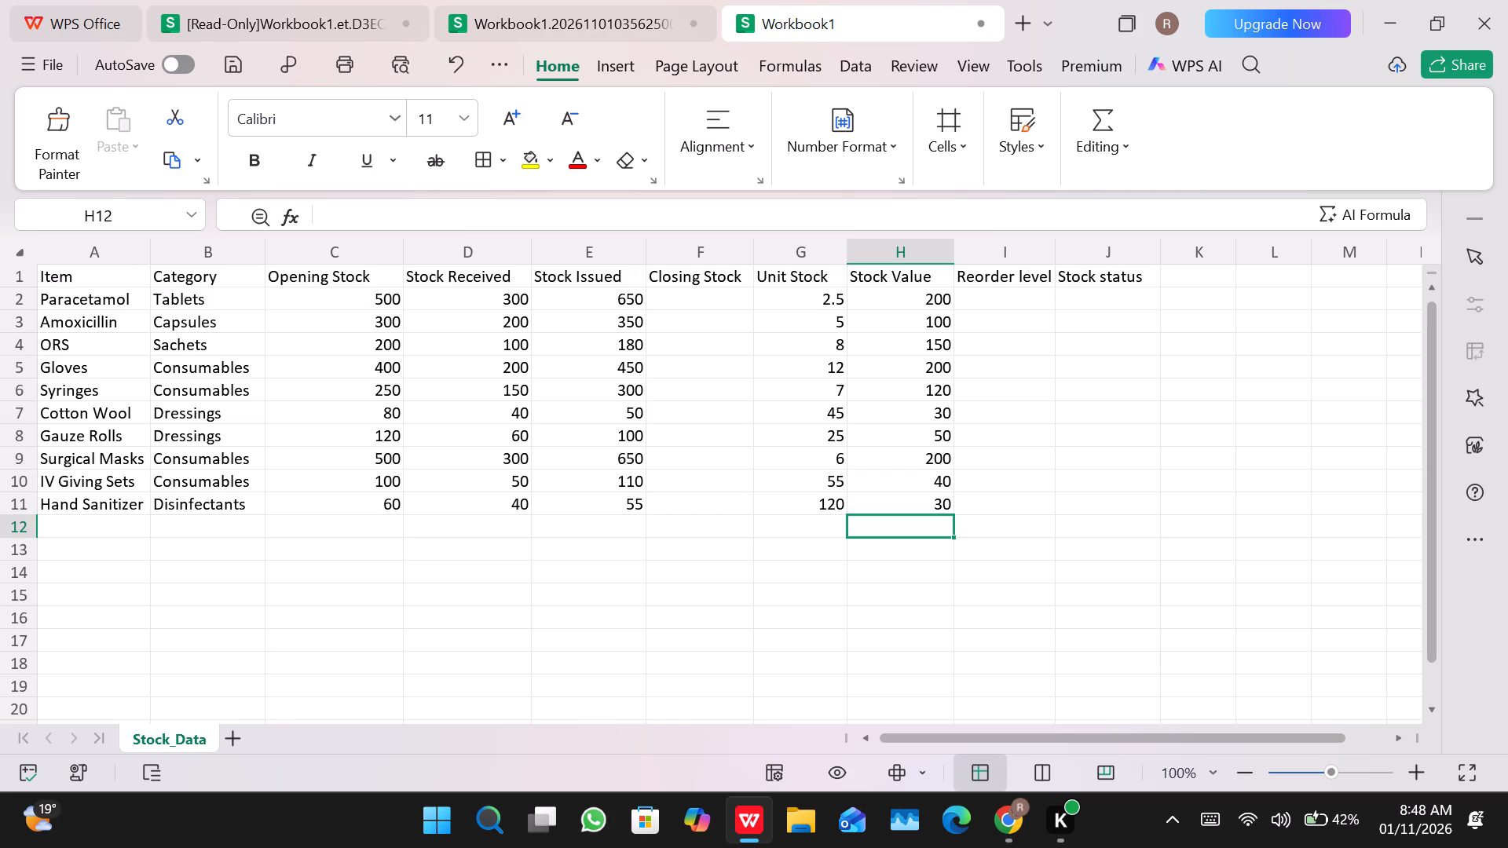
Calculate Paracetamol's closing stock in cell F2 with the formula =C2+D2-E2.
click(678, 304)
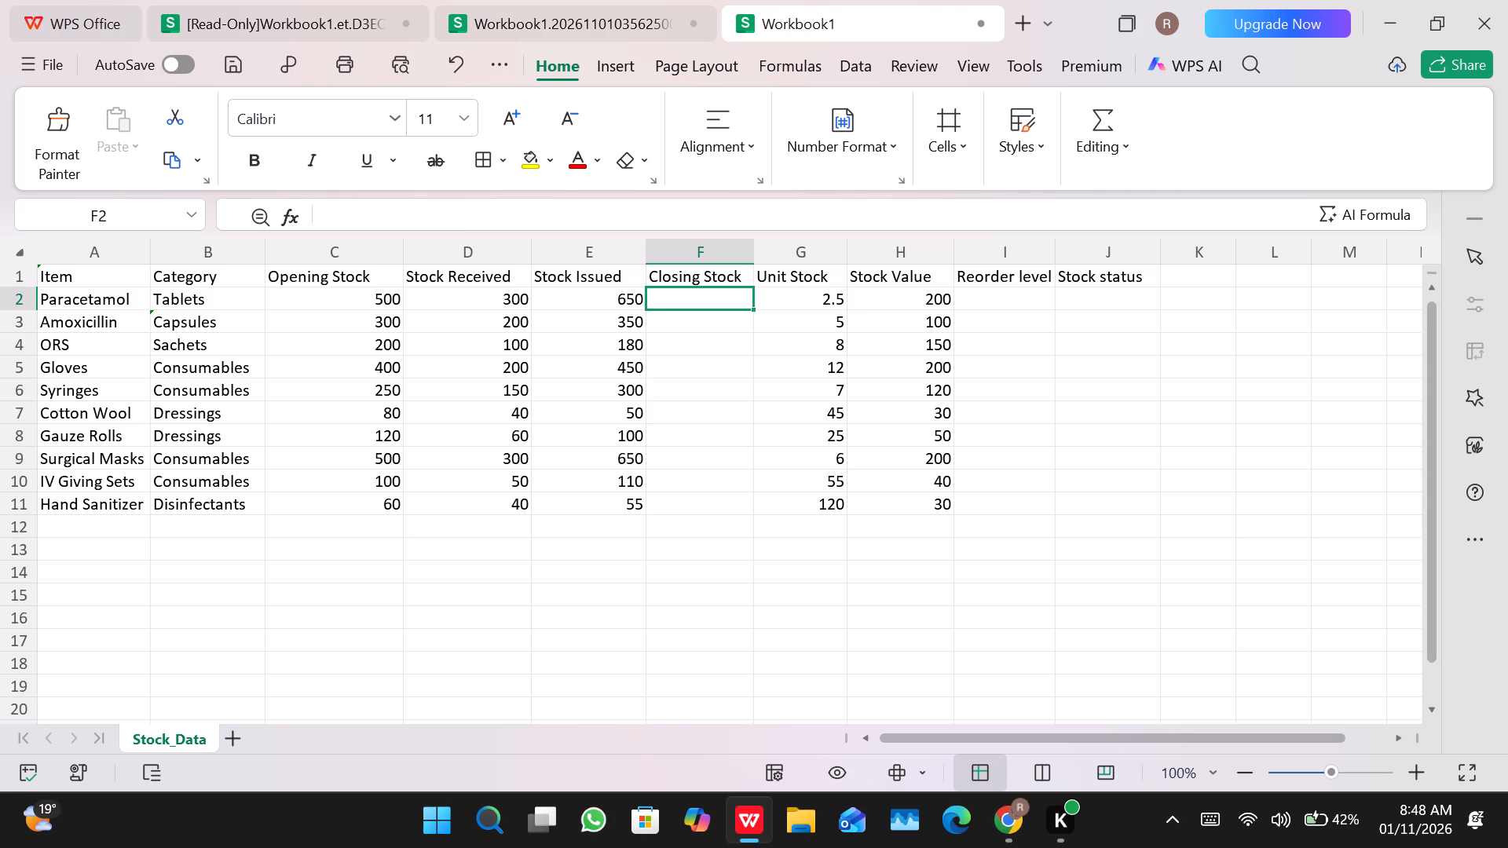
key(shift+plus)
key(BackSpace)
key(equal)
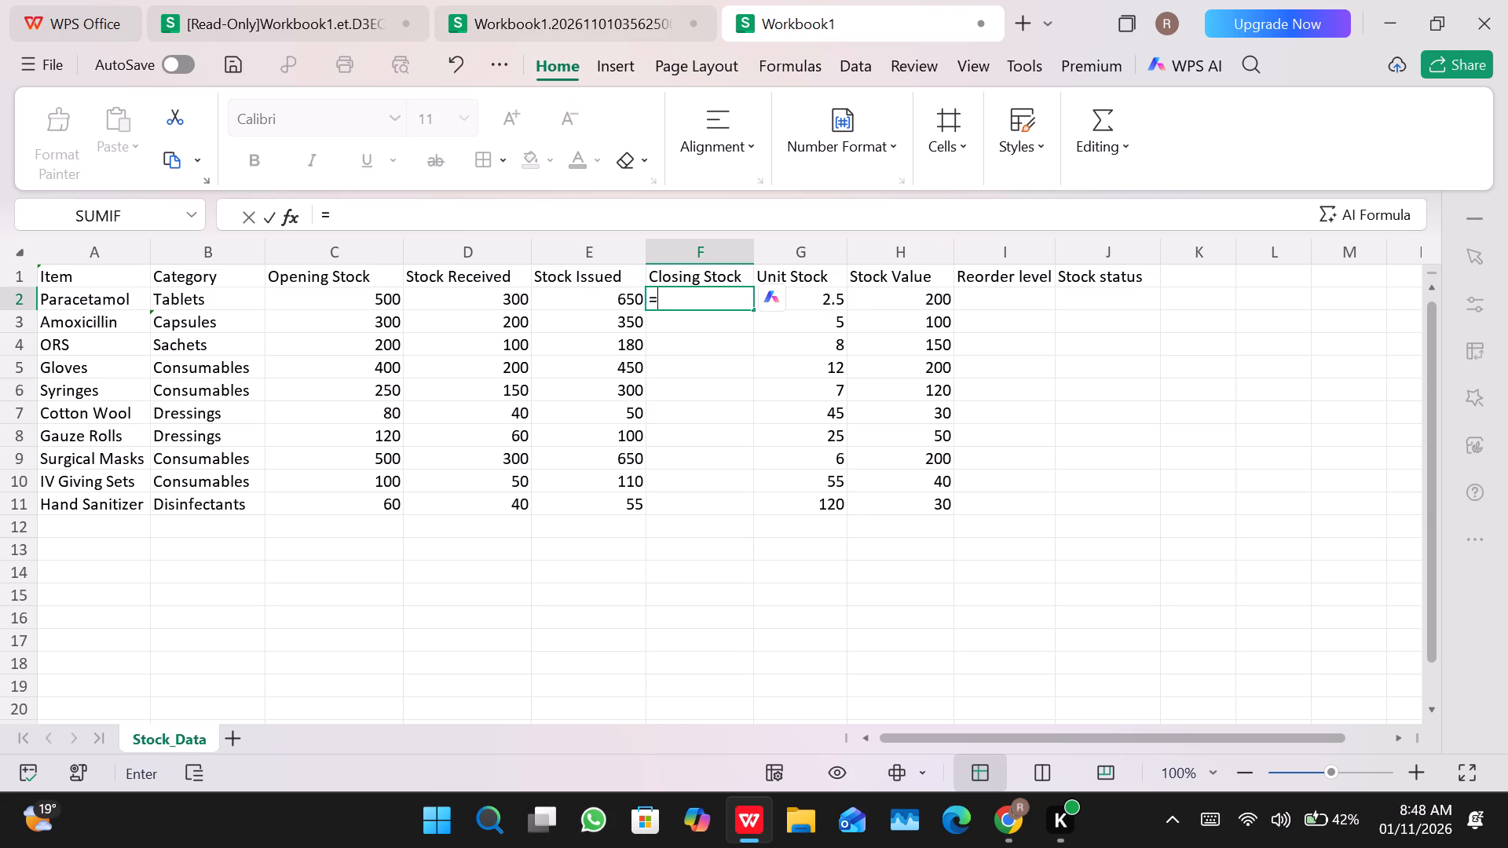
key(shift+c)
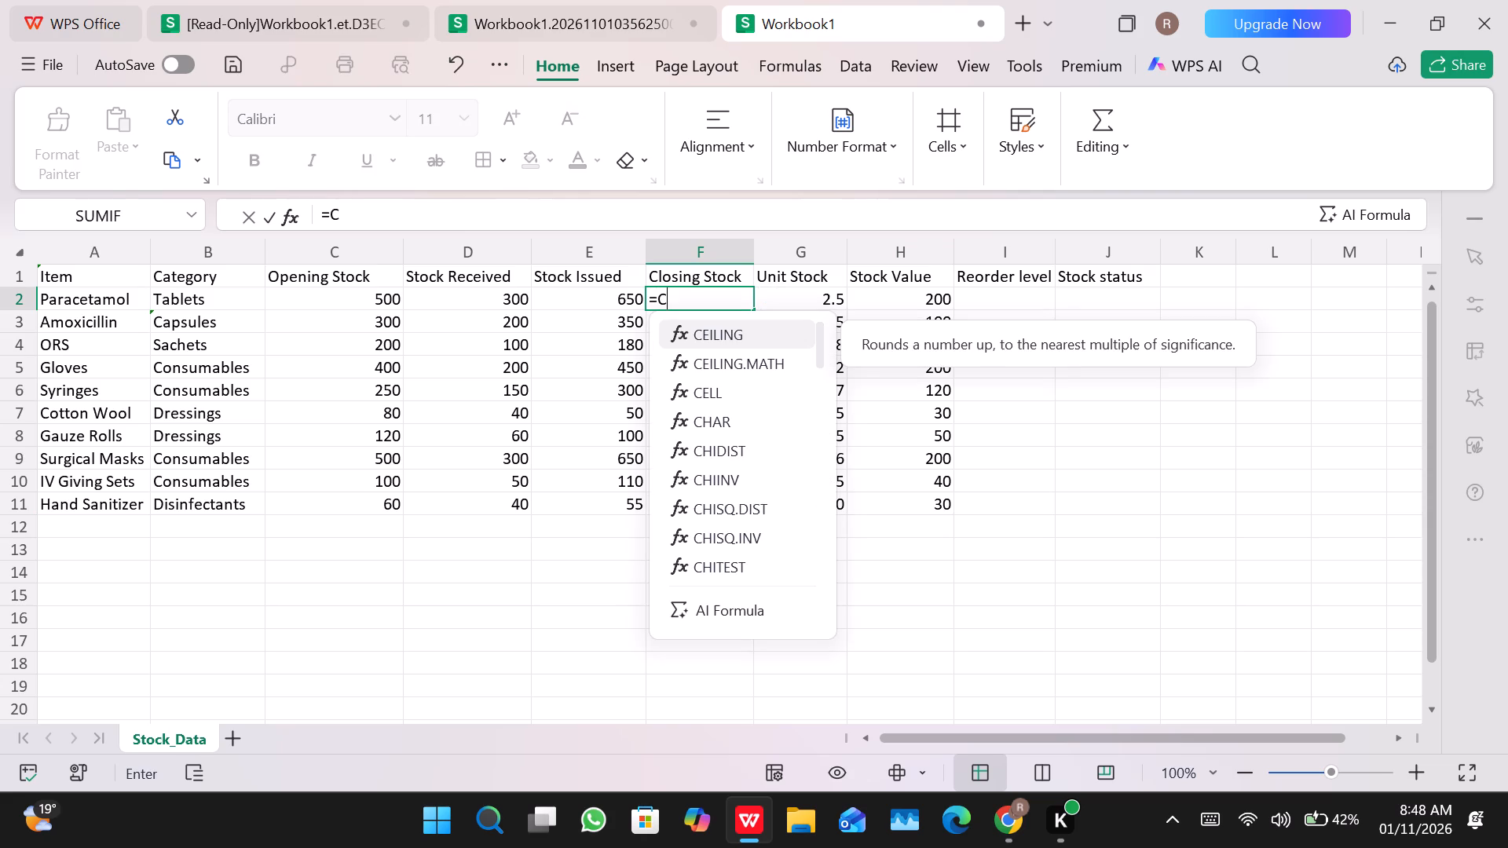
key(shift+at)
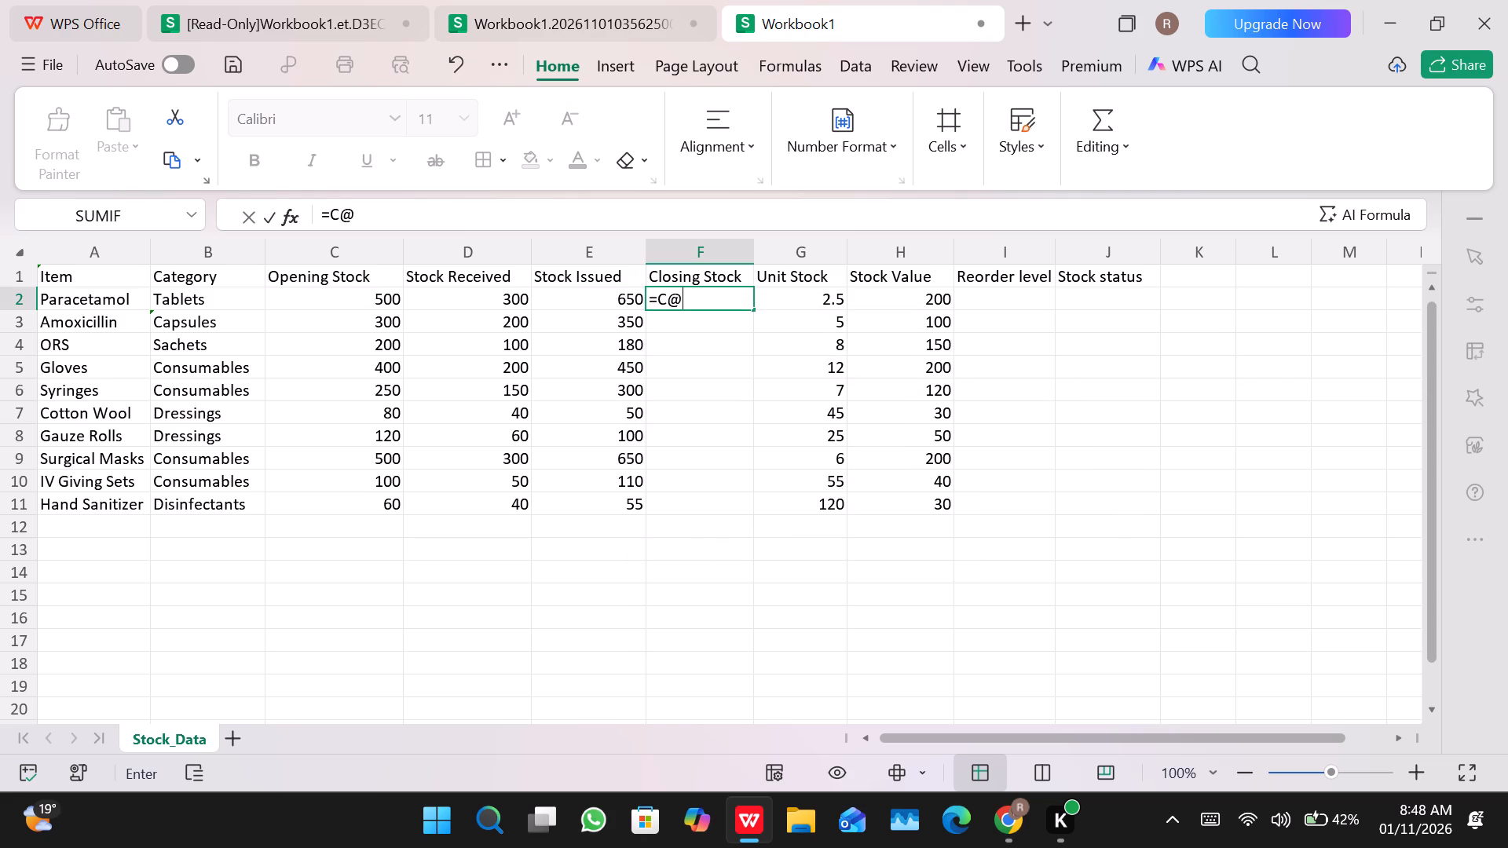
key(BackSpace)
key(2)
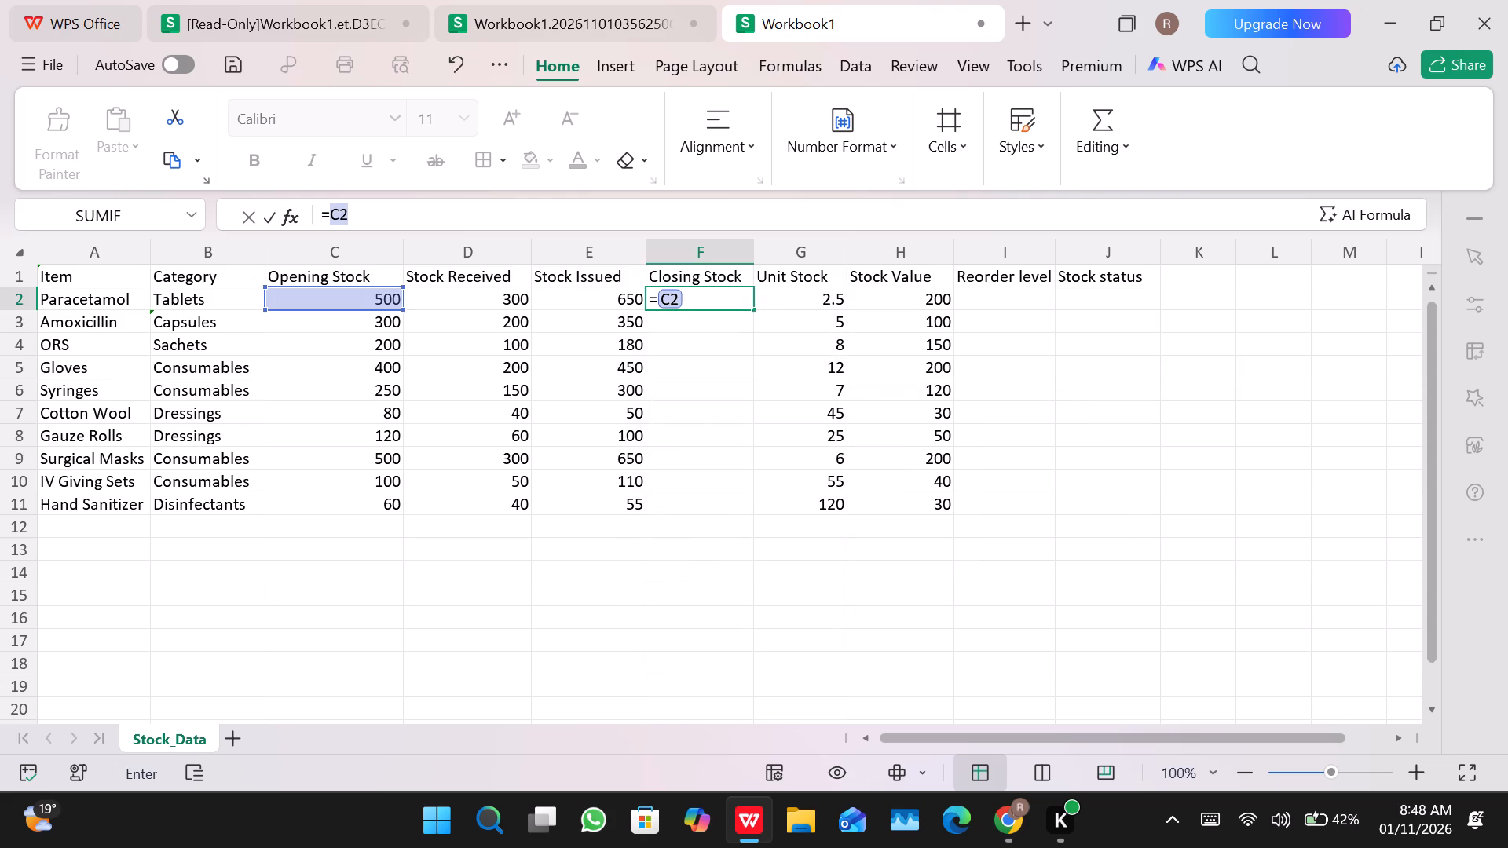
key(shift+plus)
key(shift+d)
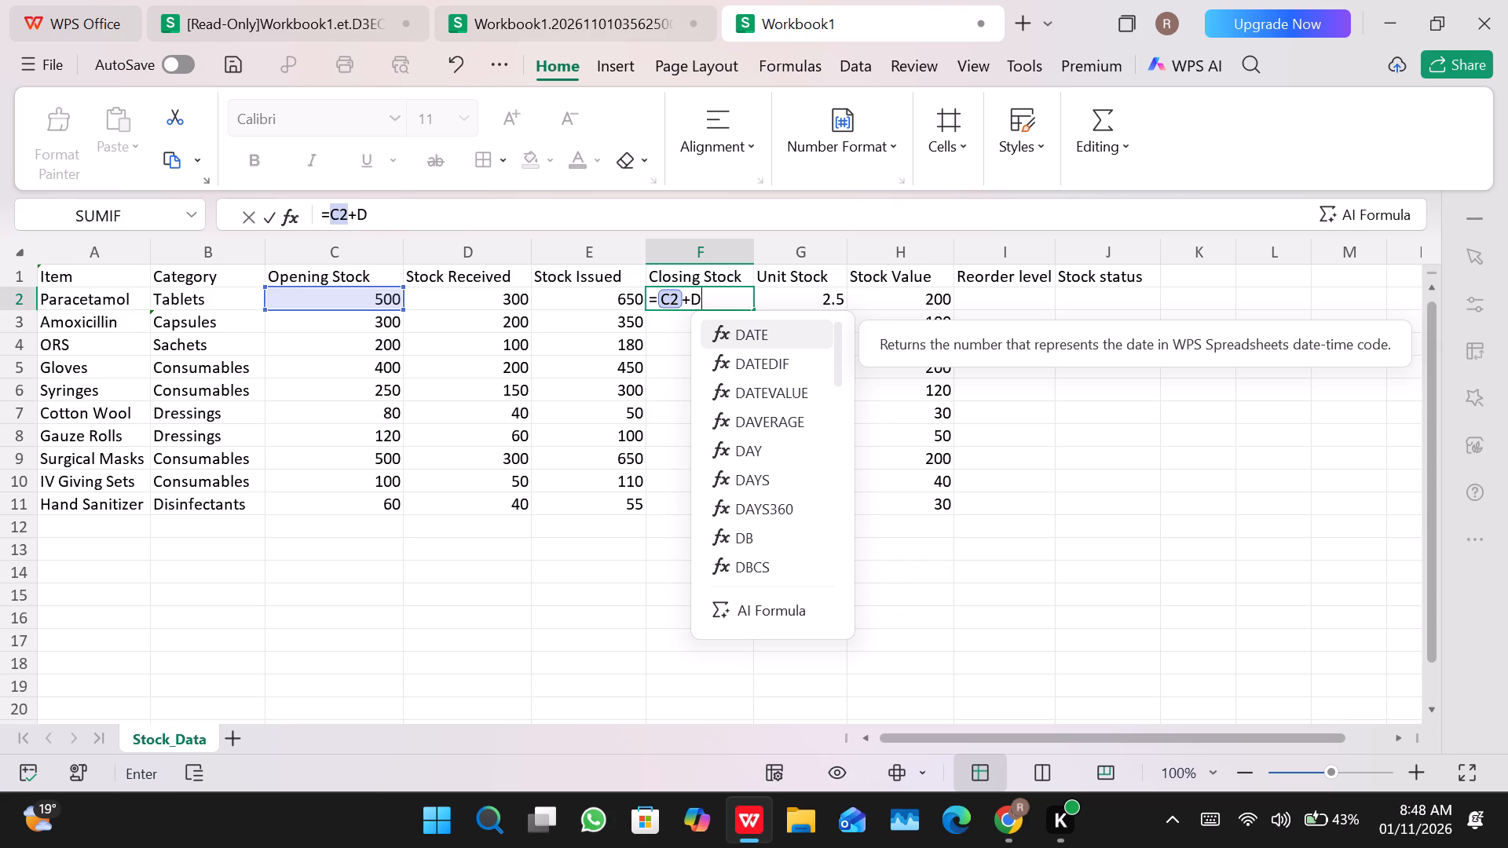
key(2)
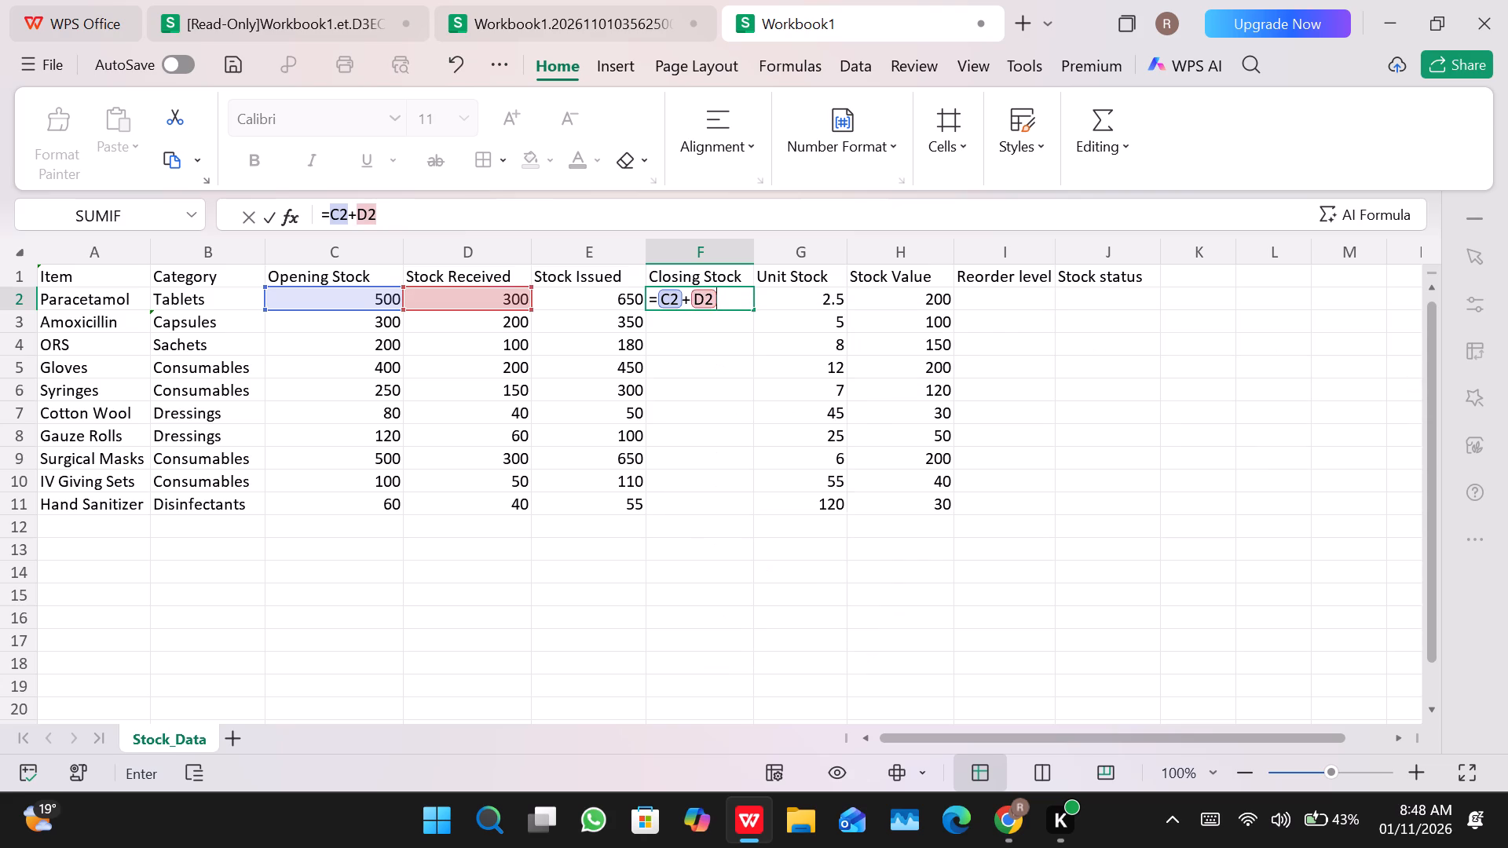
key(minus)
key(shift+e)
key(2)
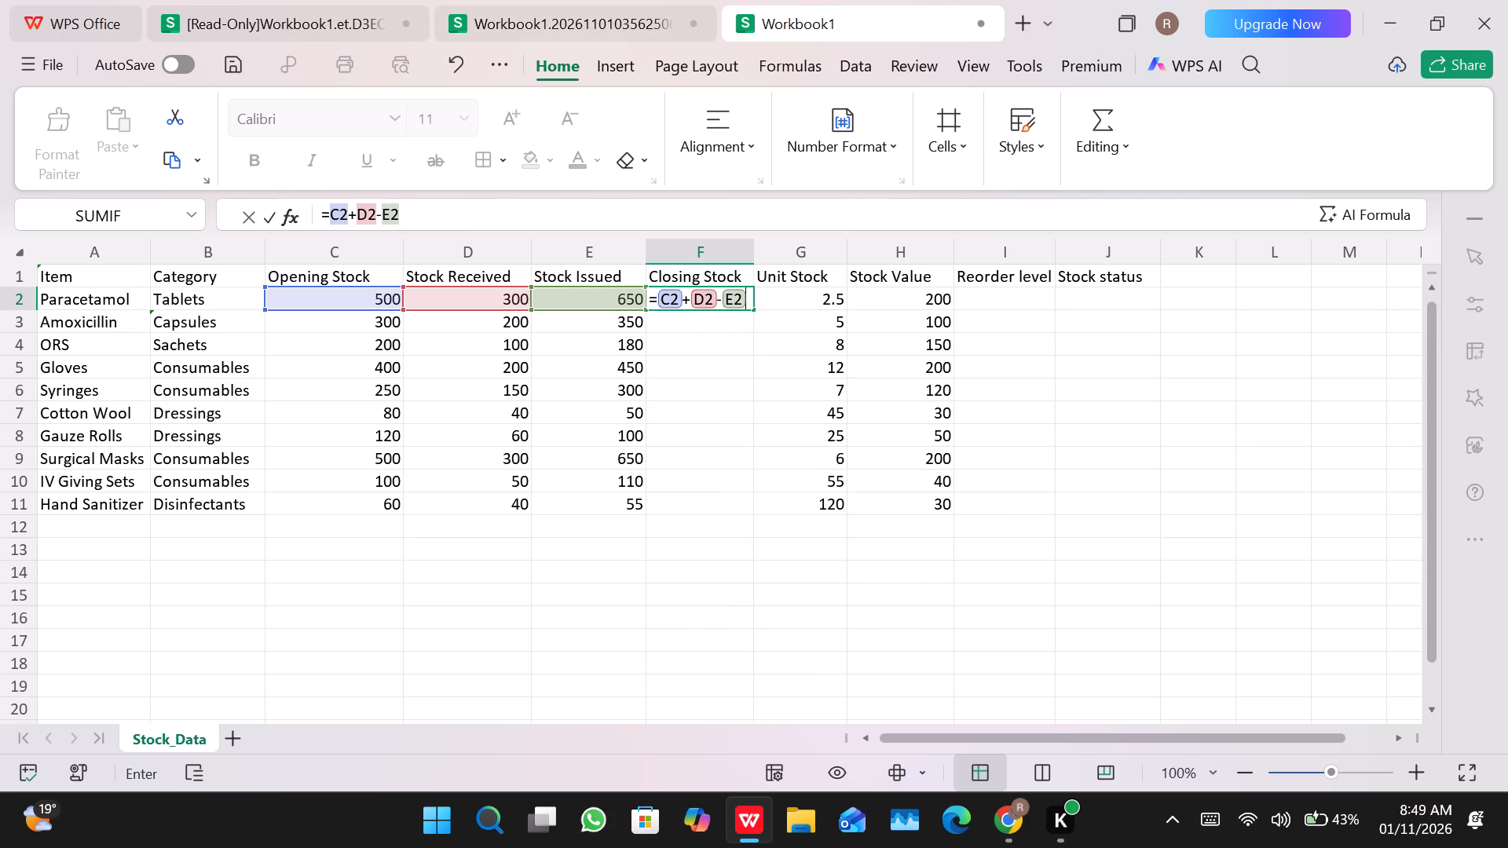
key(Return)
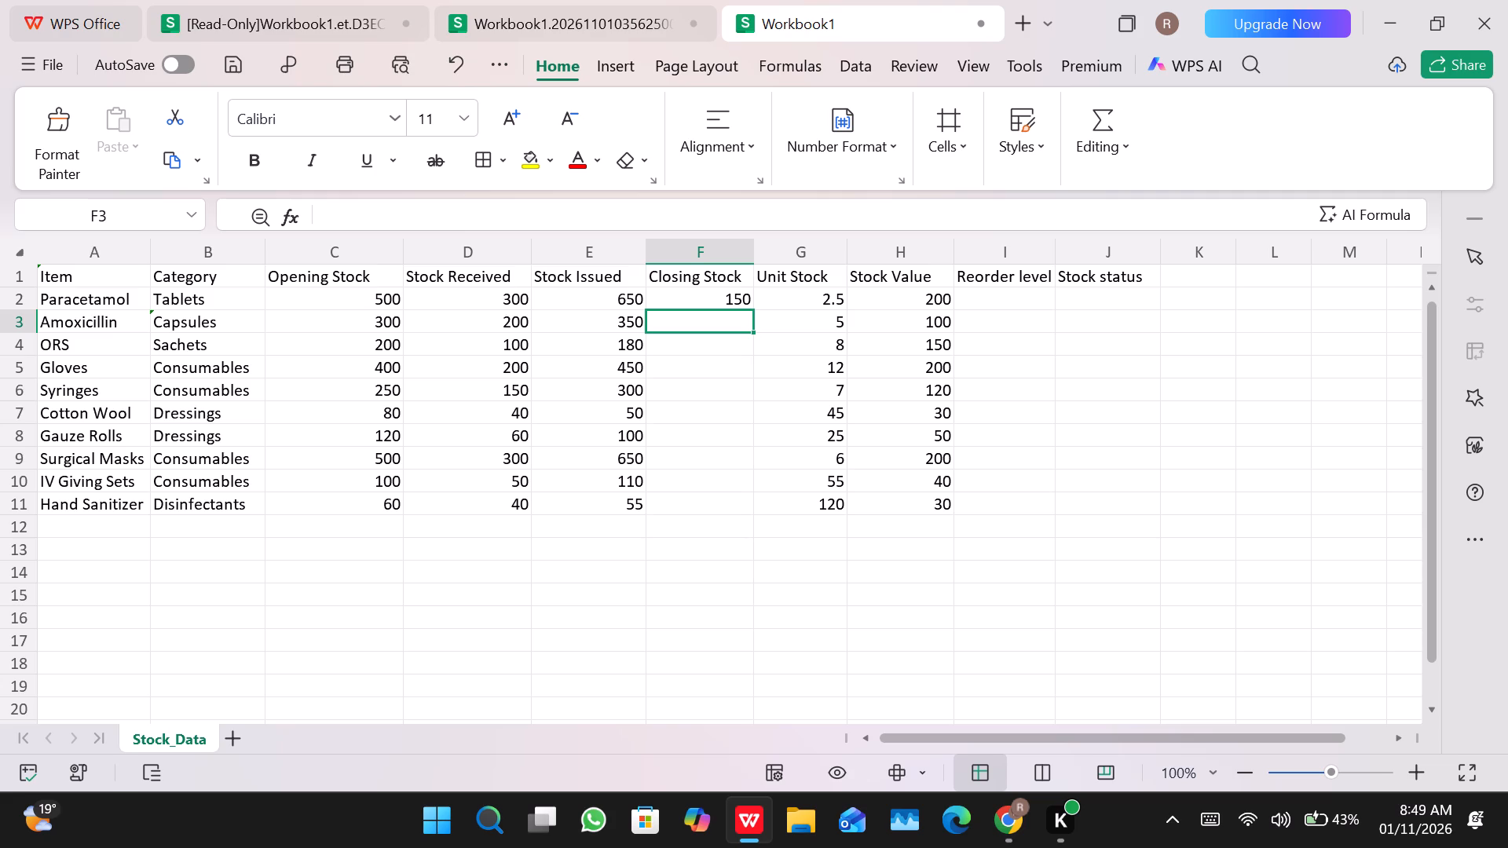
Fill Paracetamol's closing stock formula from F2 down through Hand Sanitizer in cell F11.
drag(710, 298, 716, 405)
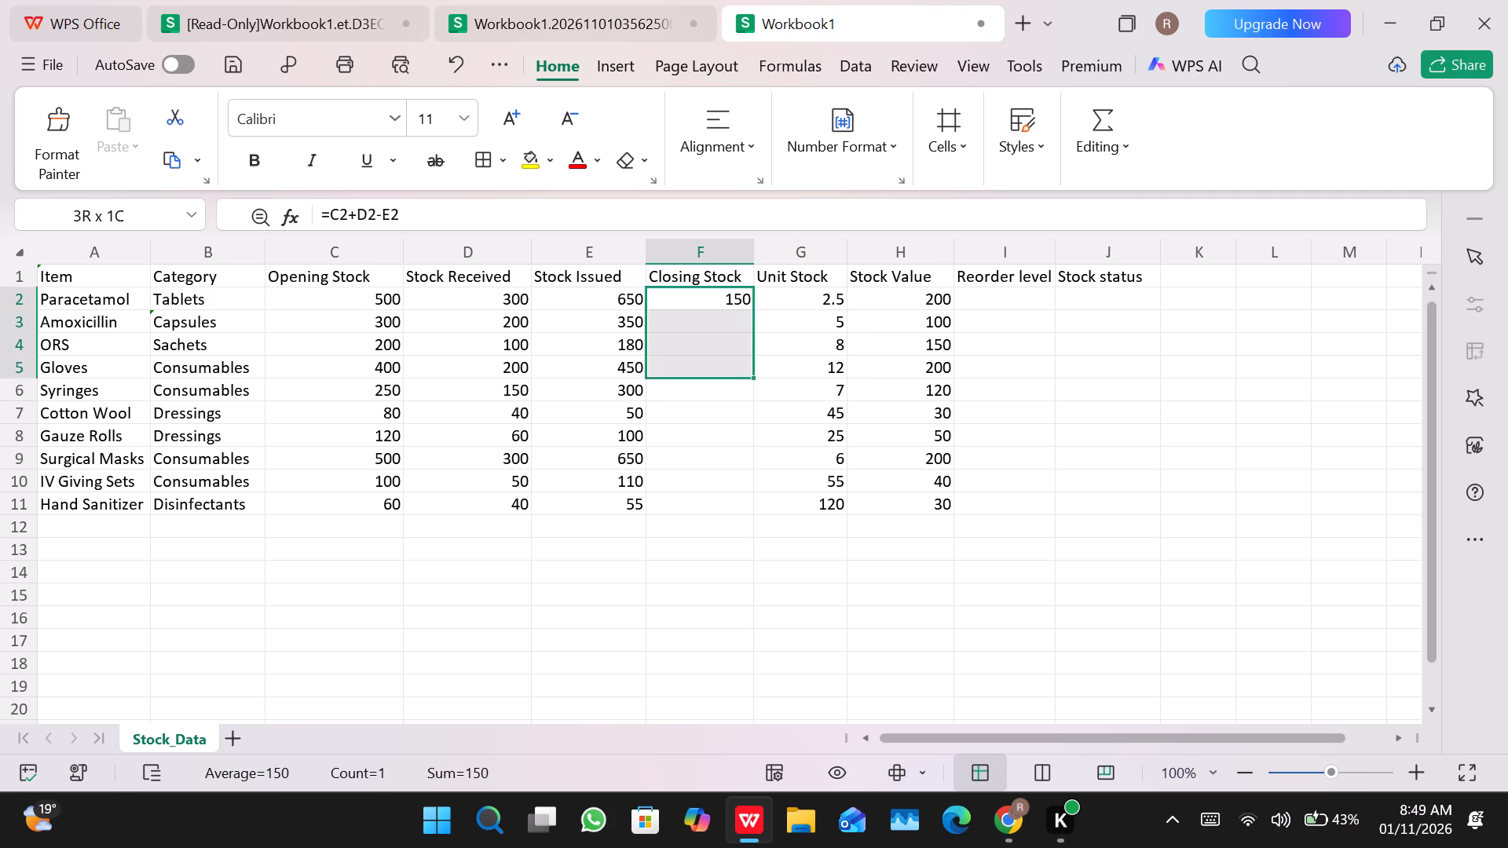
drag(716, 405, 716, 501)
click(716, 501)
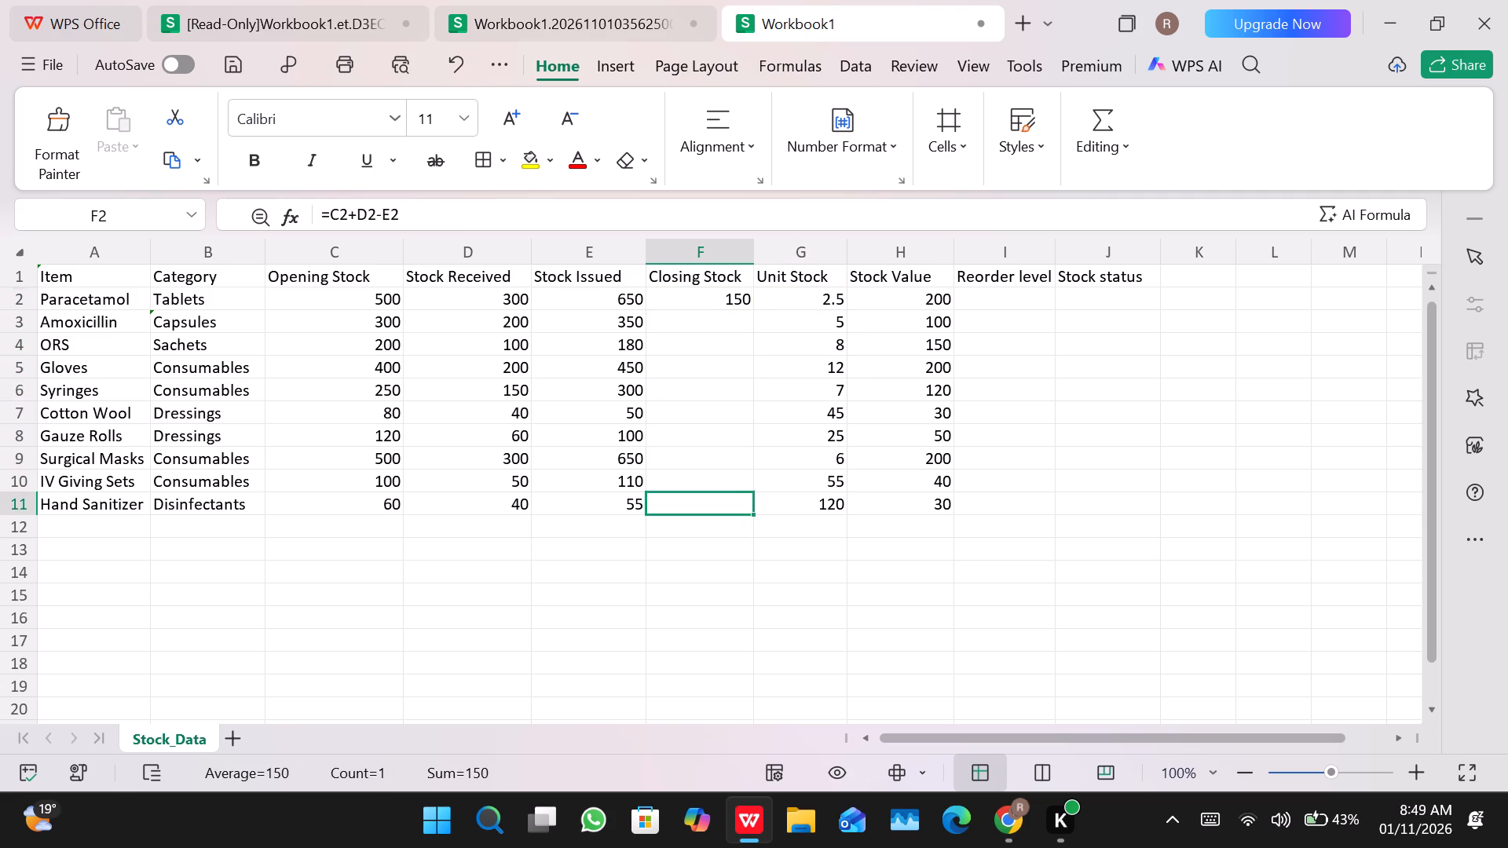
click(713, 294)
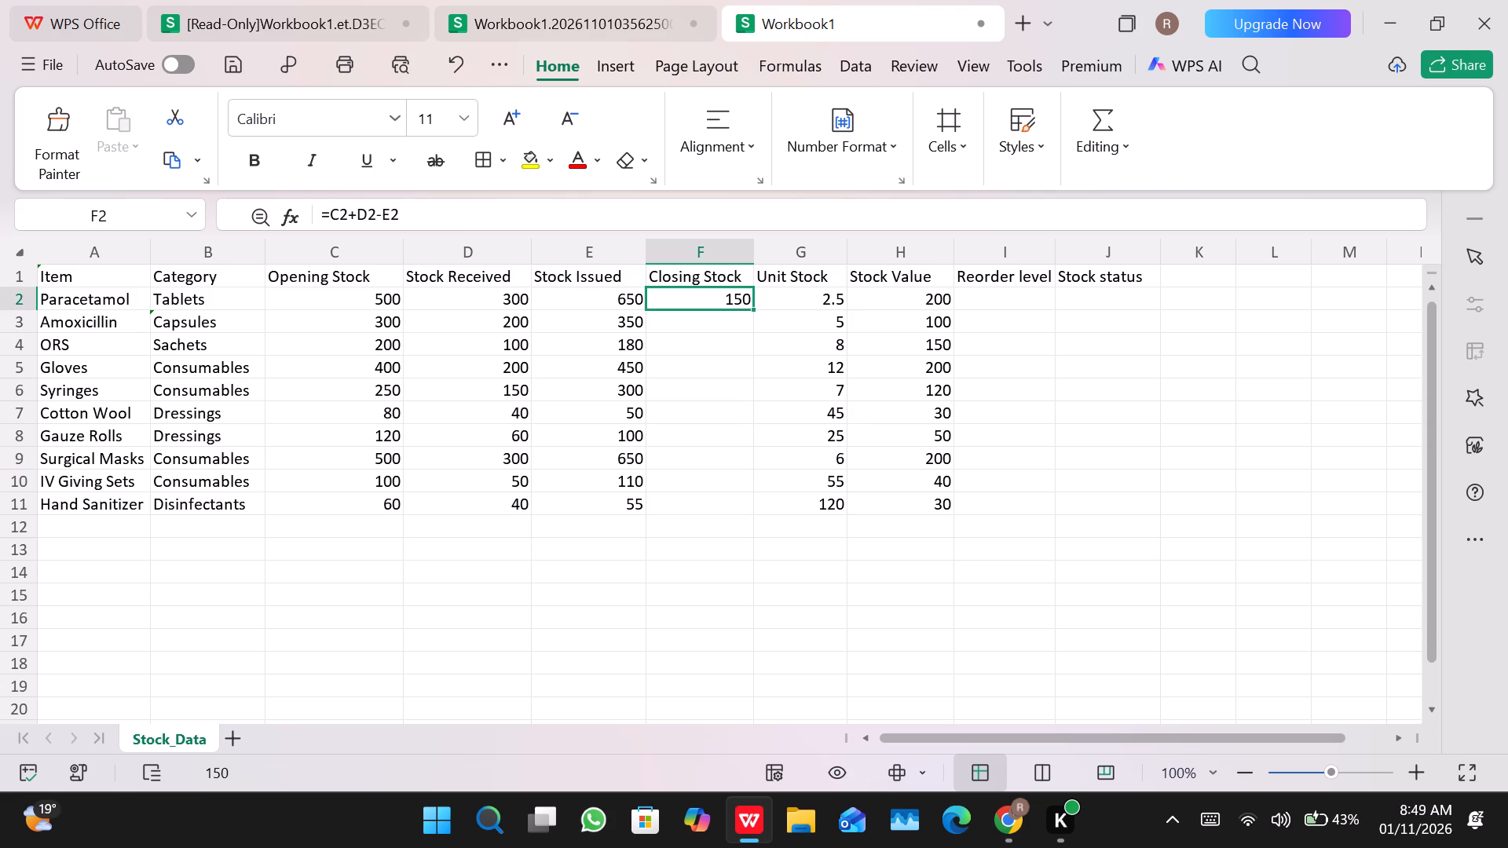
drag(753, 308, 750, 403)
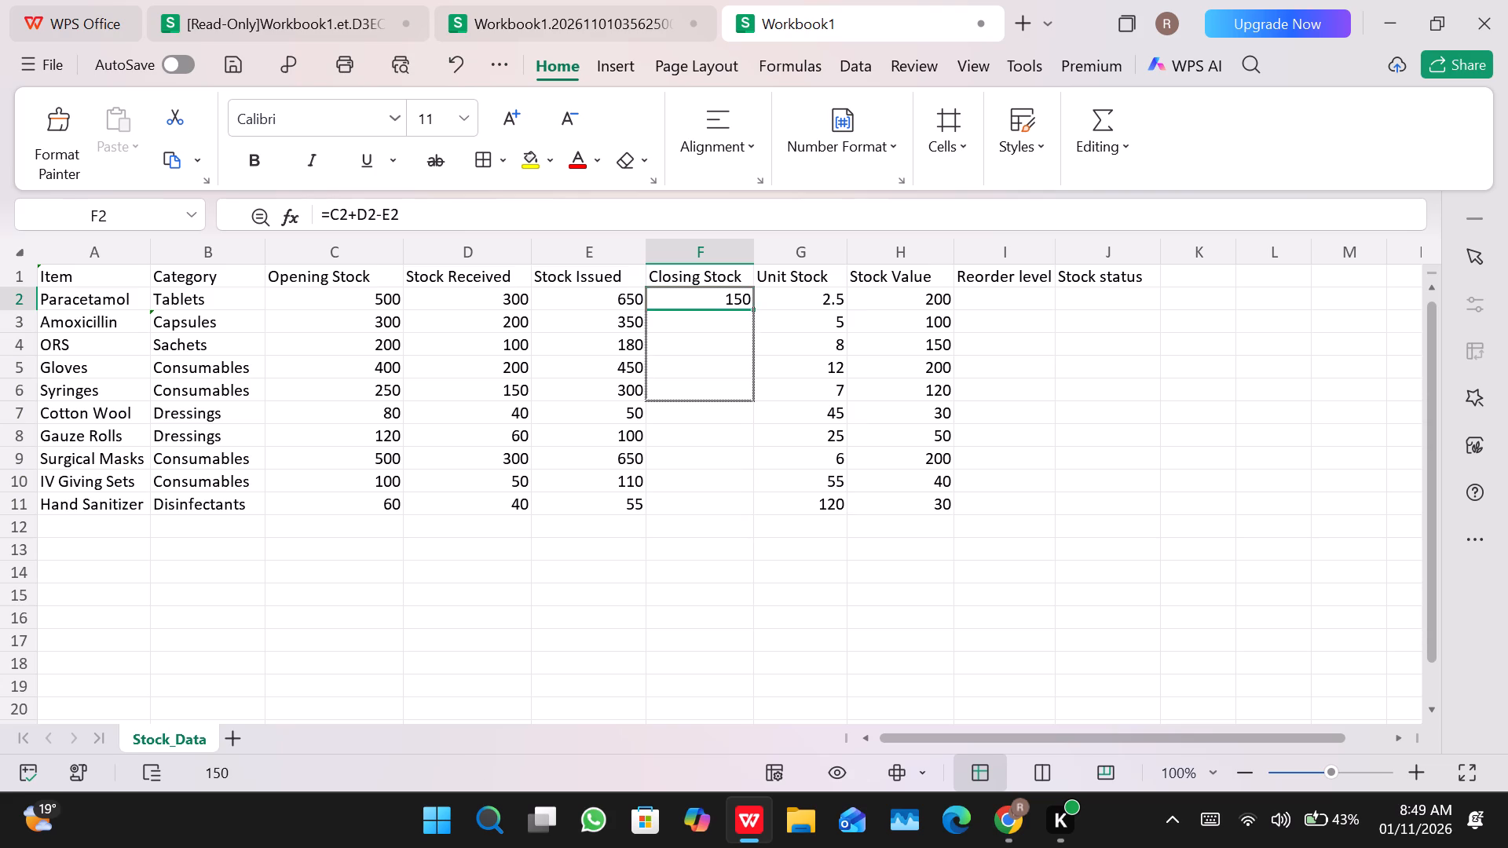
drag(750, 403, 752, 510)
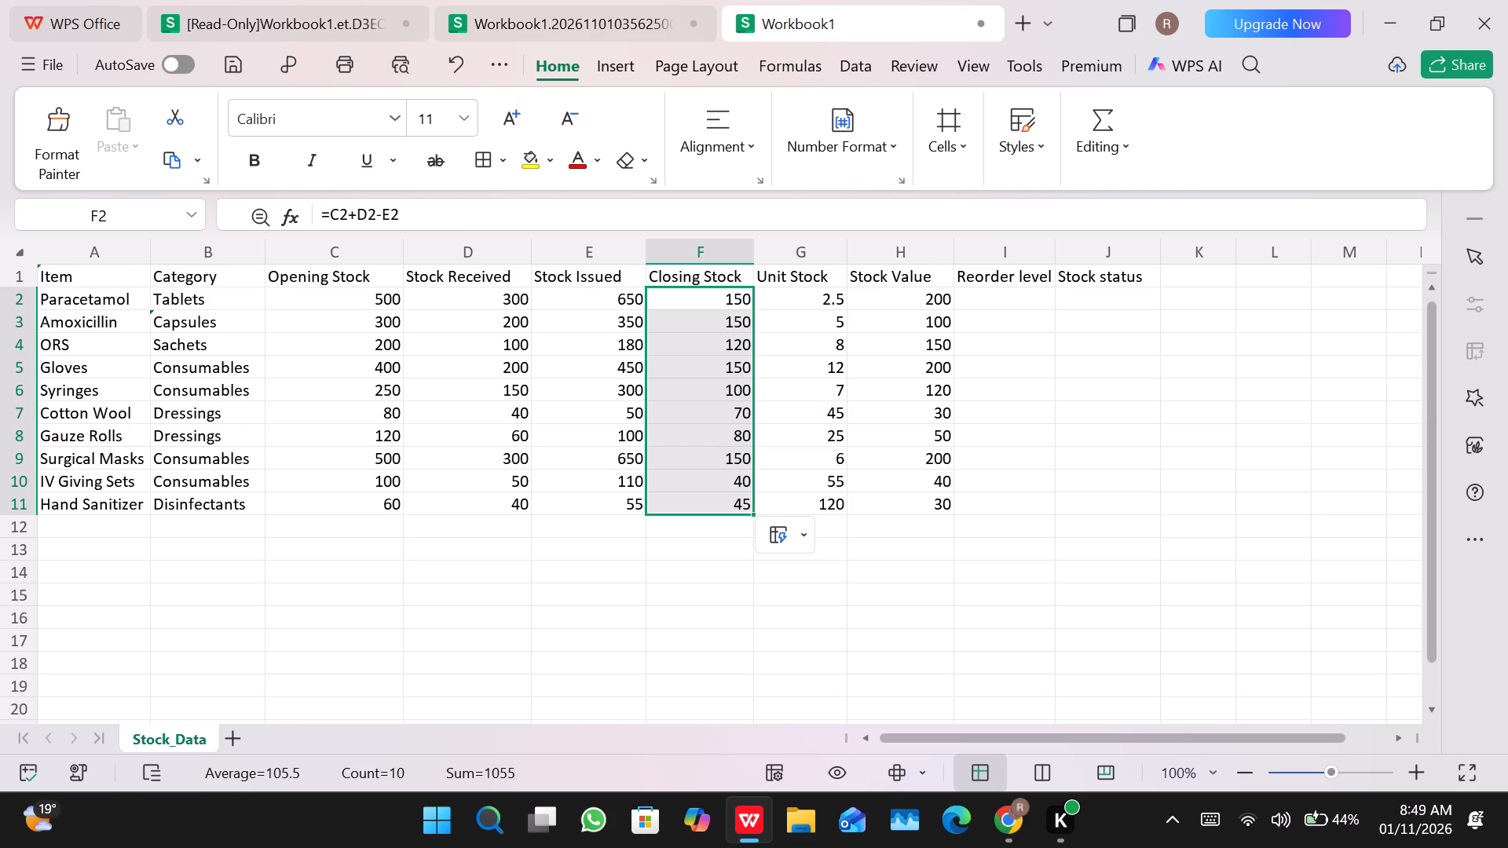
Copy the Stock Value figures in H2 to H11 into the Reorder level column, starting at cell I2.
click(934, 282)
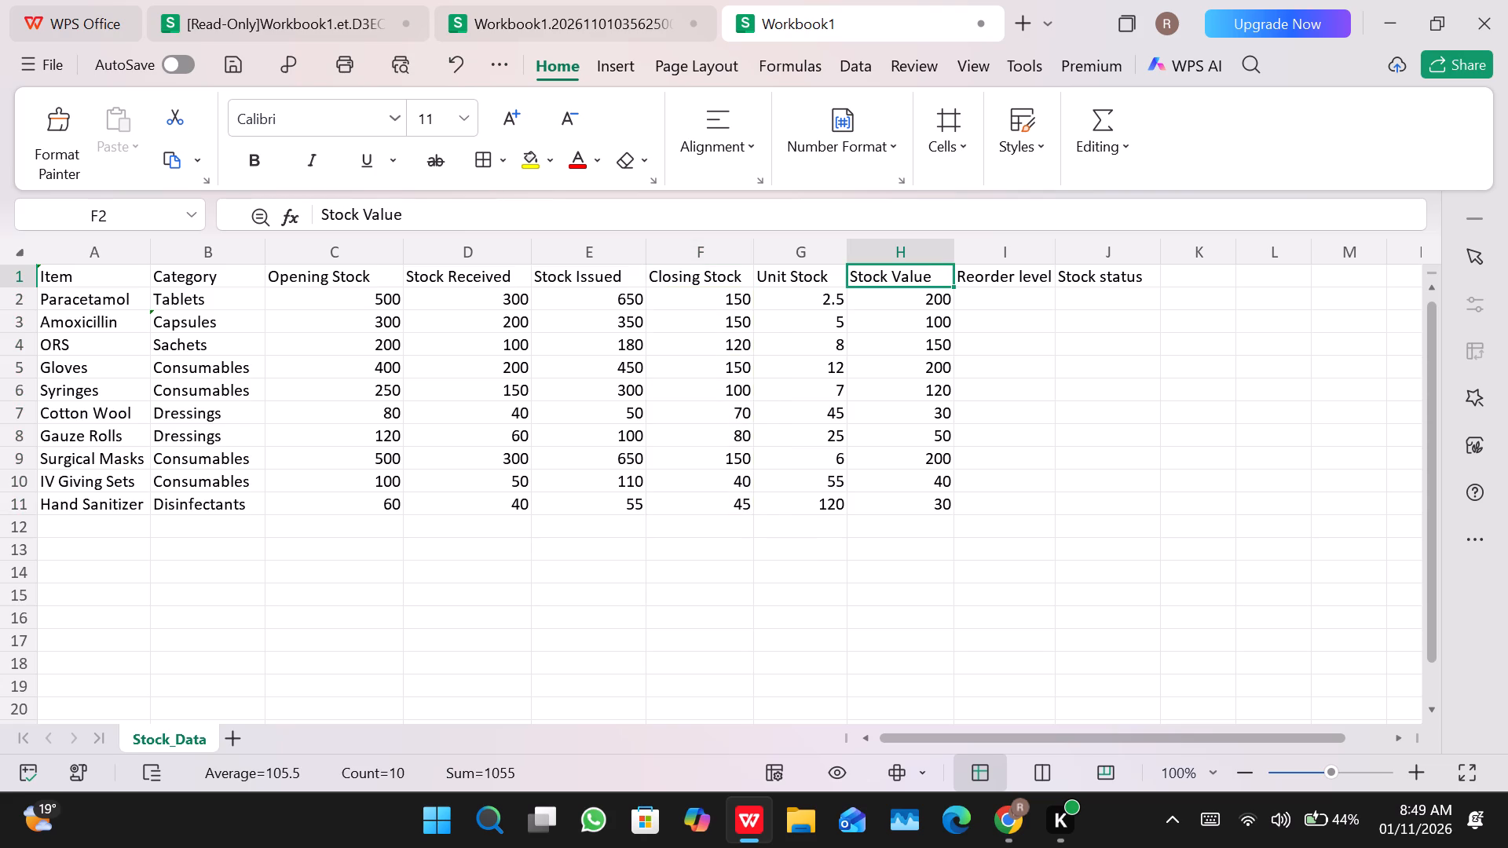
drag(907, 298, 948, 510)
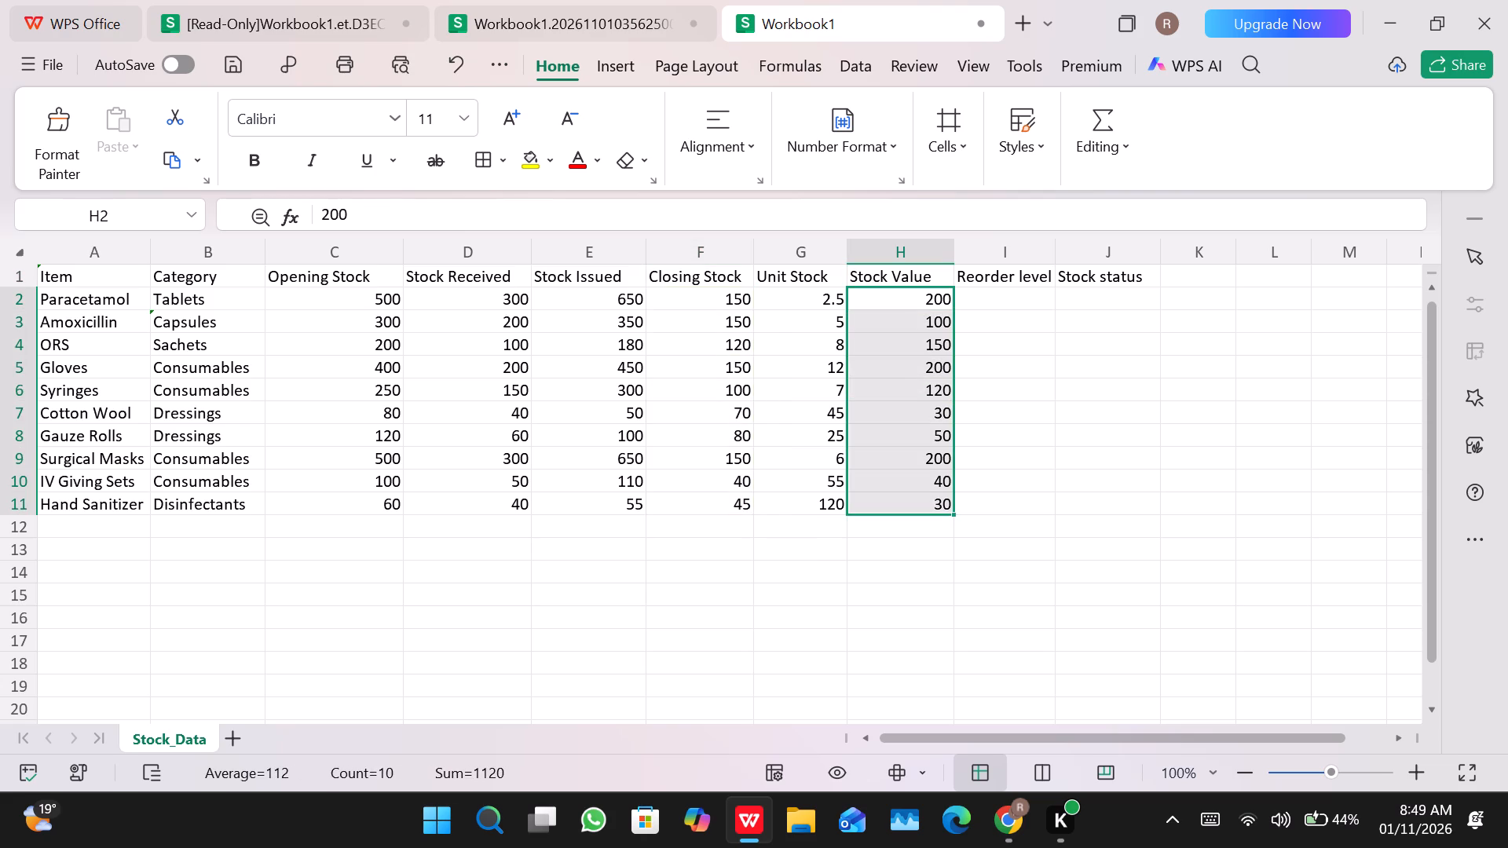
right_click(945, 508)
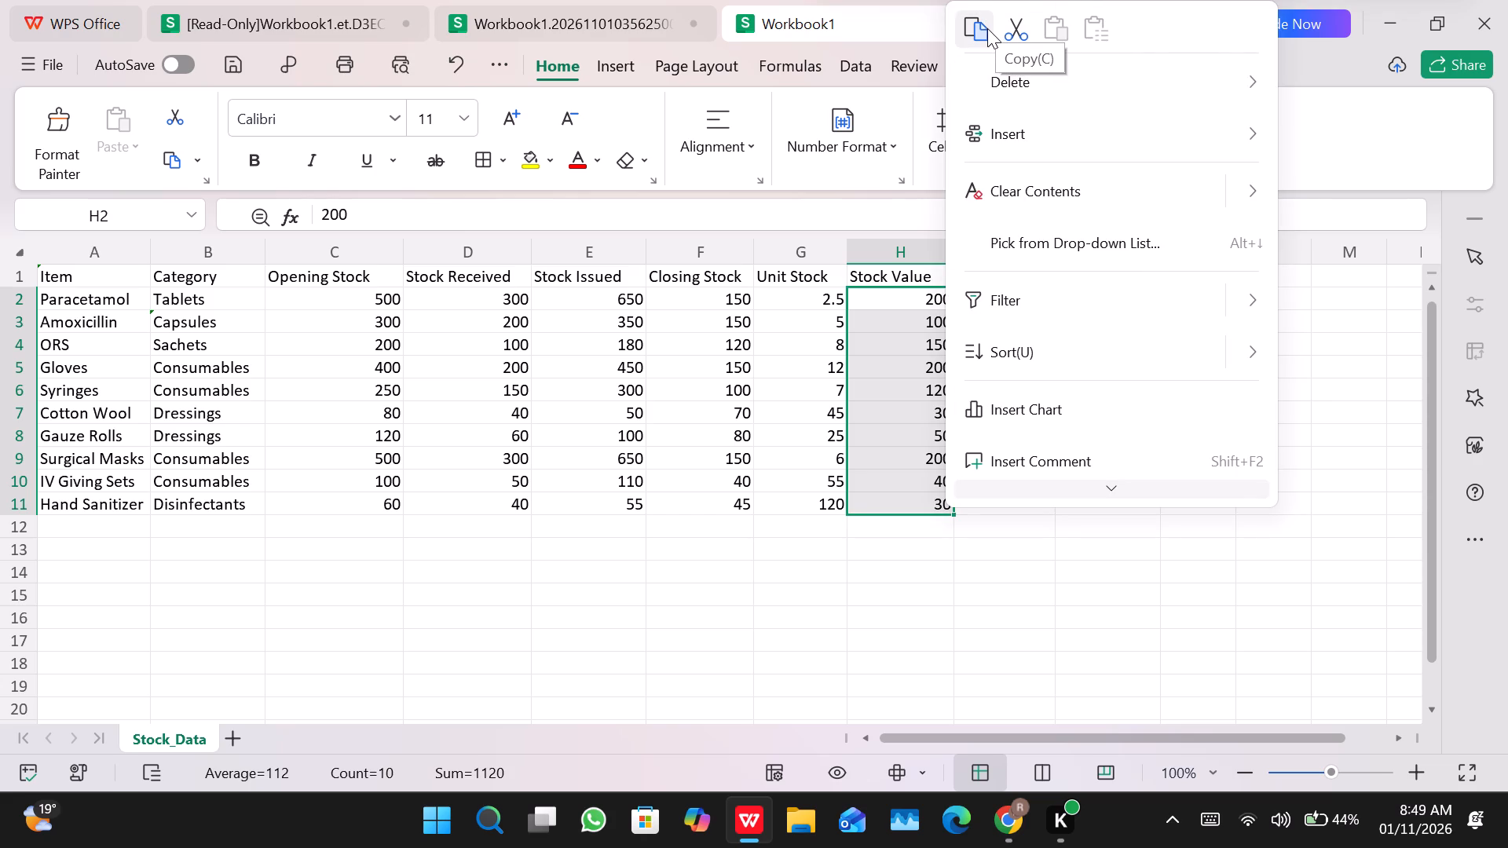
click(987, 28)
click(972, 287)
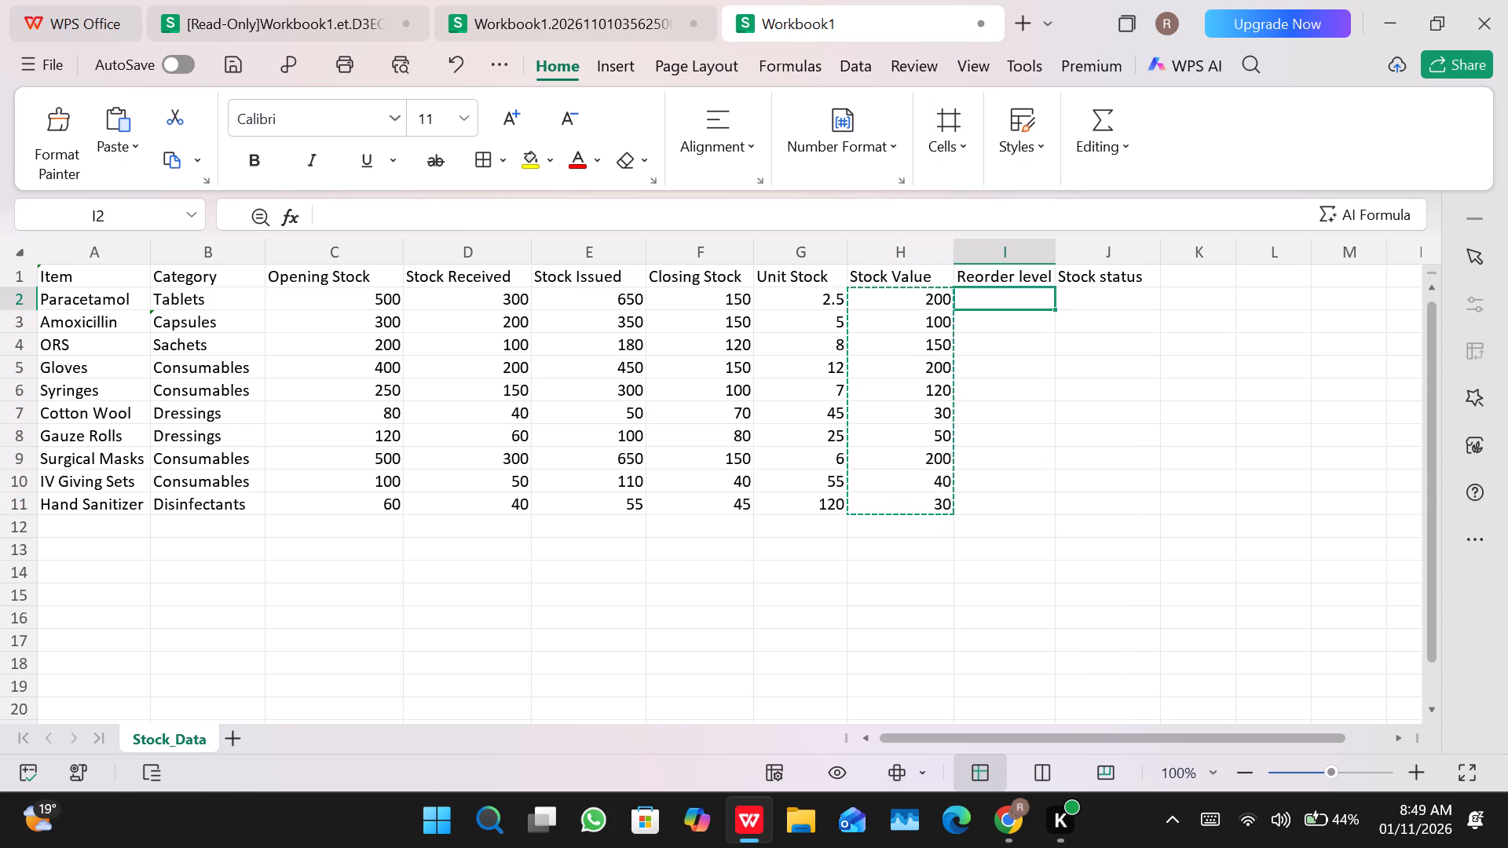
right_click(979, 338)
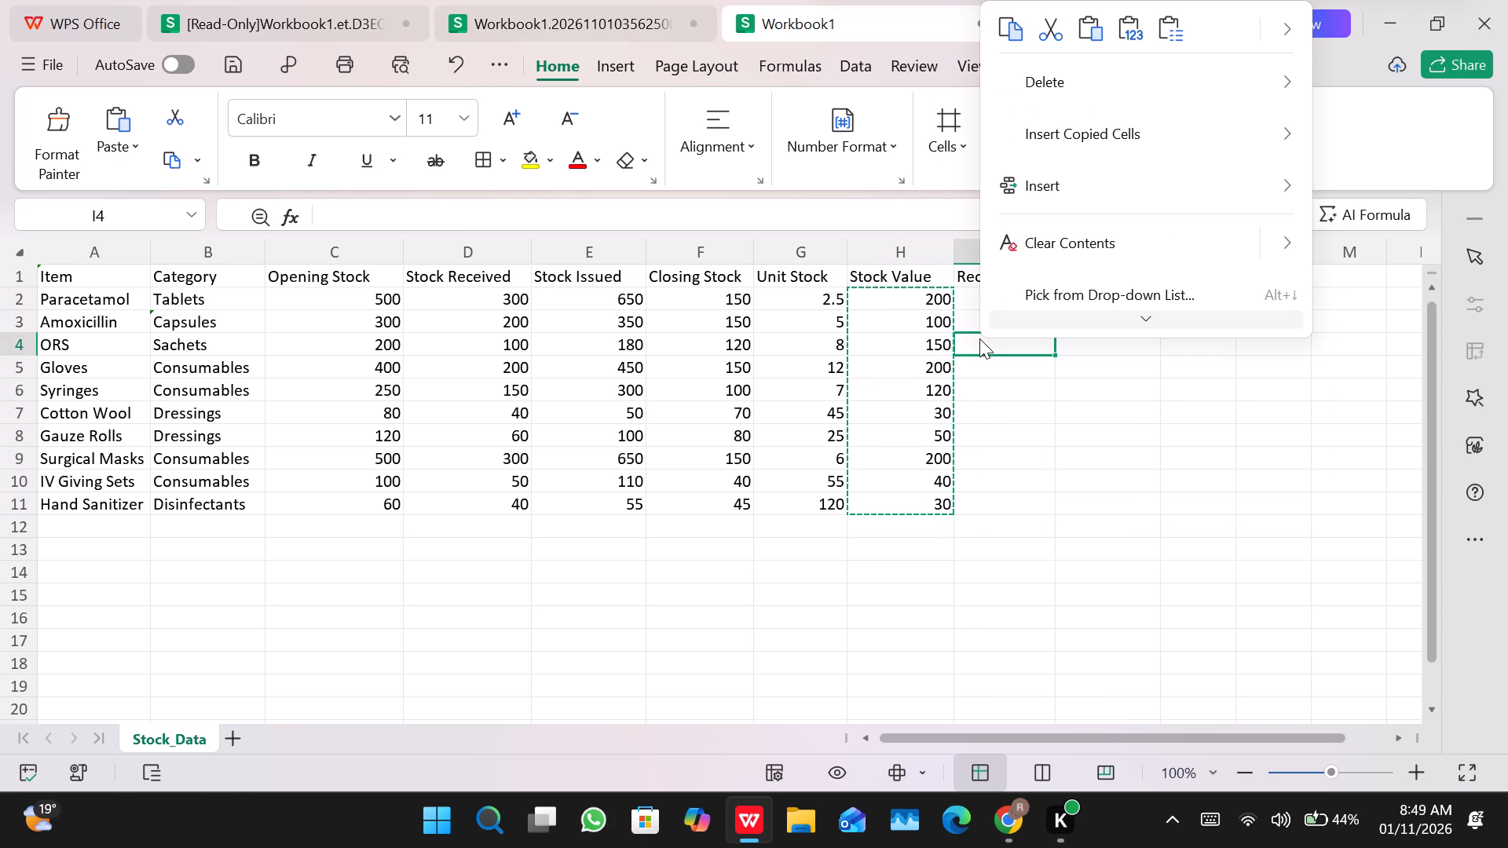
click(973, 293)
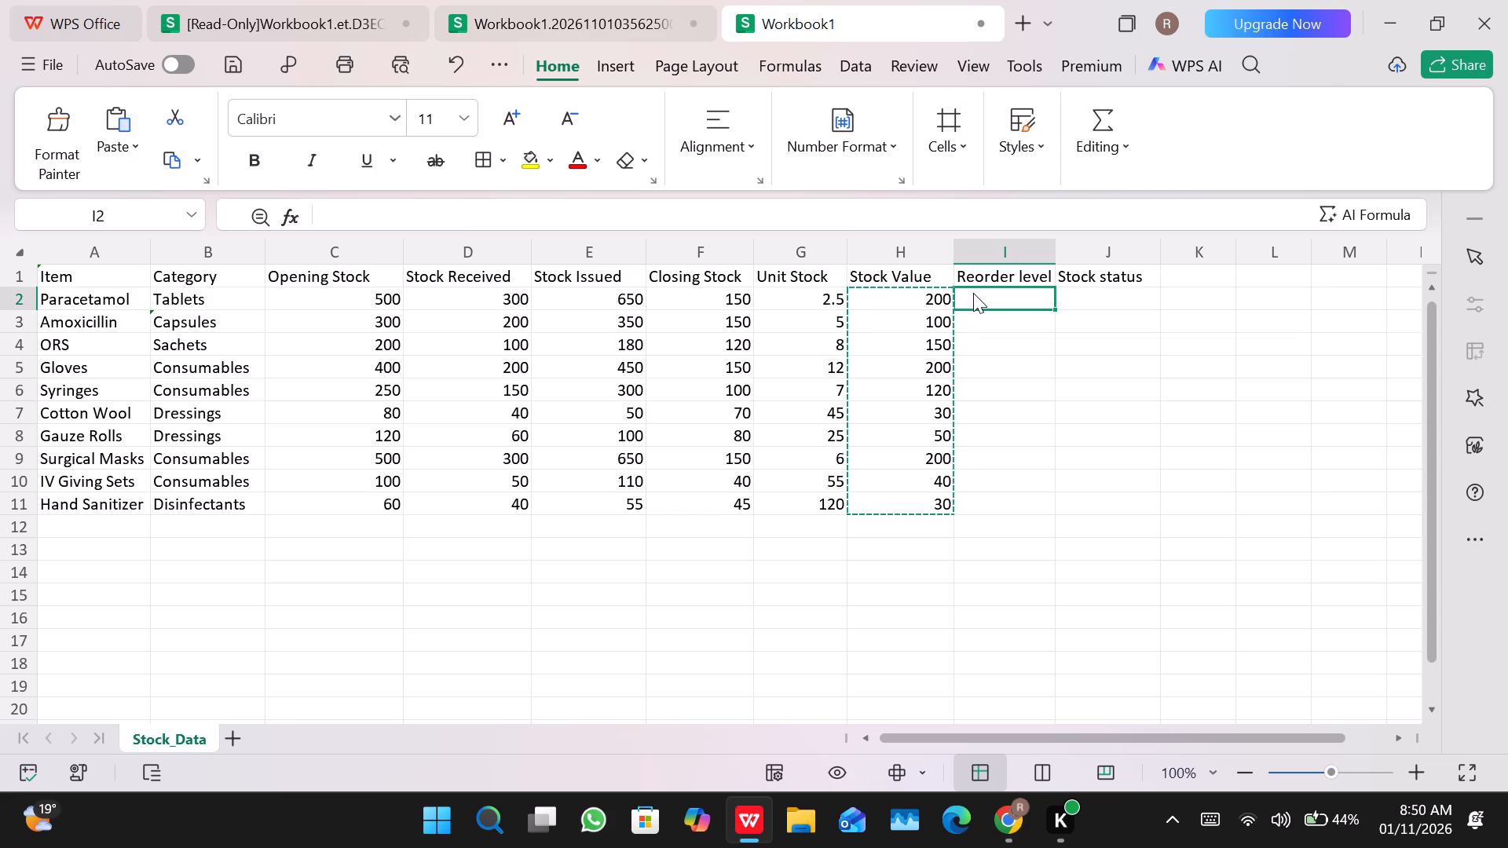
right_click(973, 293)
click(1081, 20)
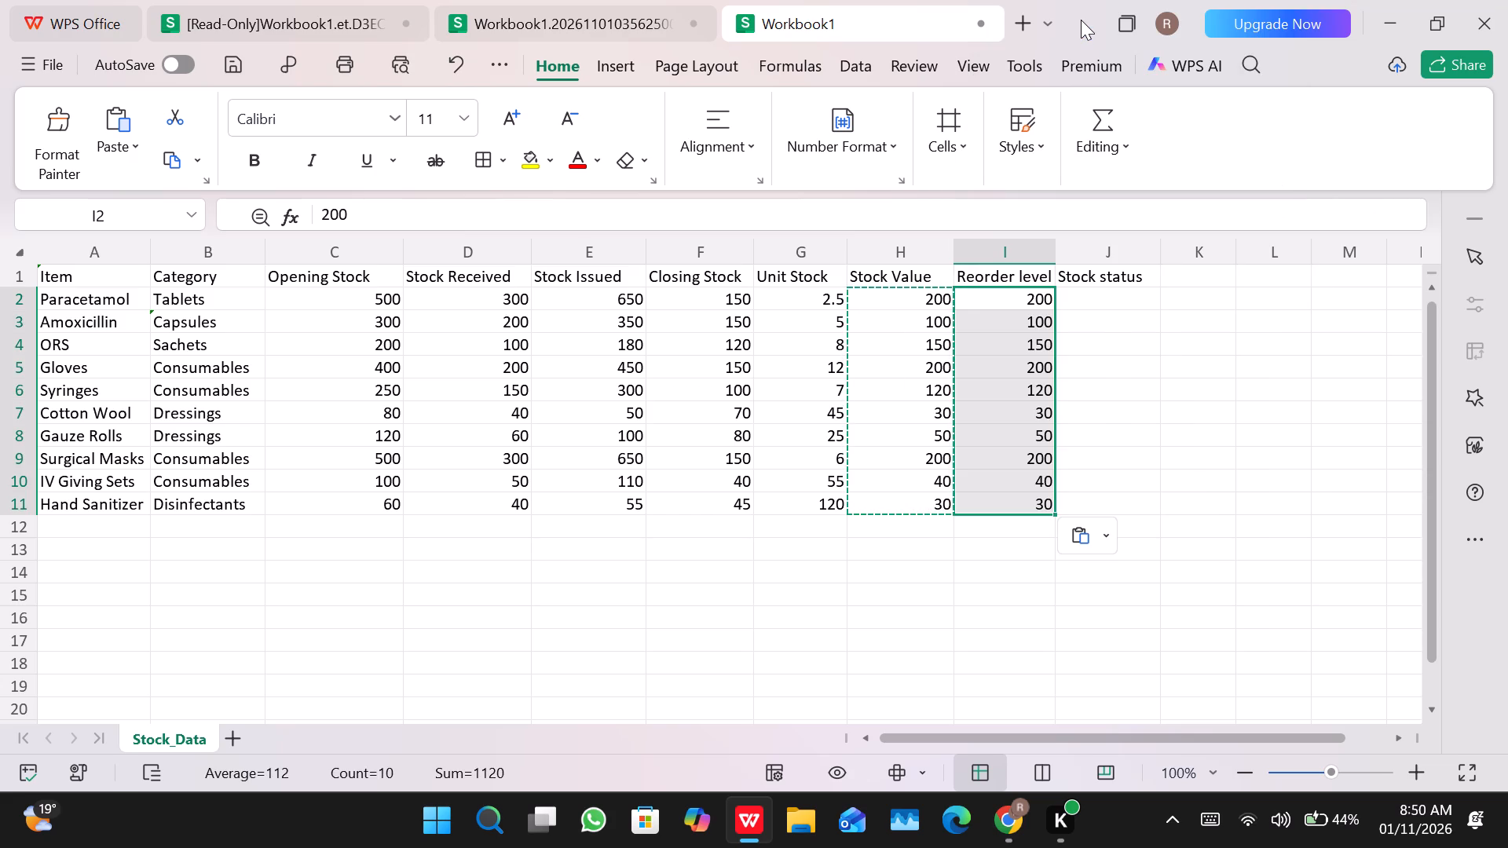
Clear the Stock Value figures for Cotton Wool through Hand Sanitizer in cells H7 to H11.
click(931, 411)
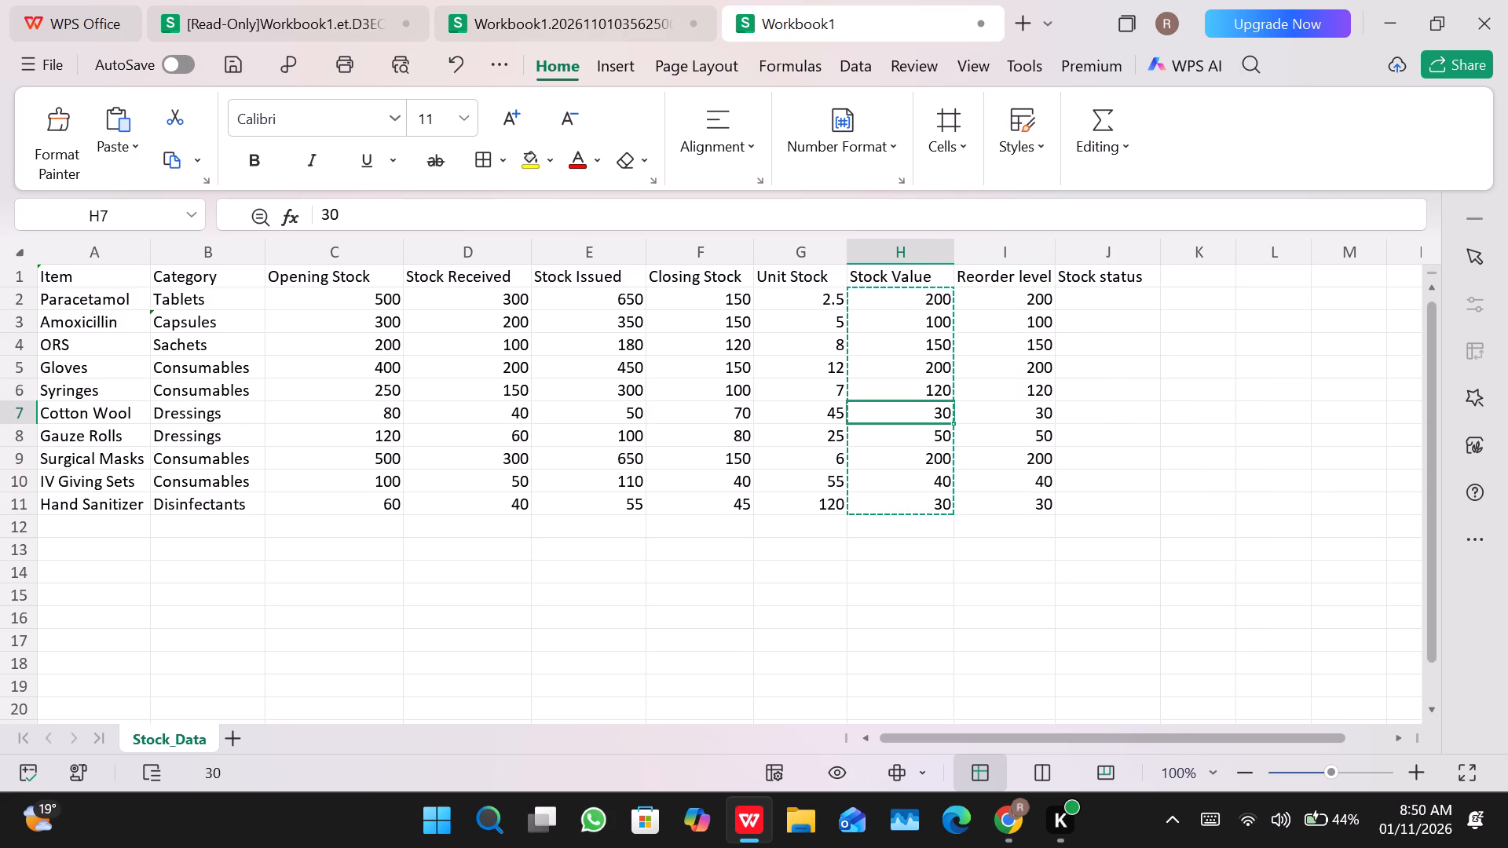
key(BackSpace)
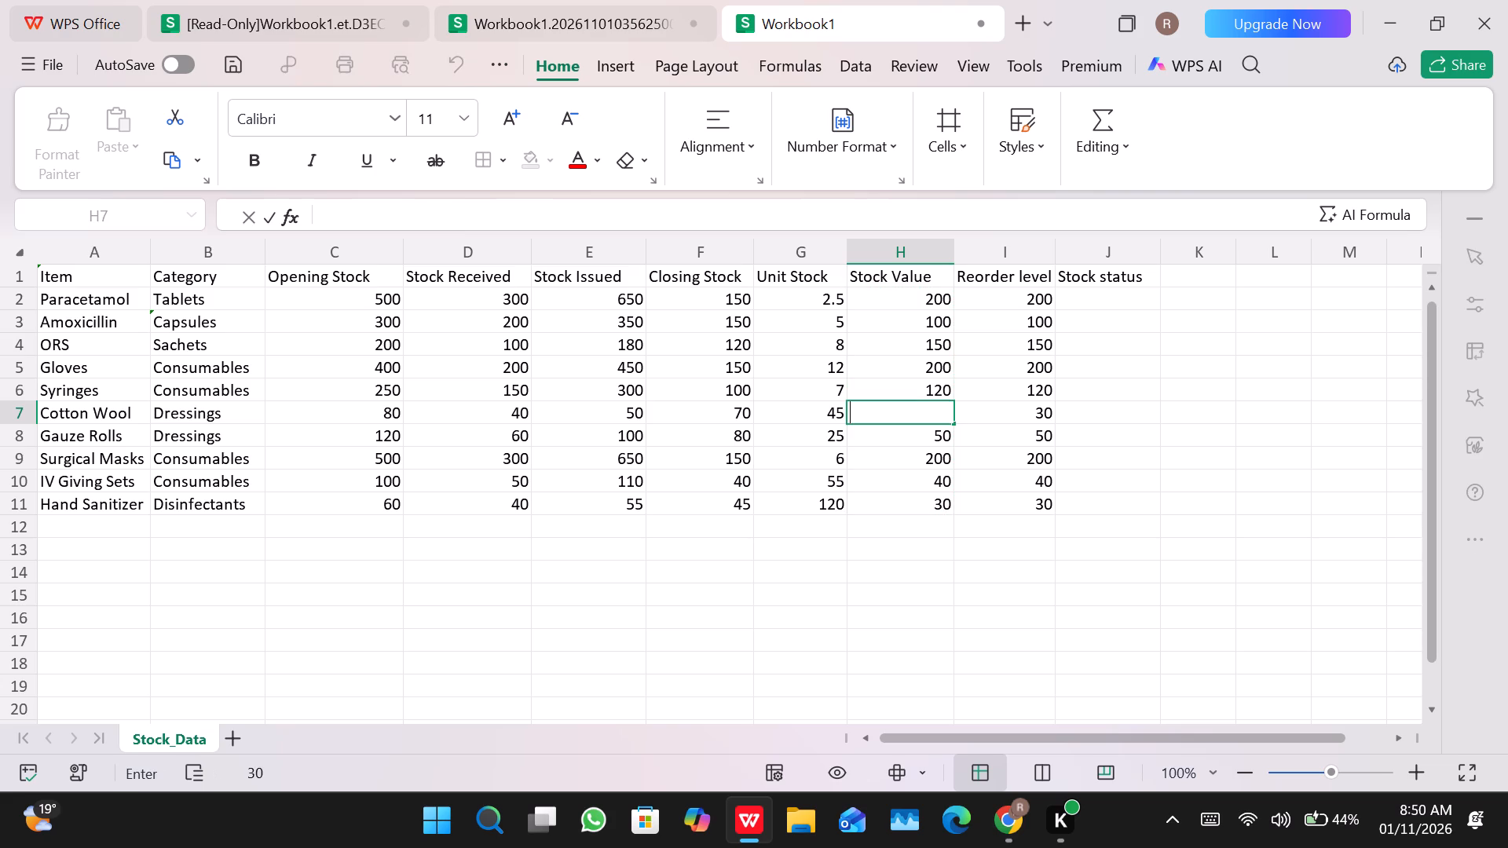
key(Down)
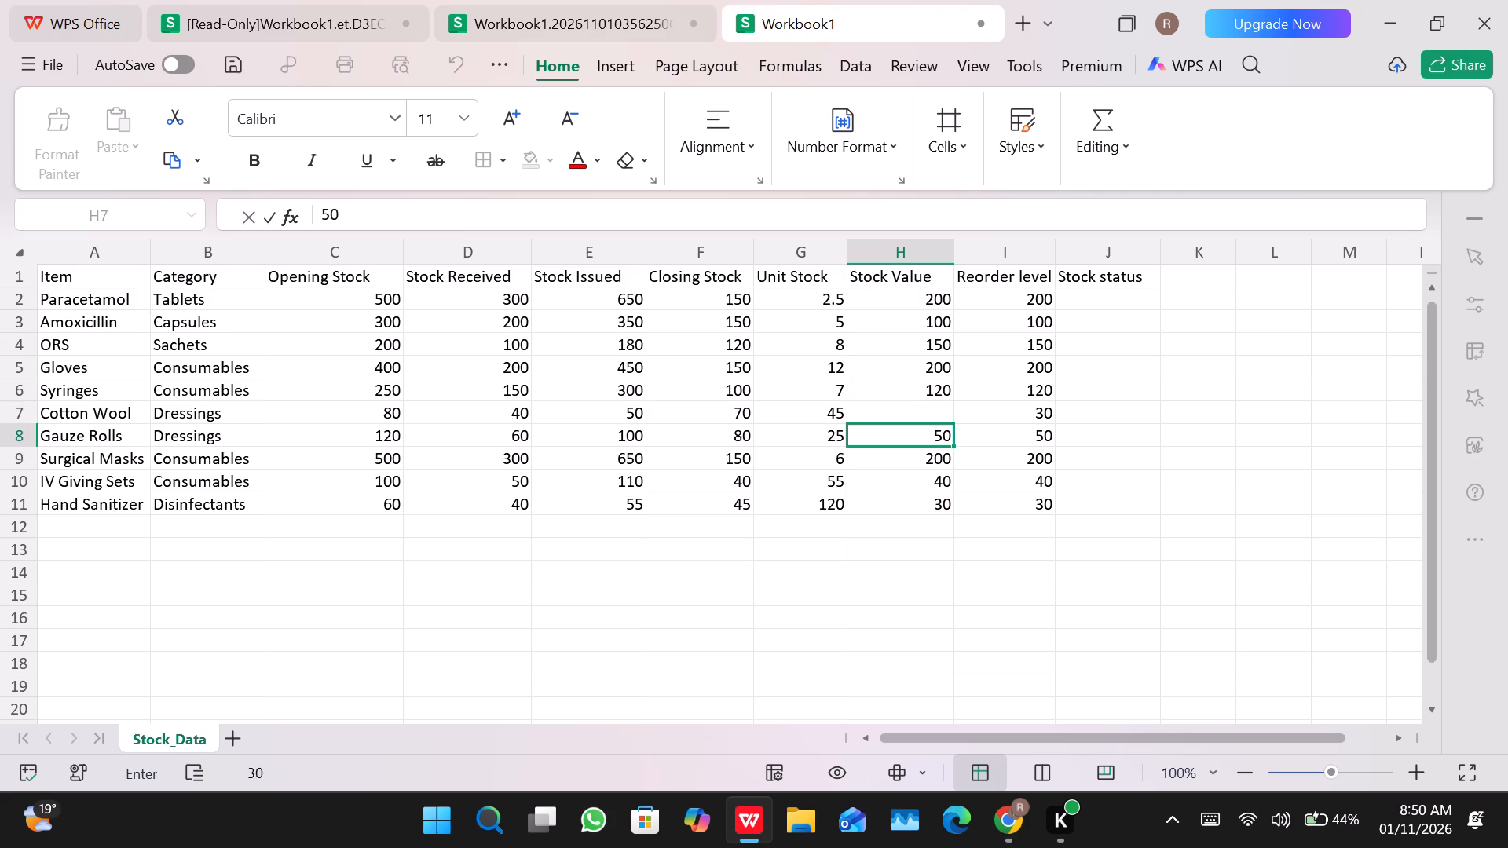
key(BackSpace)
key(Down)
key(BackSpace)
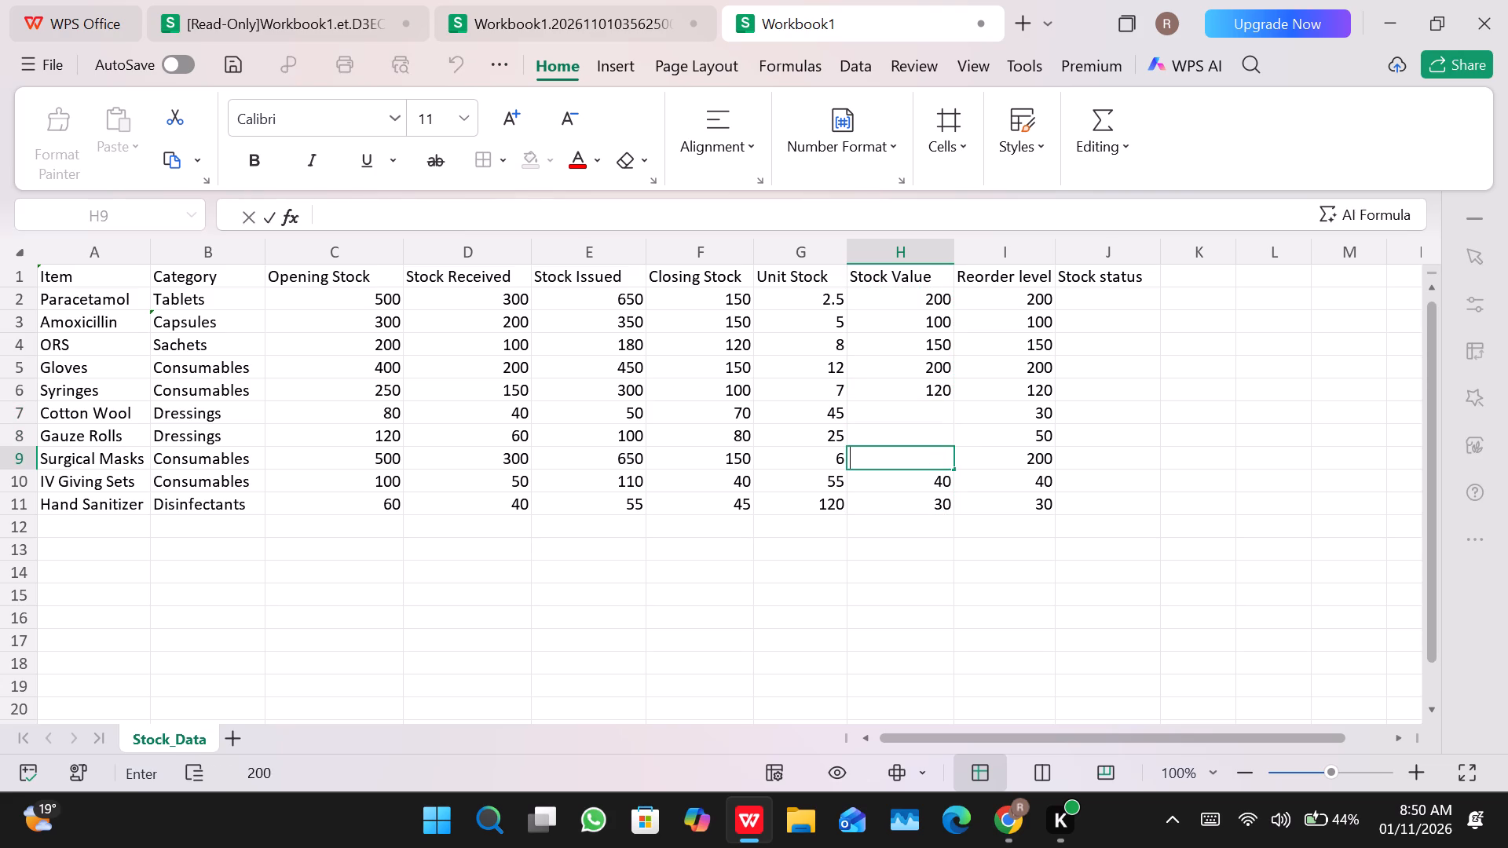
key(Down)
key(BackSpace)
key(Down)
key(BackSpace)
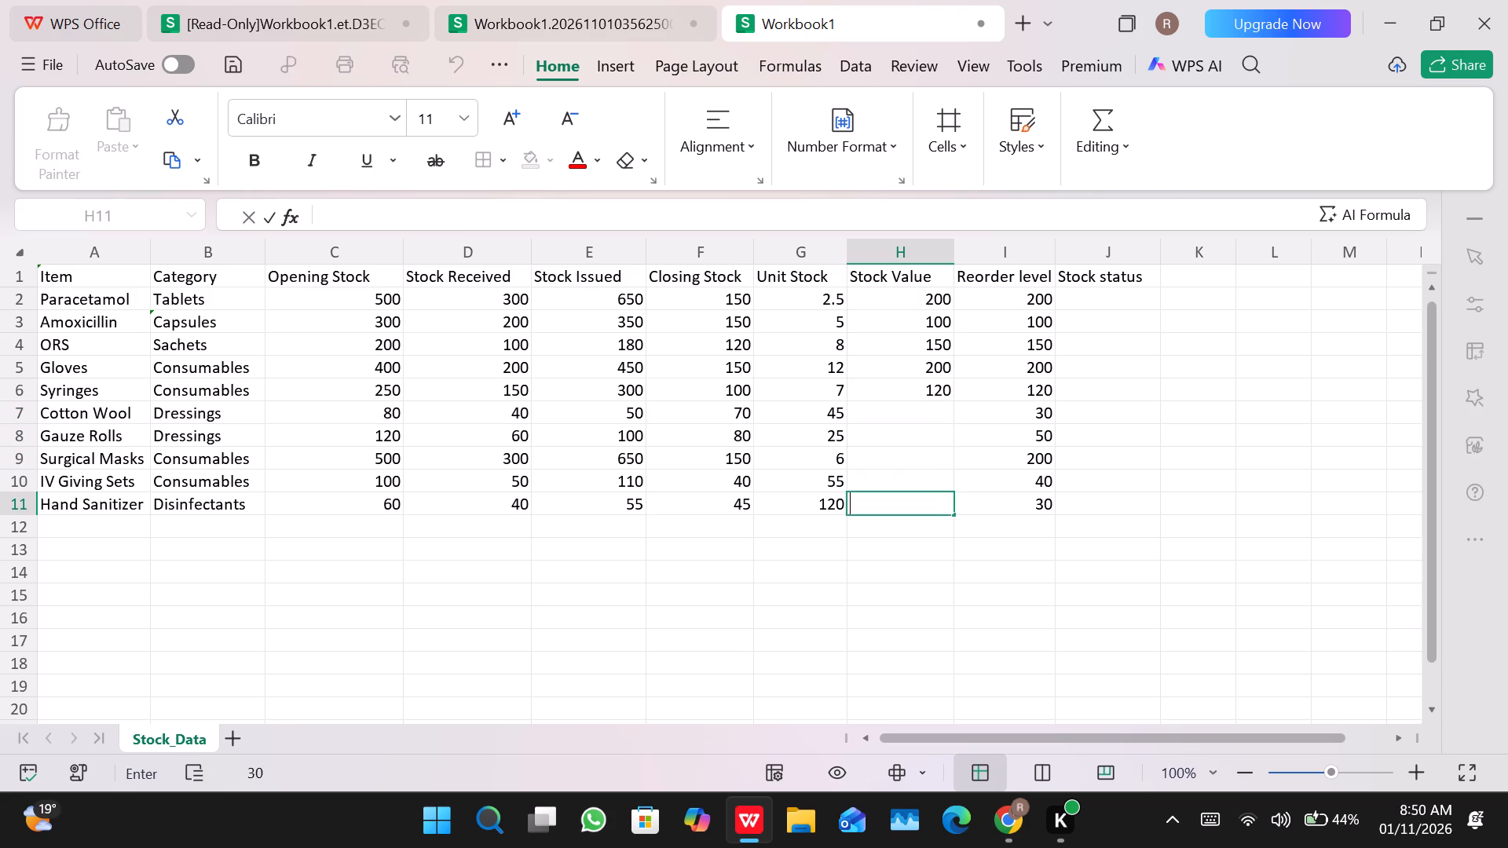
Clear the remaining Stock Value figures for Syringes up through Paracetamol in cells H6 to H2.
key(Up)
key(Up)
key(Up)
key(Up)
key(Up)
key(Up)
key(Up)
key(Down)
key(Down)
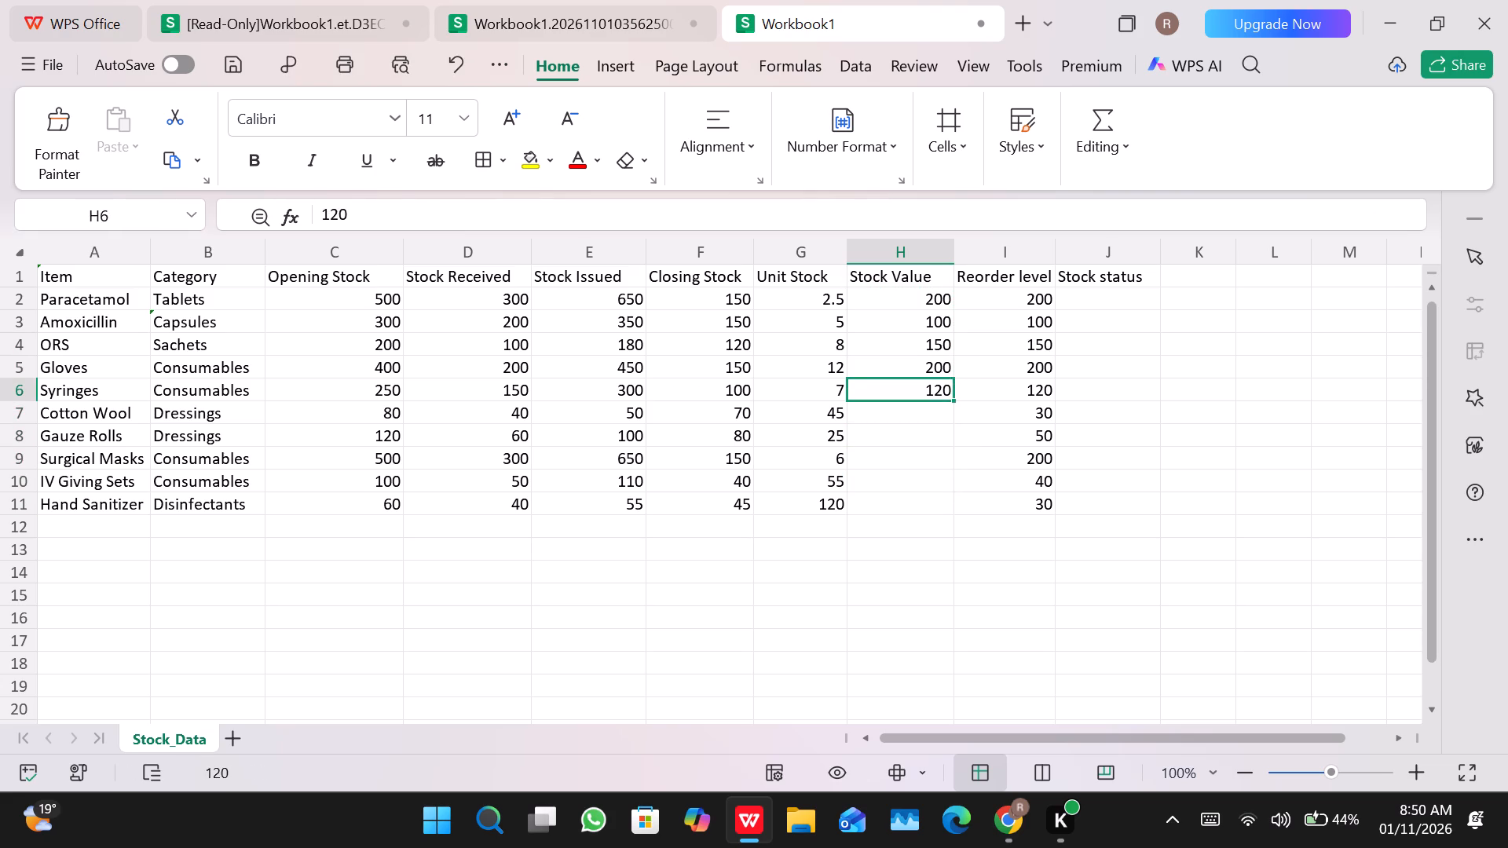
key(BackSpace)
key(Up)
key(BackSpace)
key(Up)
key(BackSpace)
key(Up)
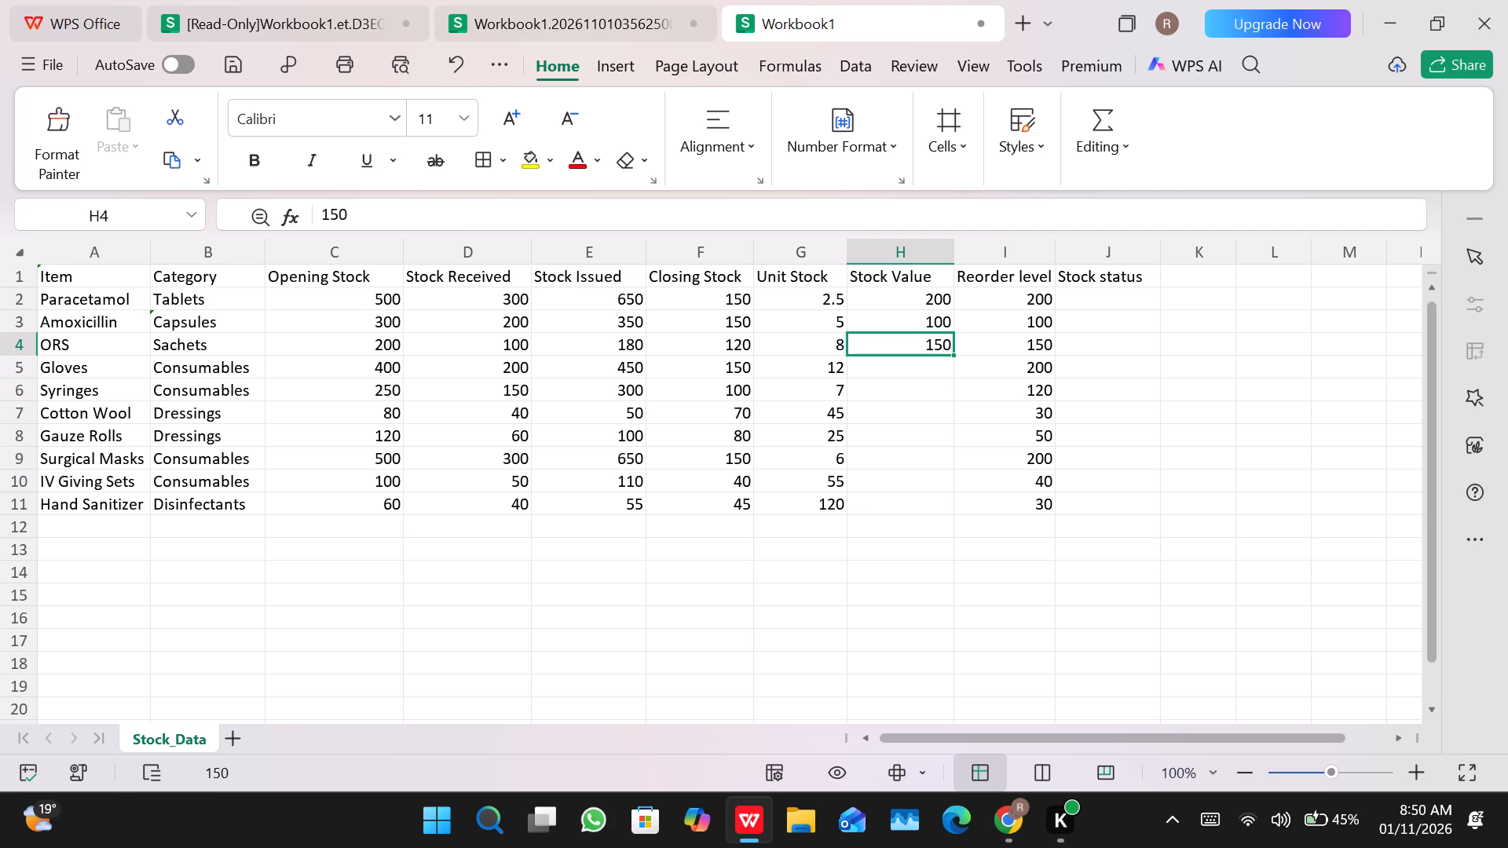
key(BackSpace)
key(Up)
key(BackSpace)
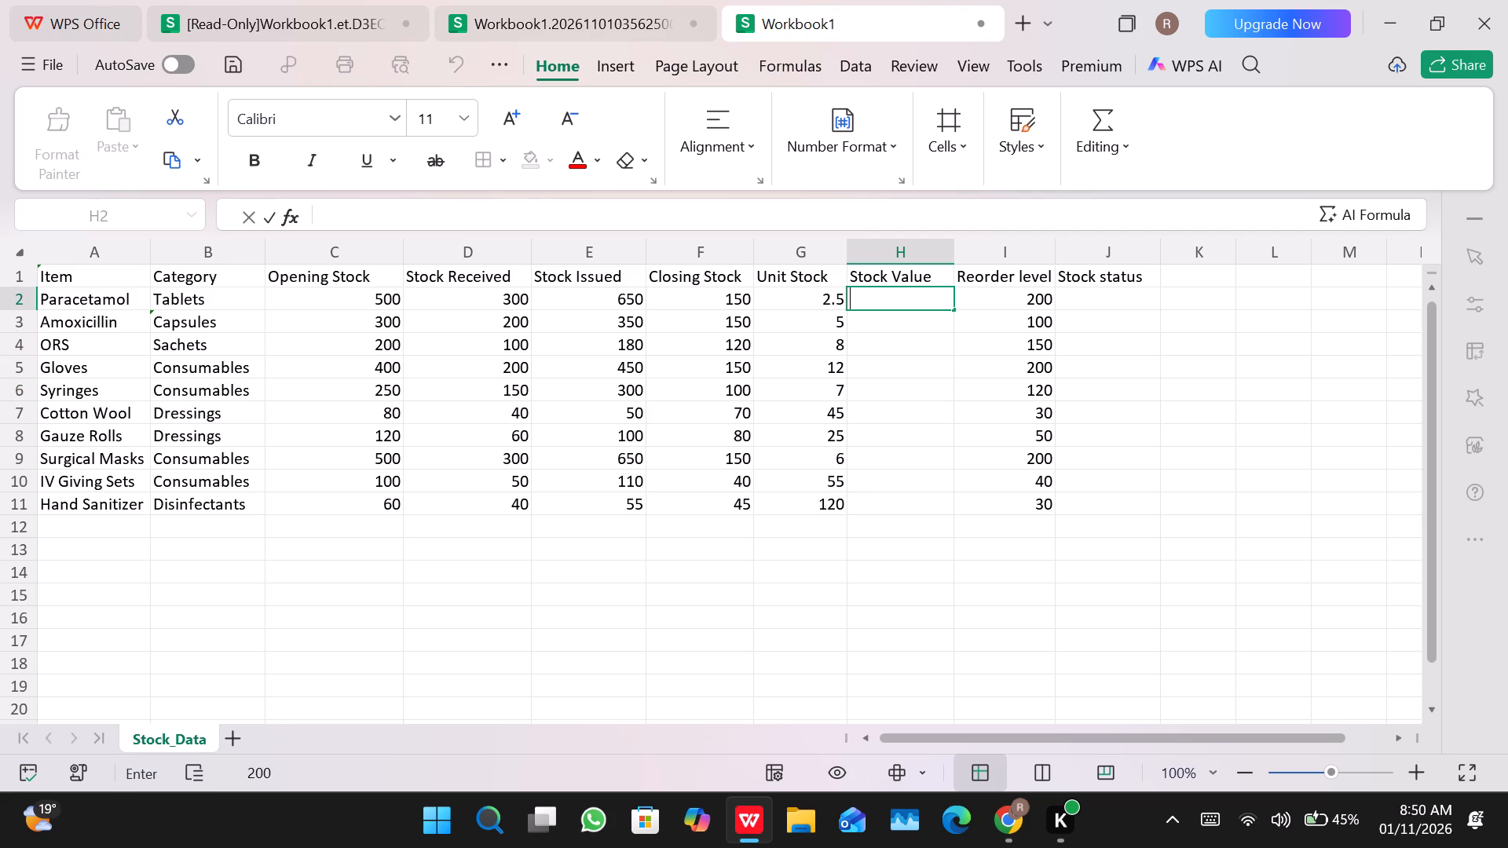
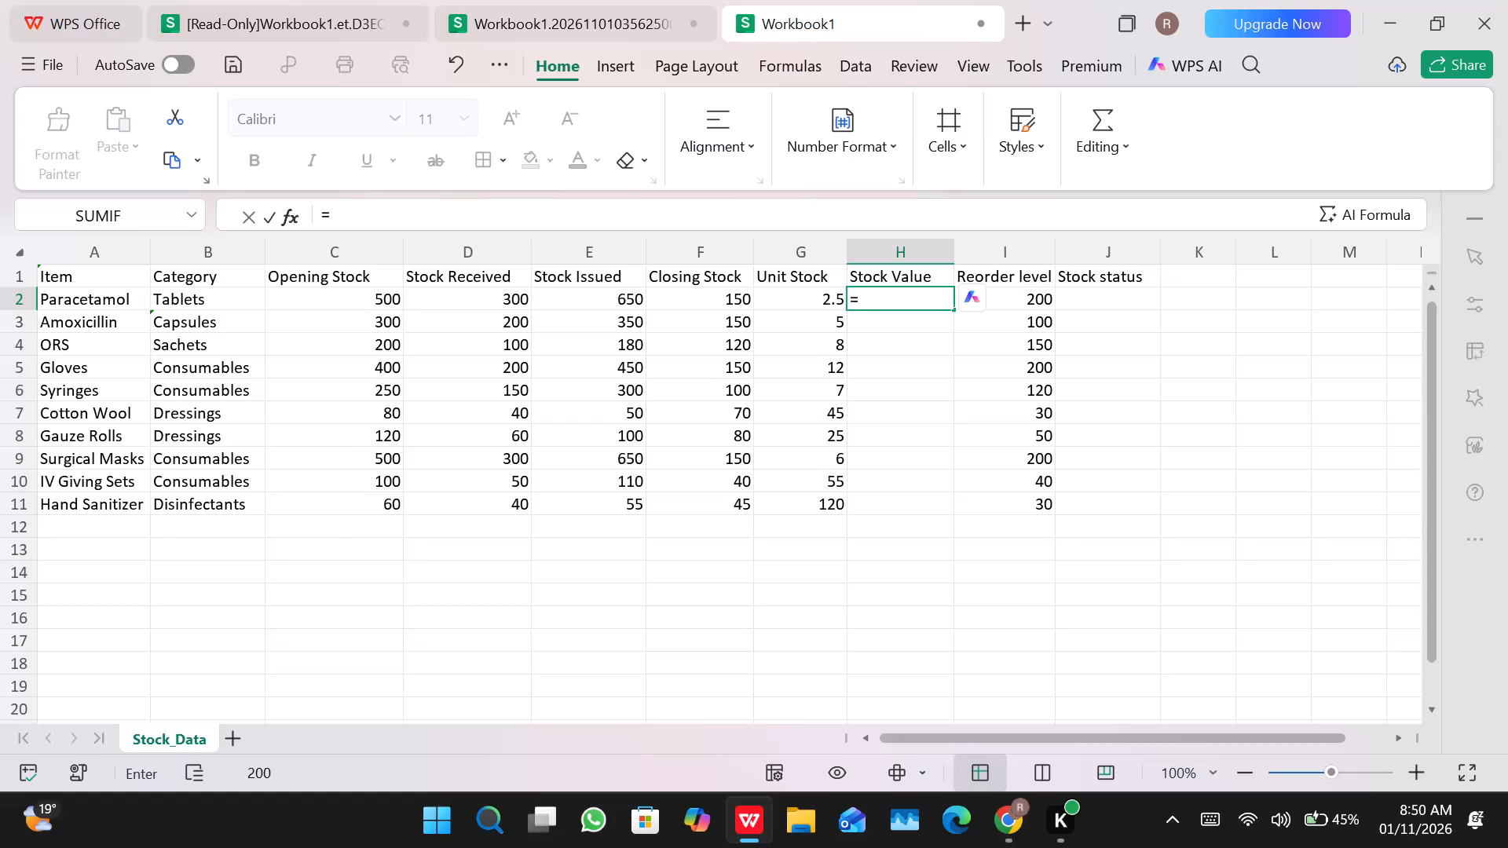
Complete Paracetamol's Stock Value formula in cell H2 as =F2*G2, multiplying closing stock by unit stock.
key(shift+f)
key(2)
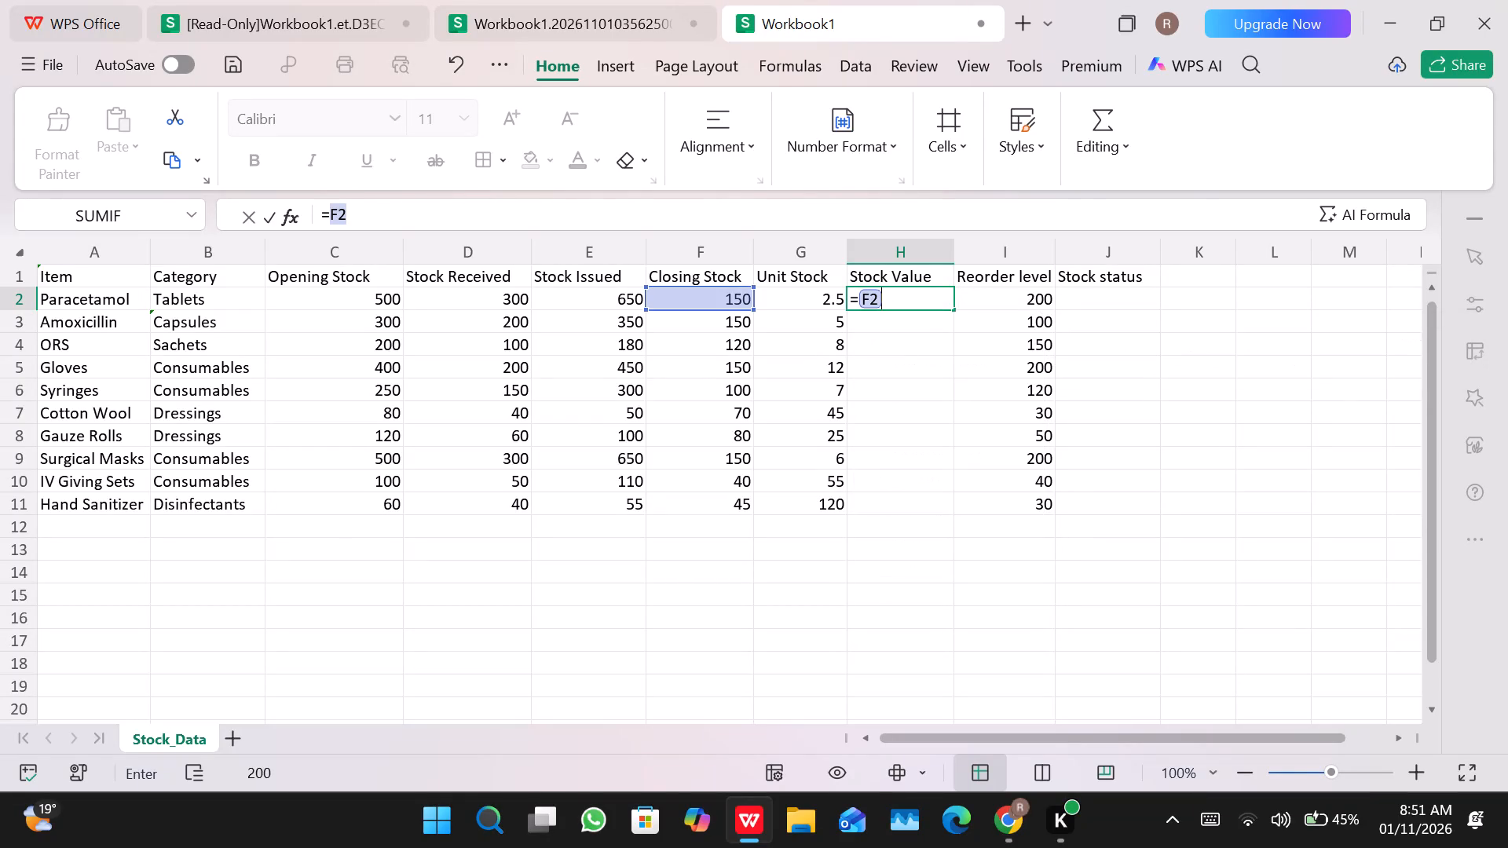
key(shift+asterisk)
text(G2)
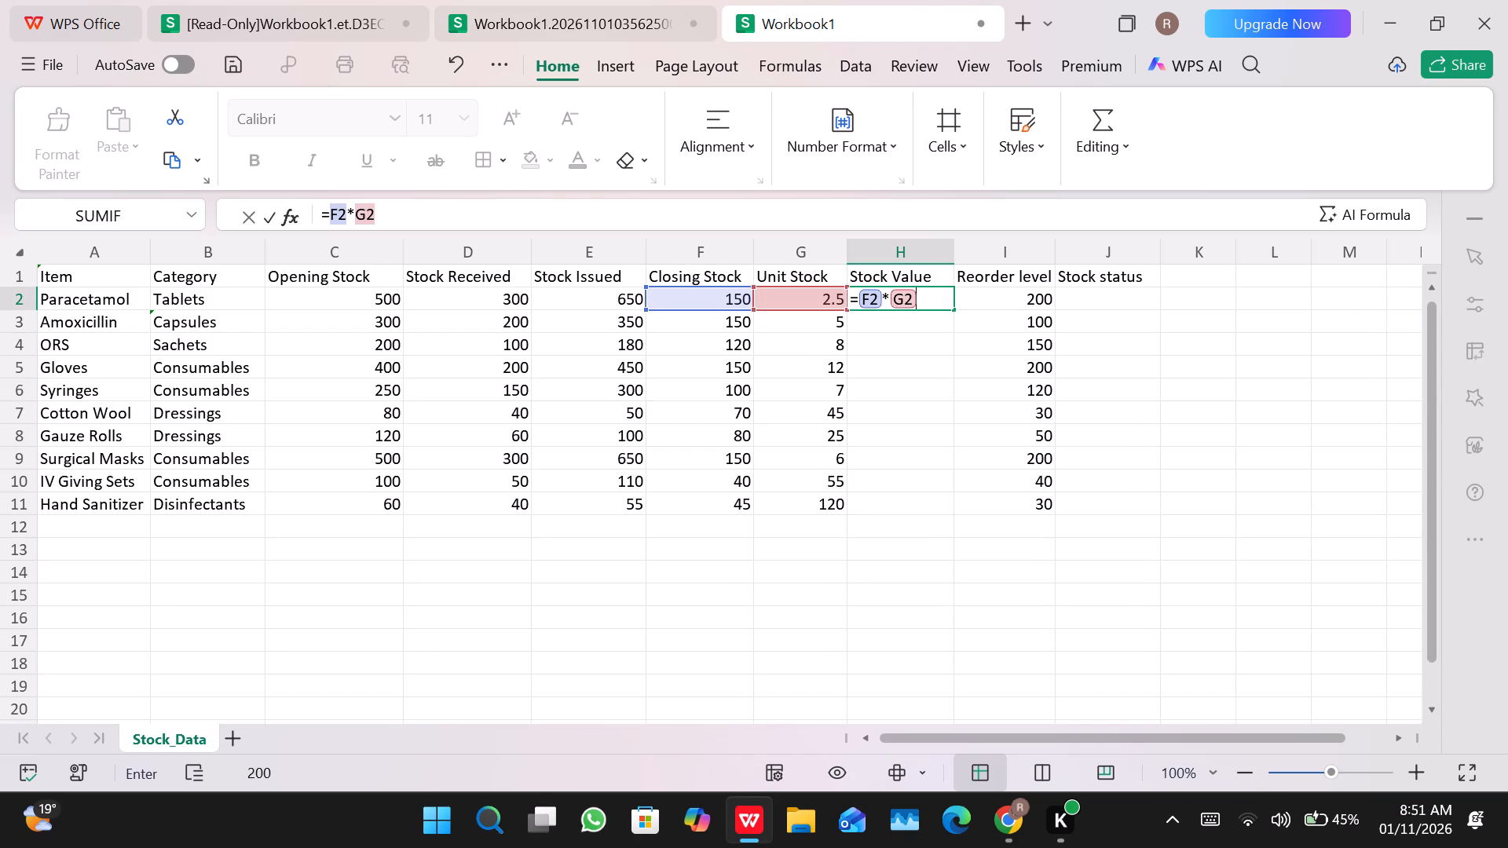
key(Return)
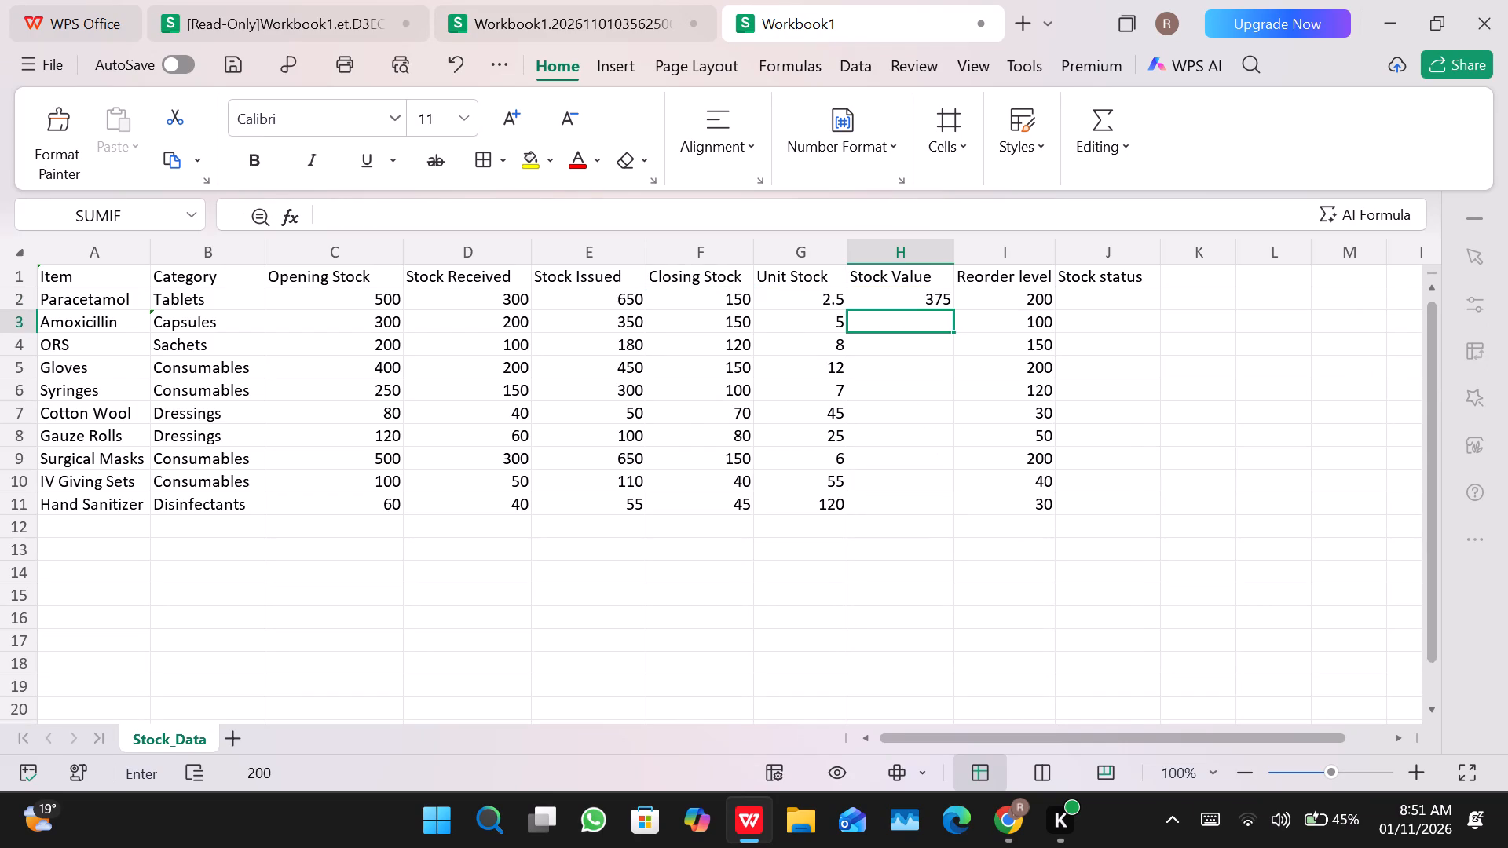
Fill Paracetamol's Stock Value formula from H2 down through Hand Sanitizer in cell H11.
click(939, 290)
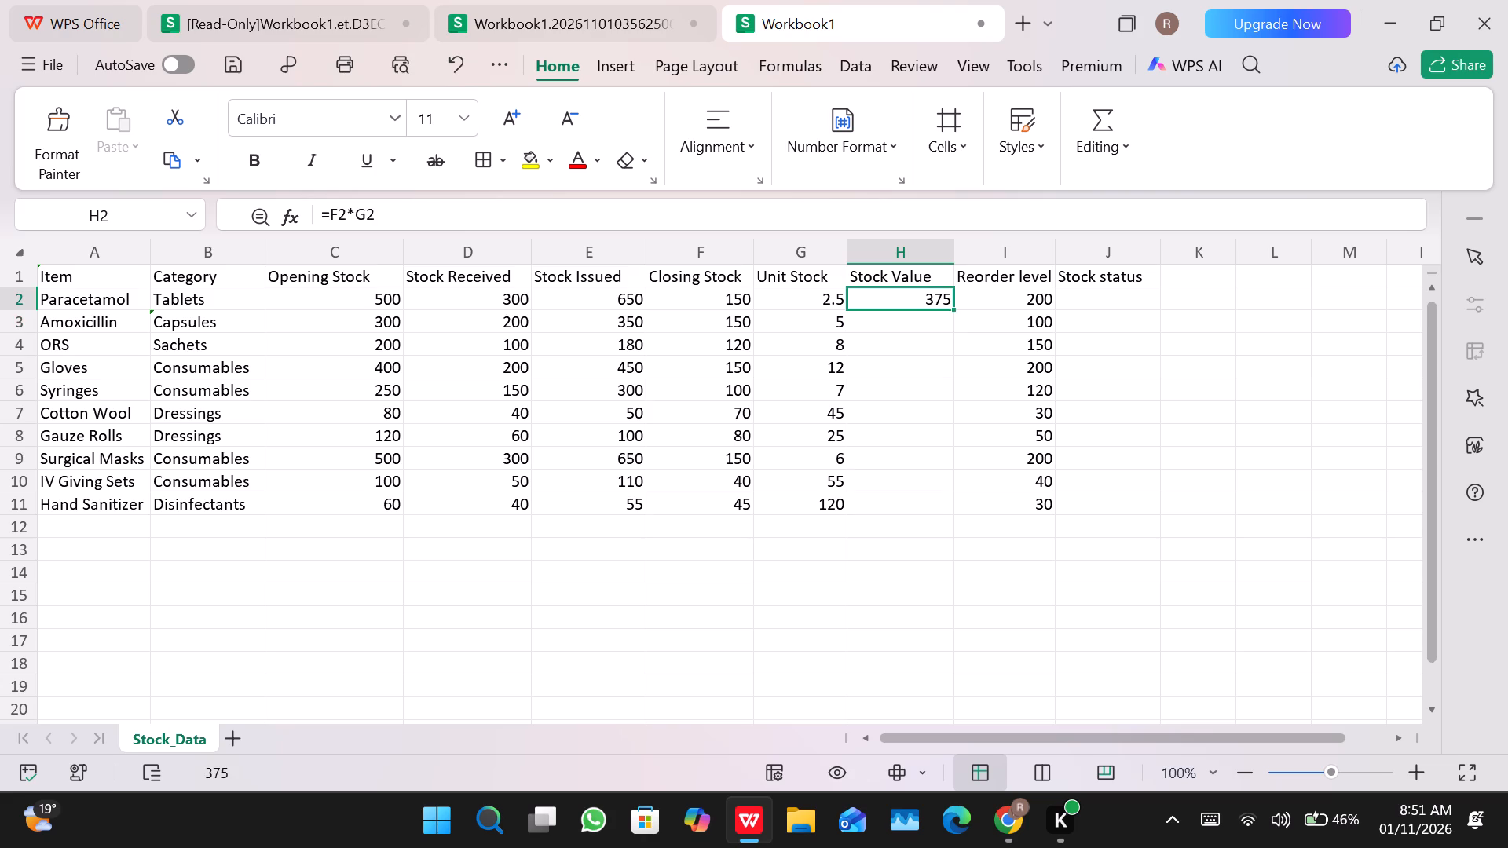
drag(951, 309, 941, 510)
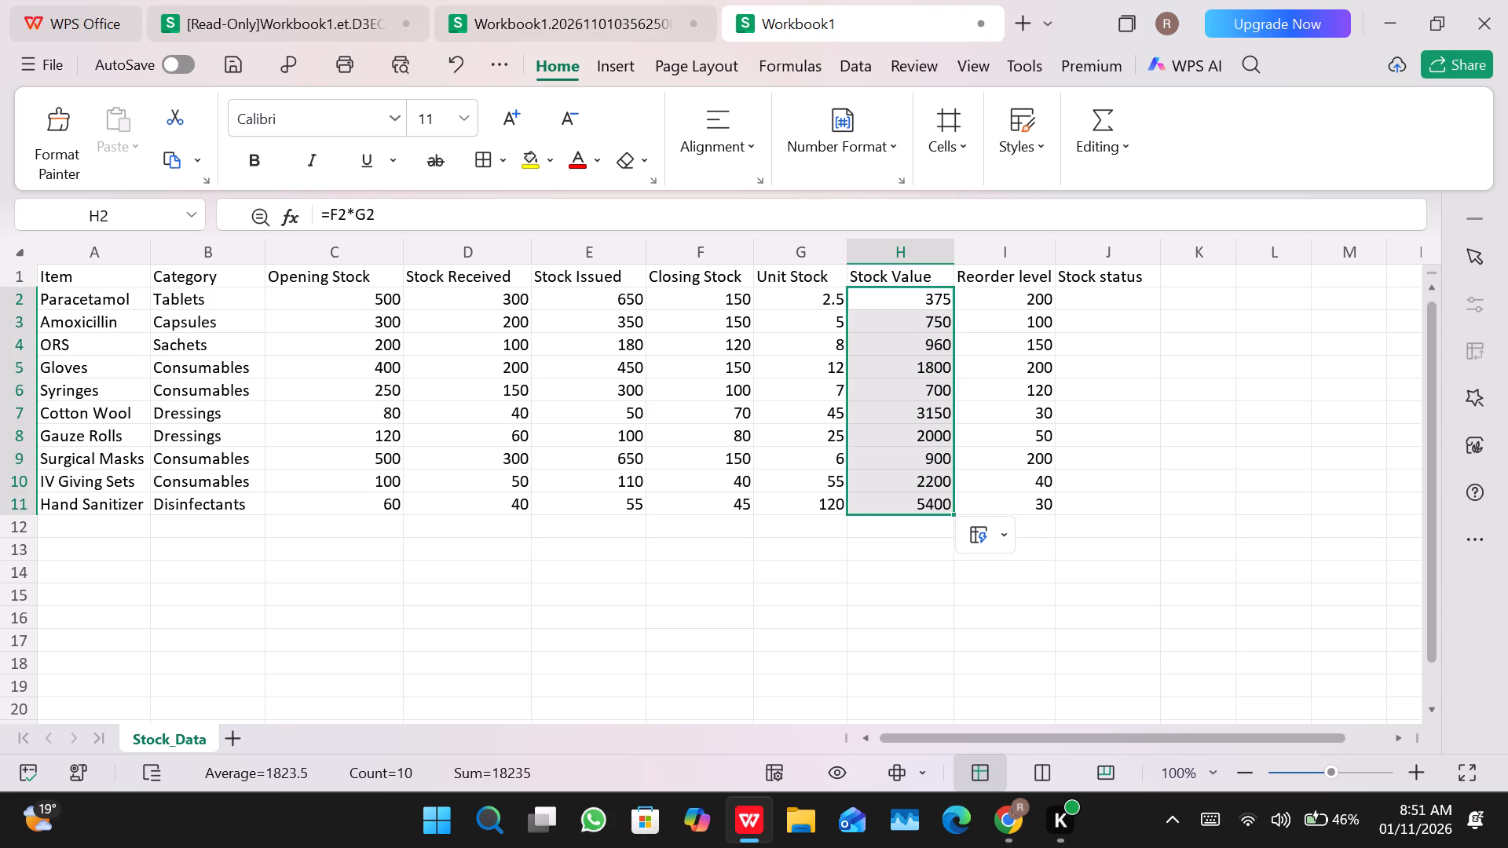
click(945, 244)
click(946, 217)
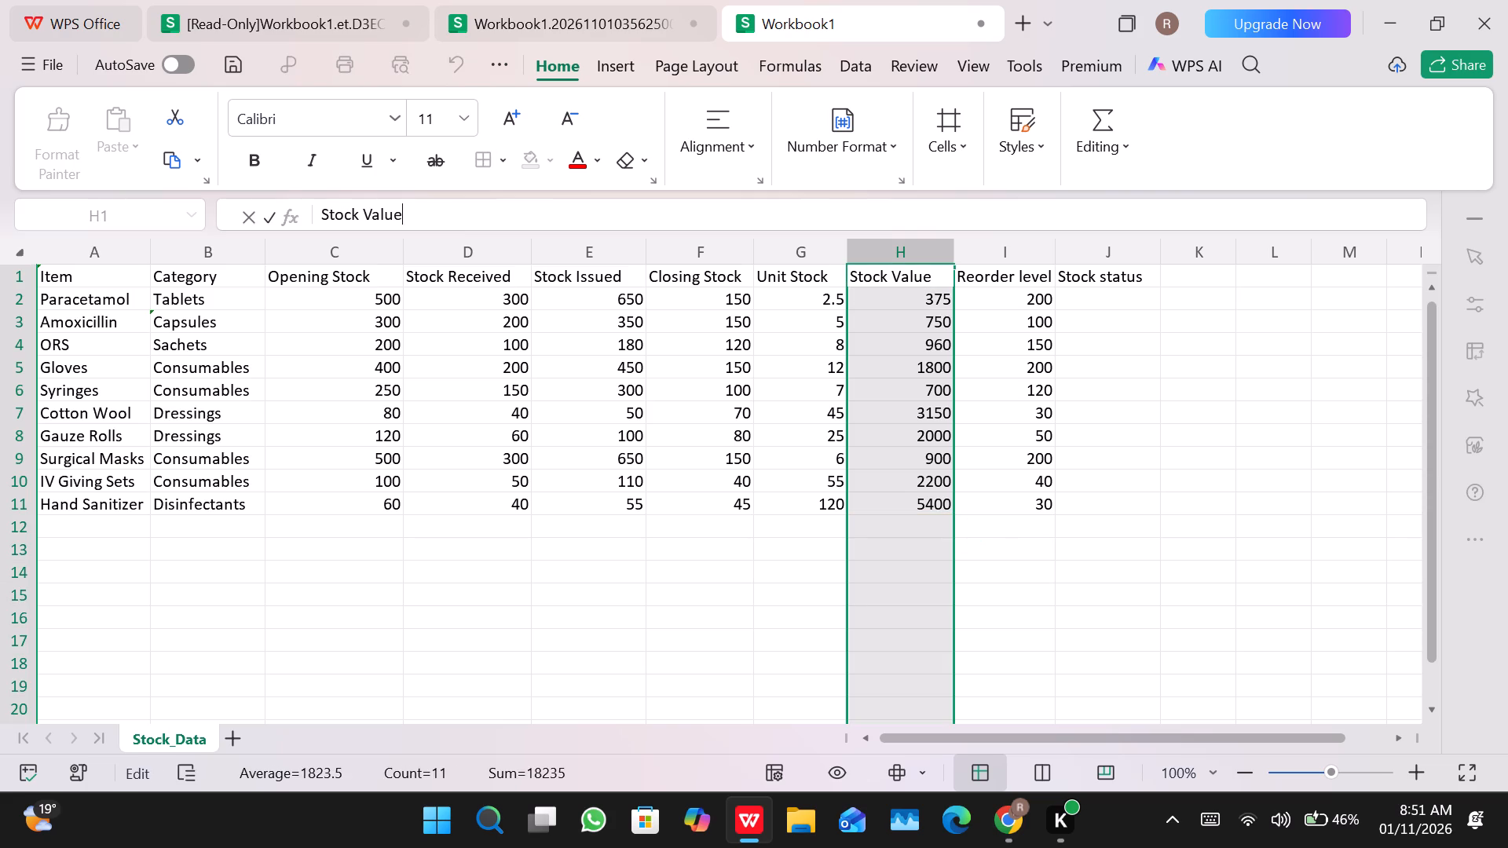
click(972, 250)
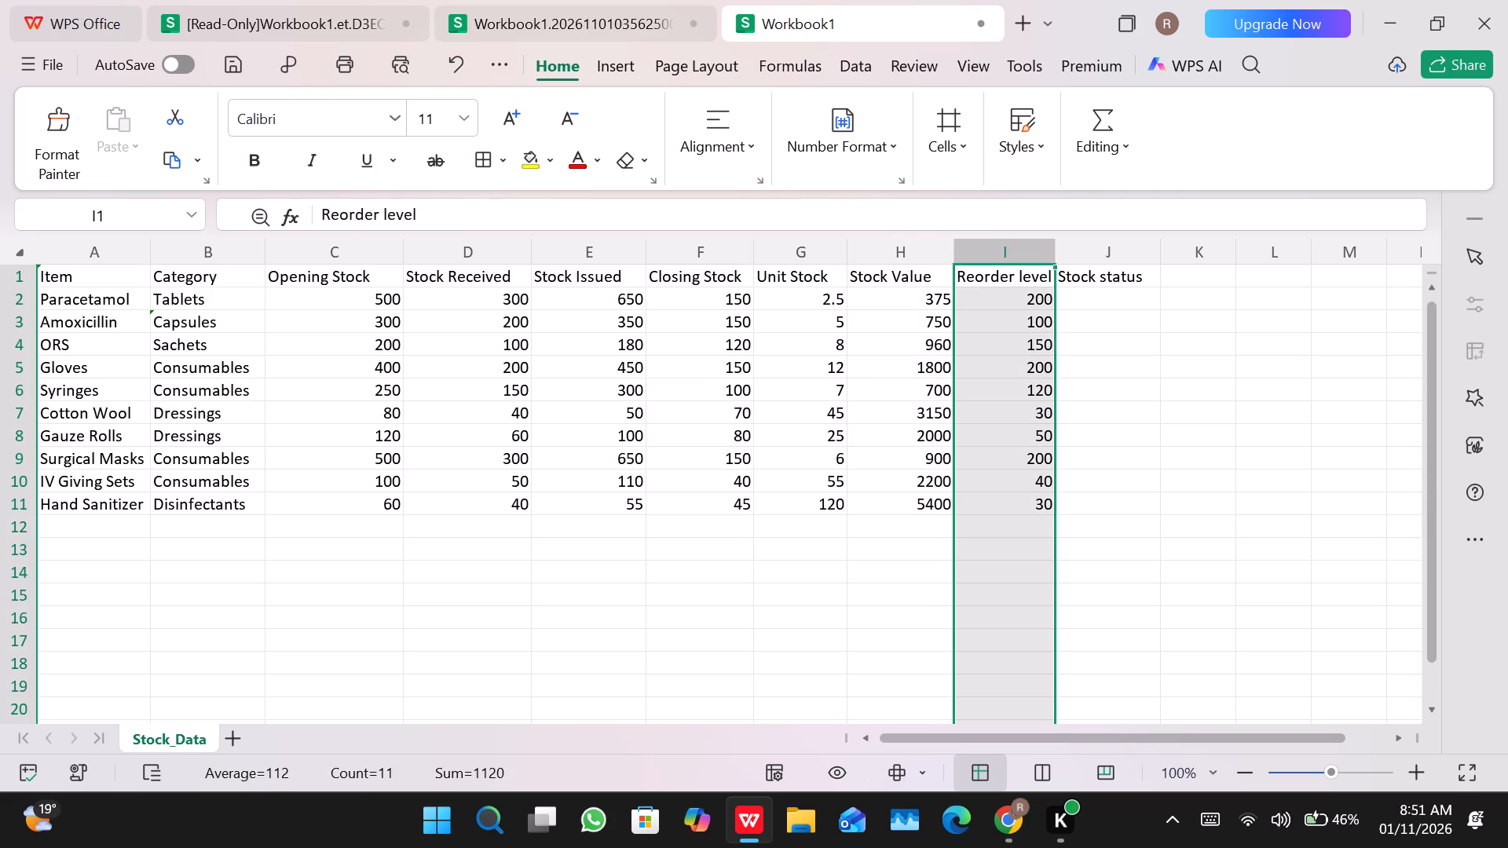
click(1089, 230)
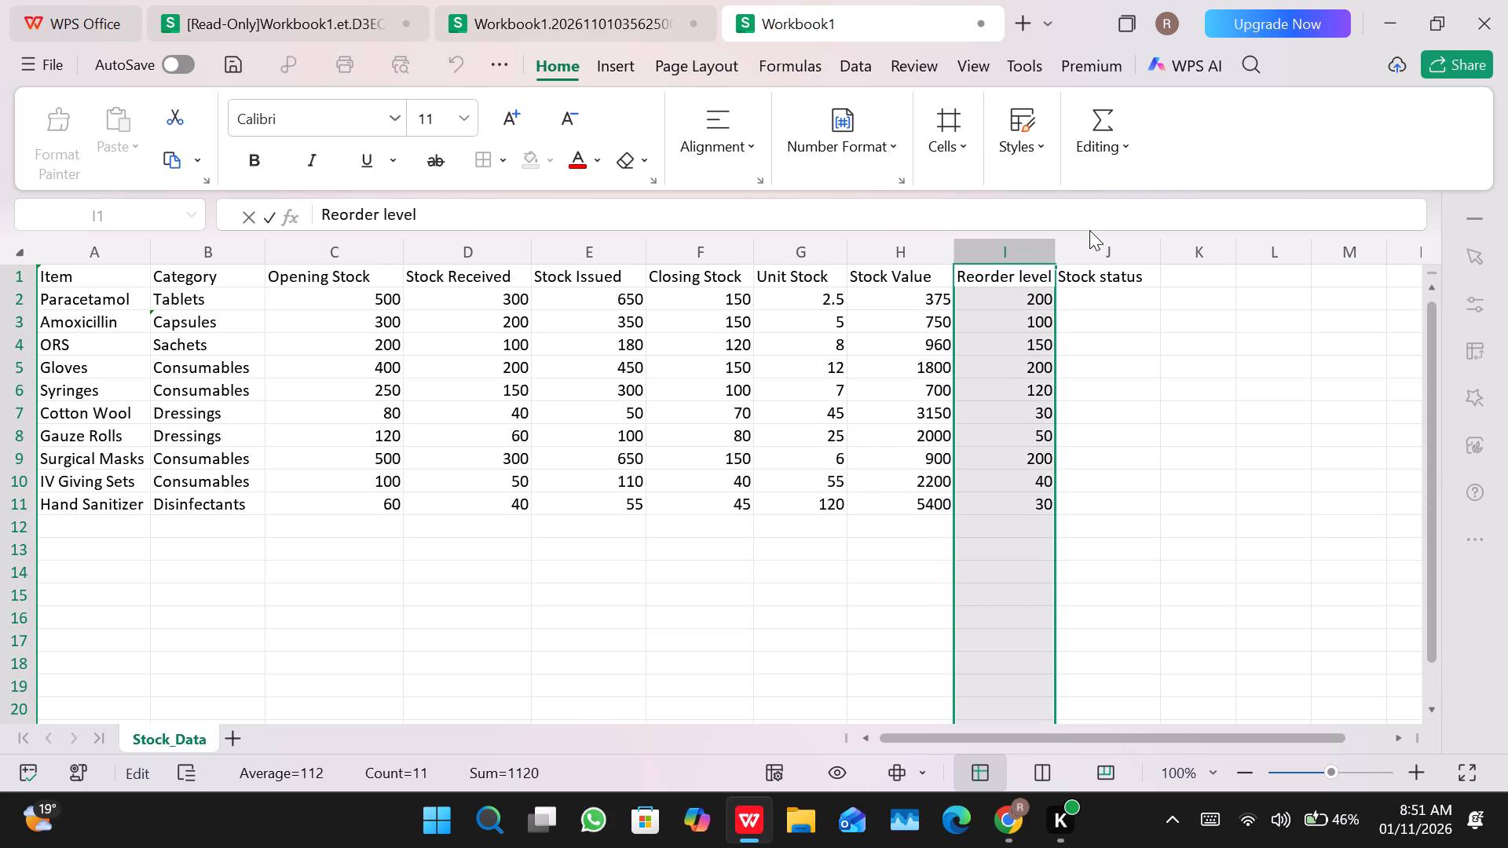
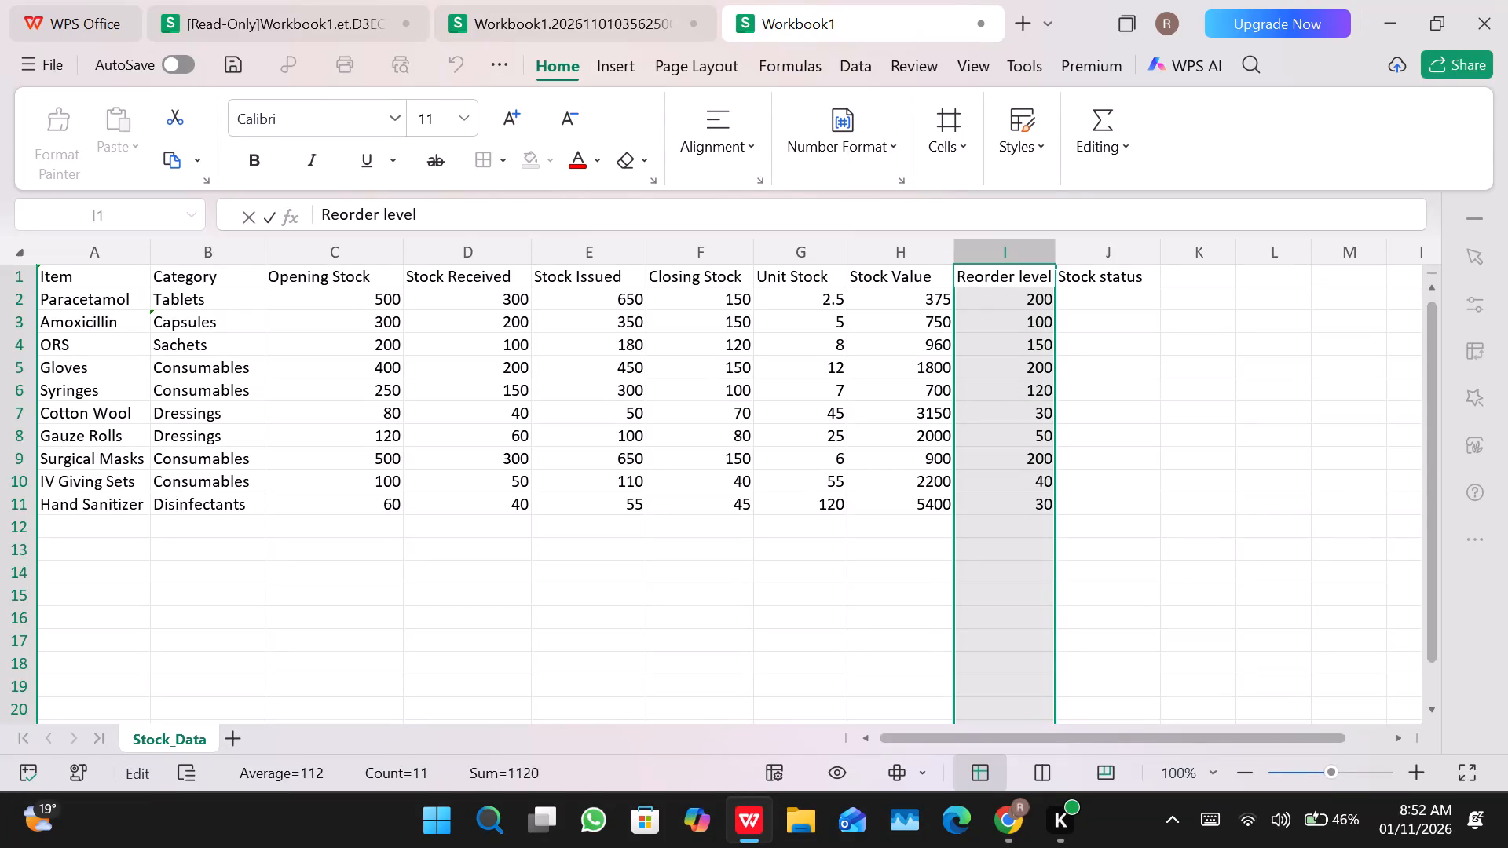
Start Paracetamol's Stock status formula in cell J2 as an IF testing whether closing stock is at or below reorder level, F2<=I2.
click(1127, 296)
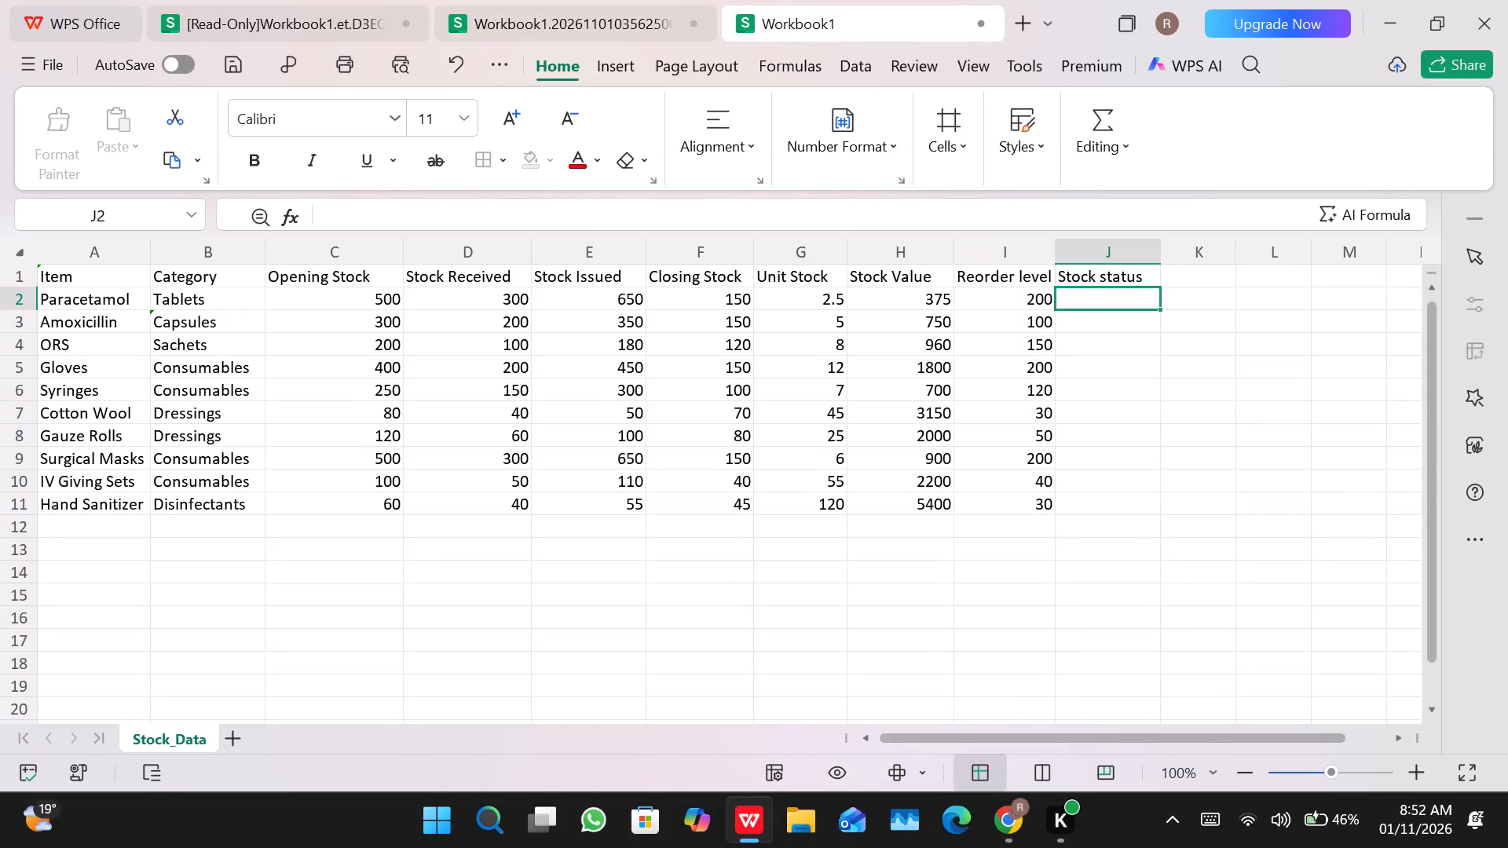
key(shift+j)
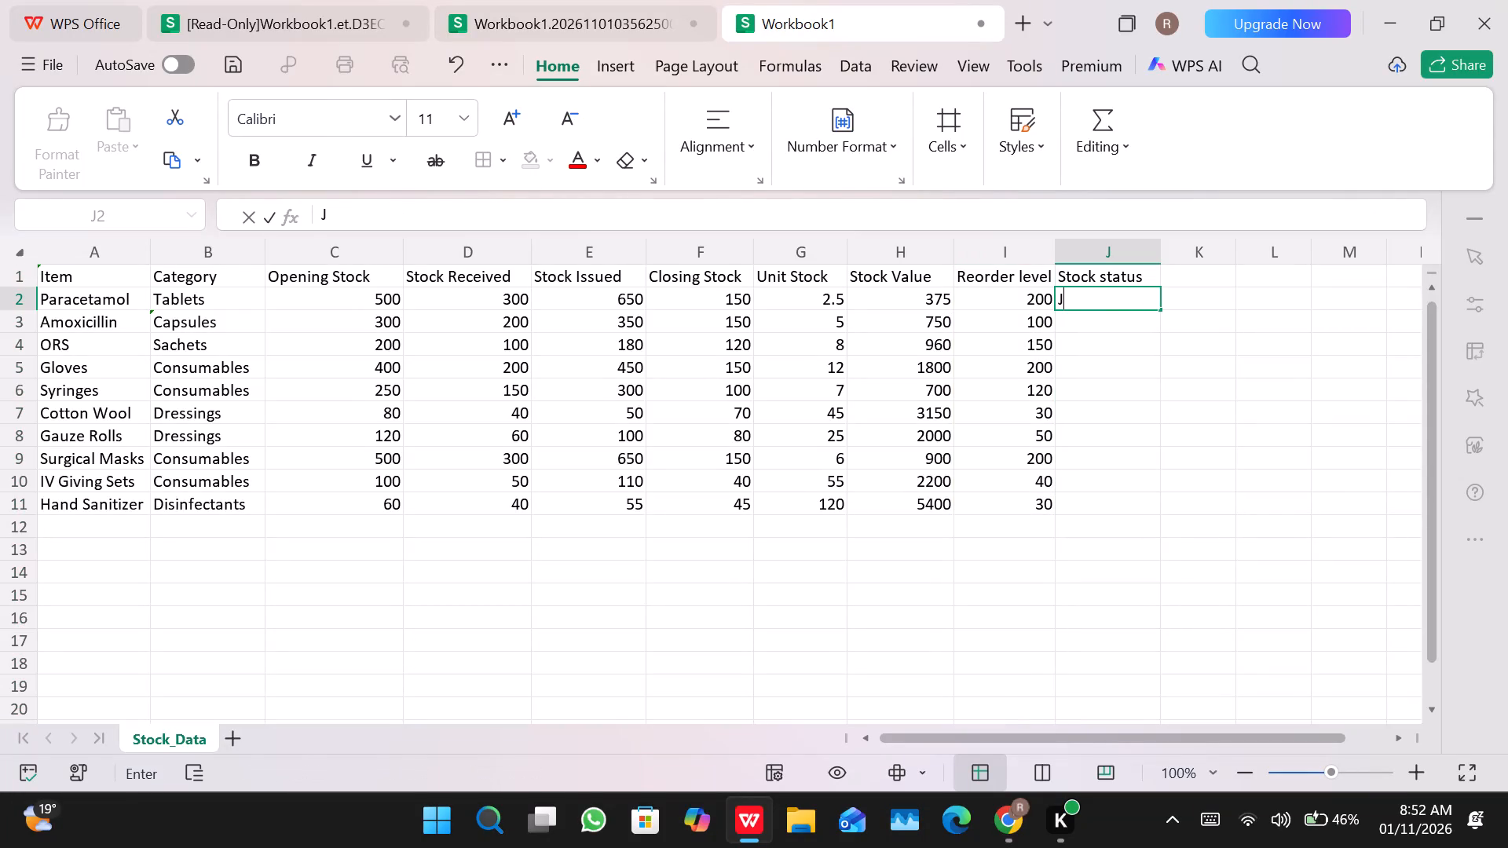
key(BackSpace)
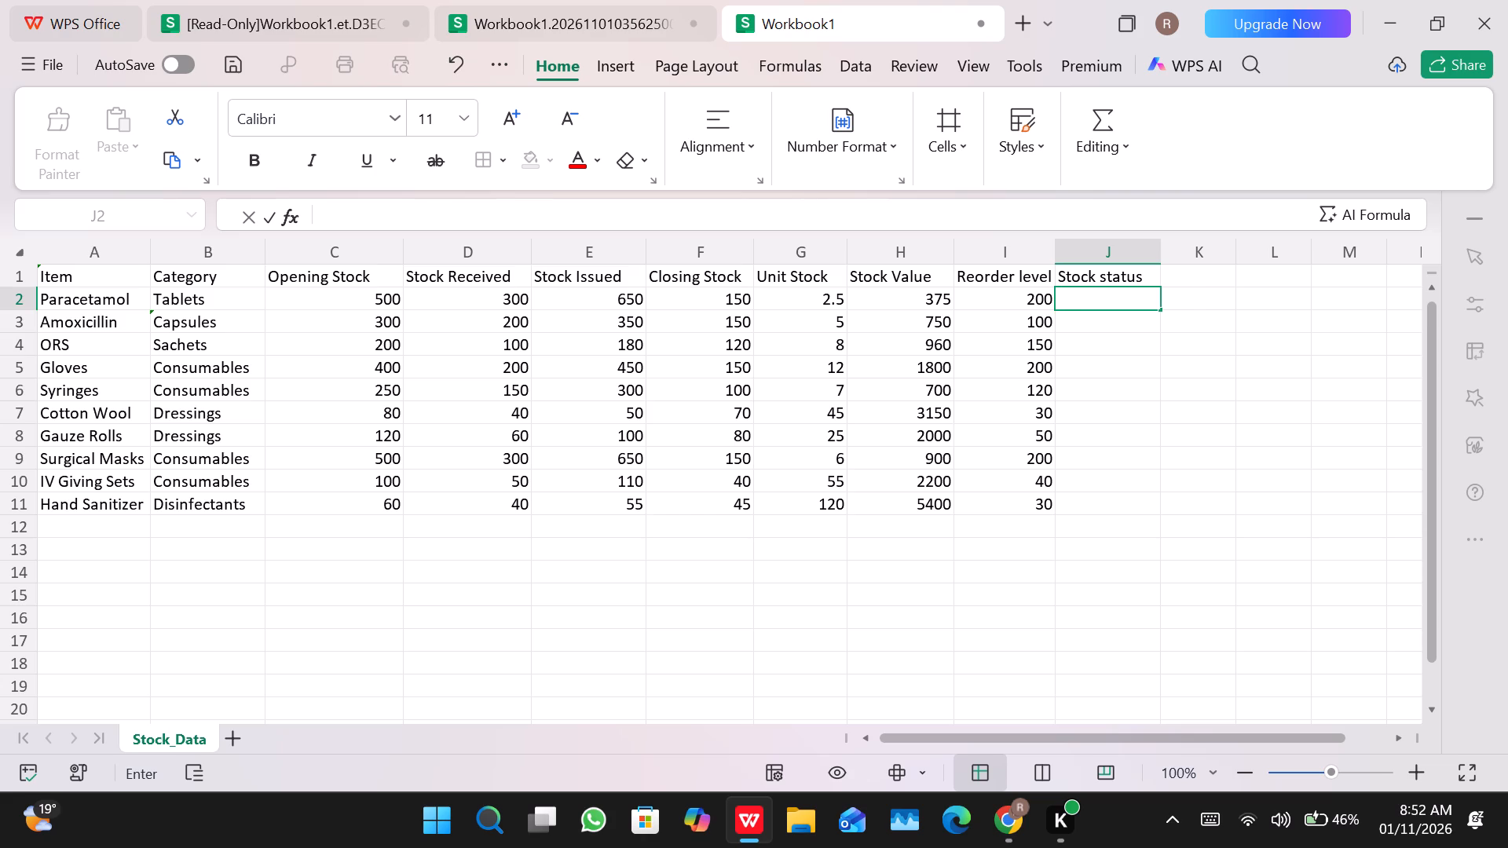
key(shift+plus)
key(BackSpace)
key(equal)
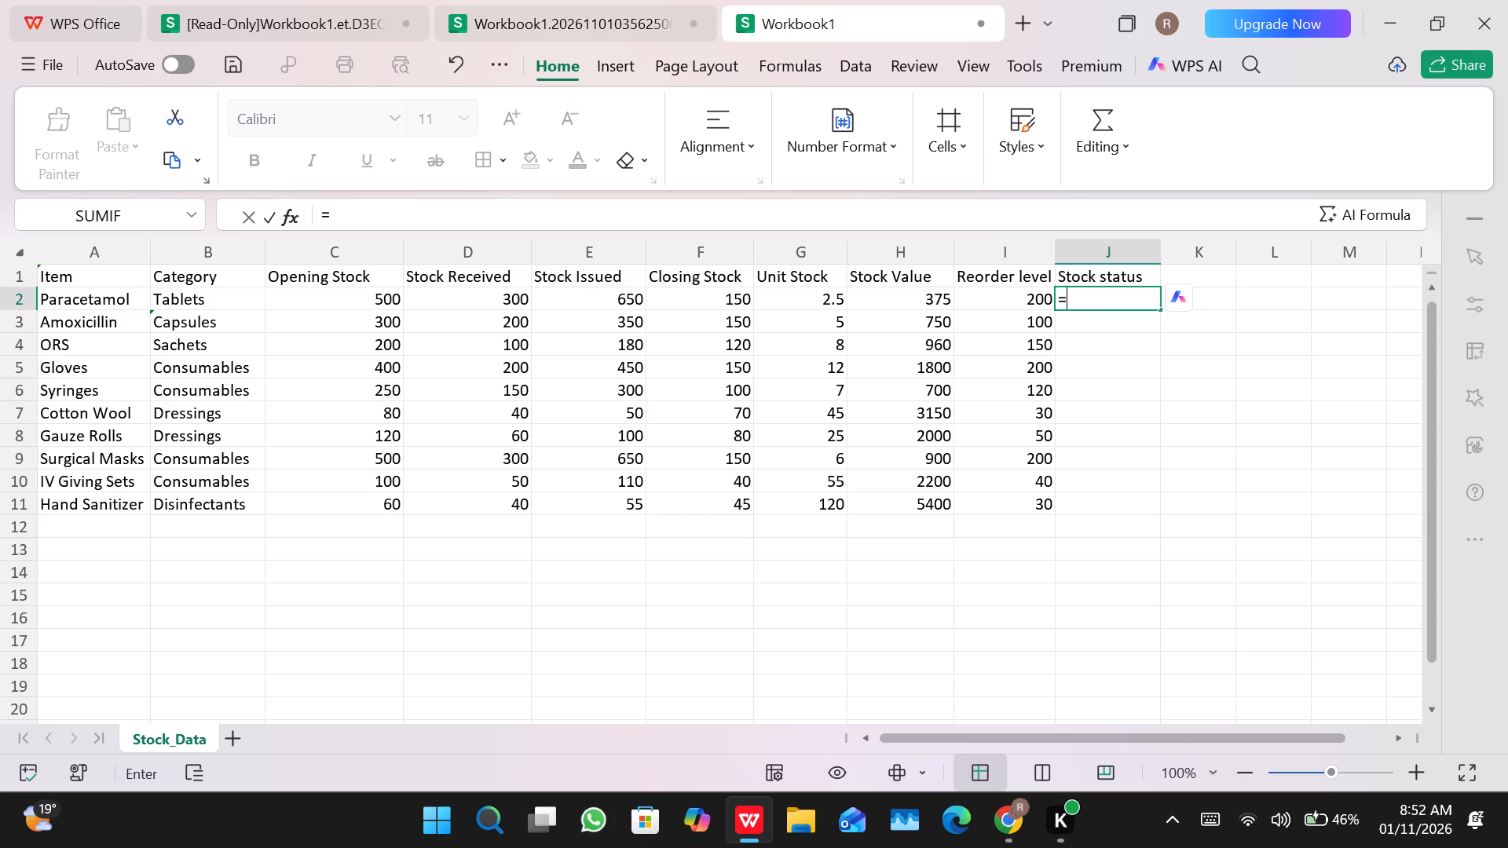
key(i)
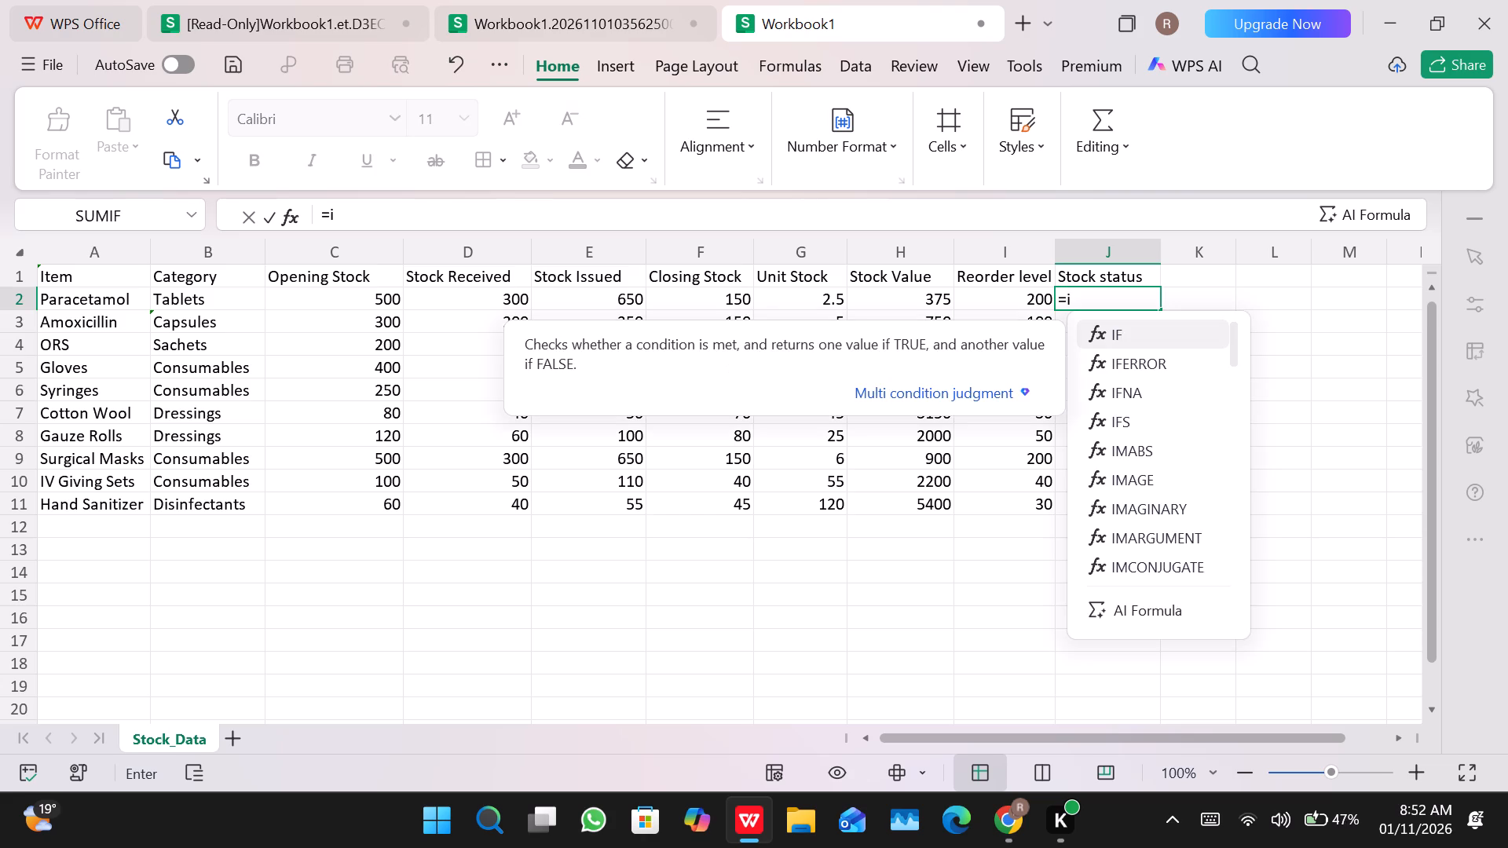
key(Return)
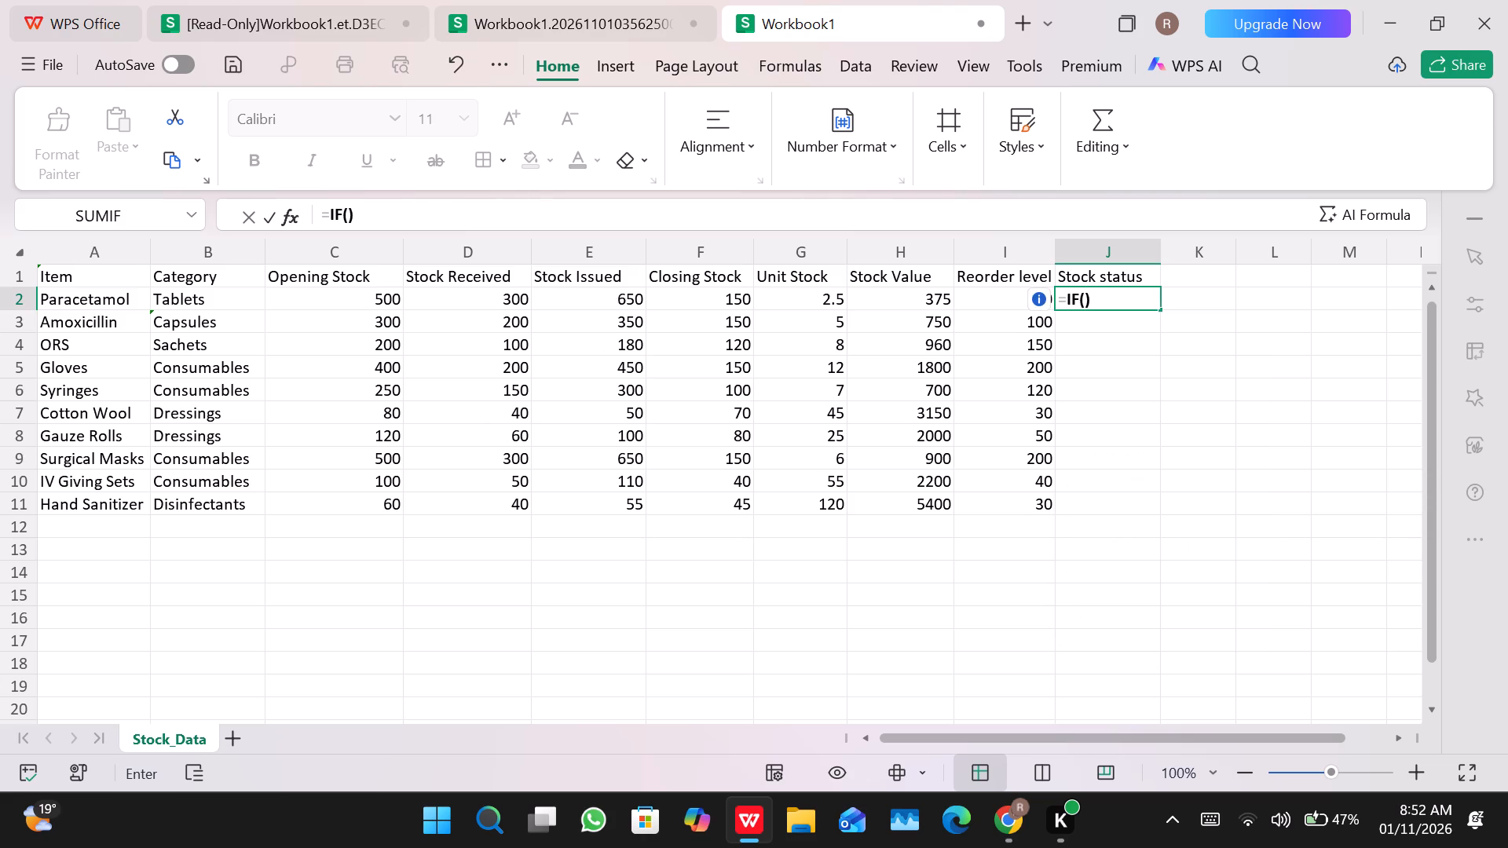
key(shift+f)
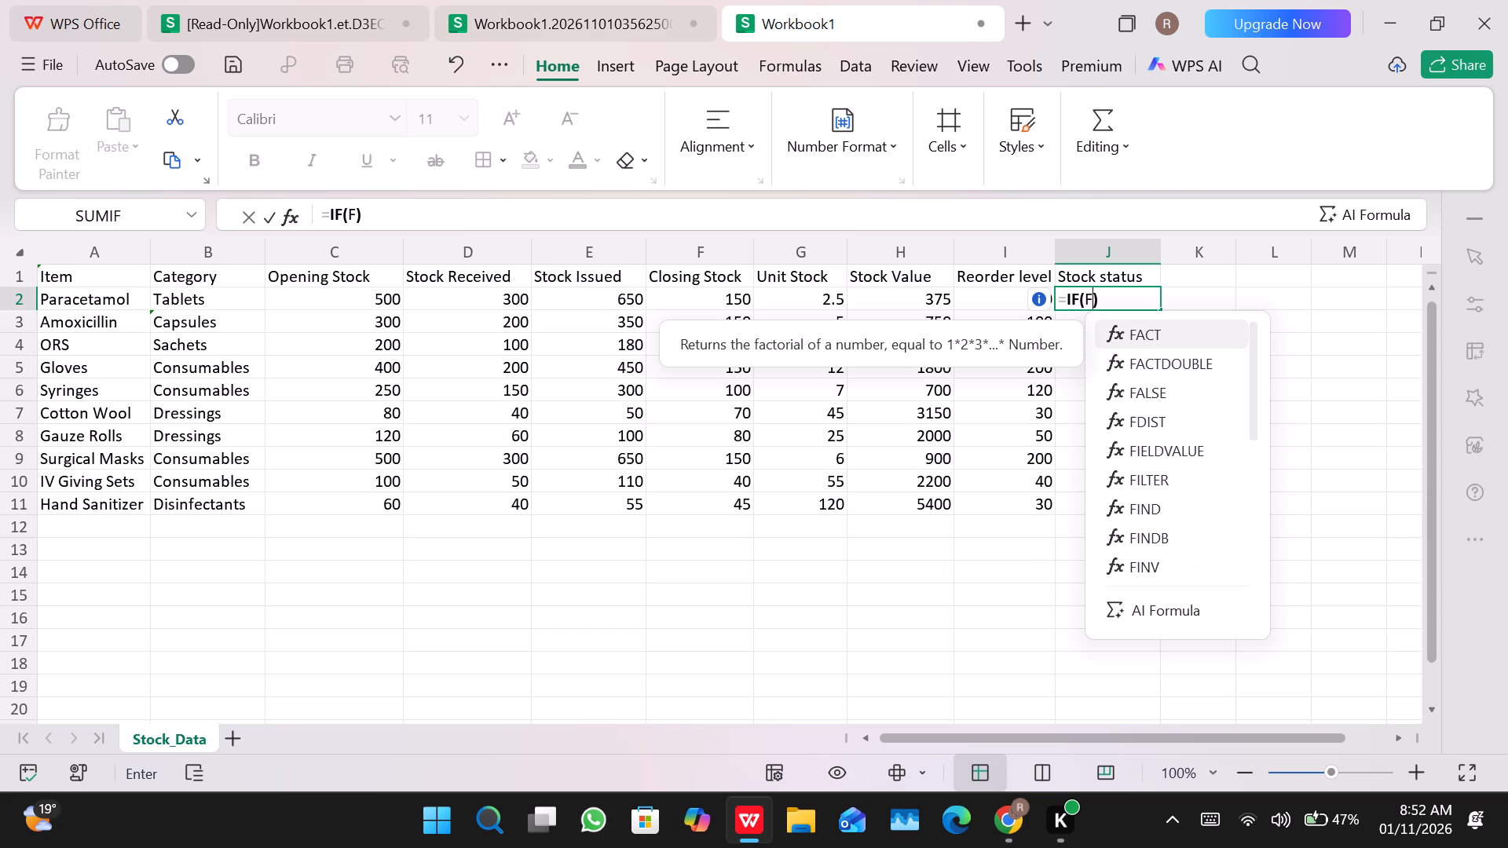
key(2)
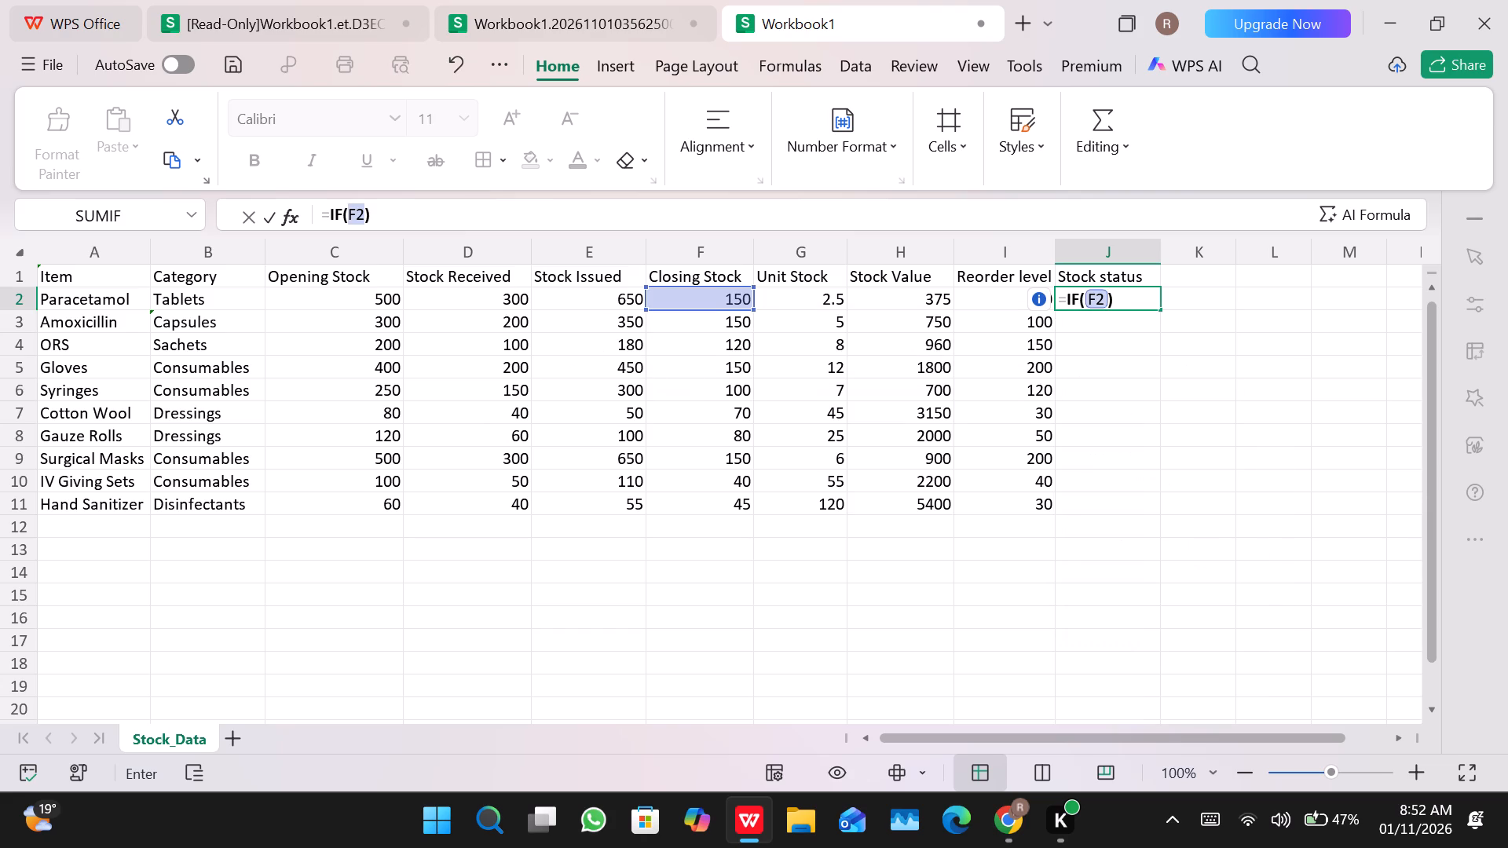
key(shift+less)
key(shift+plus)
key(BackSpace)
key(equal)
key(shift+i)
key(2)
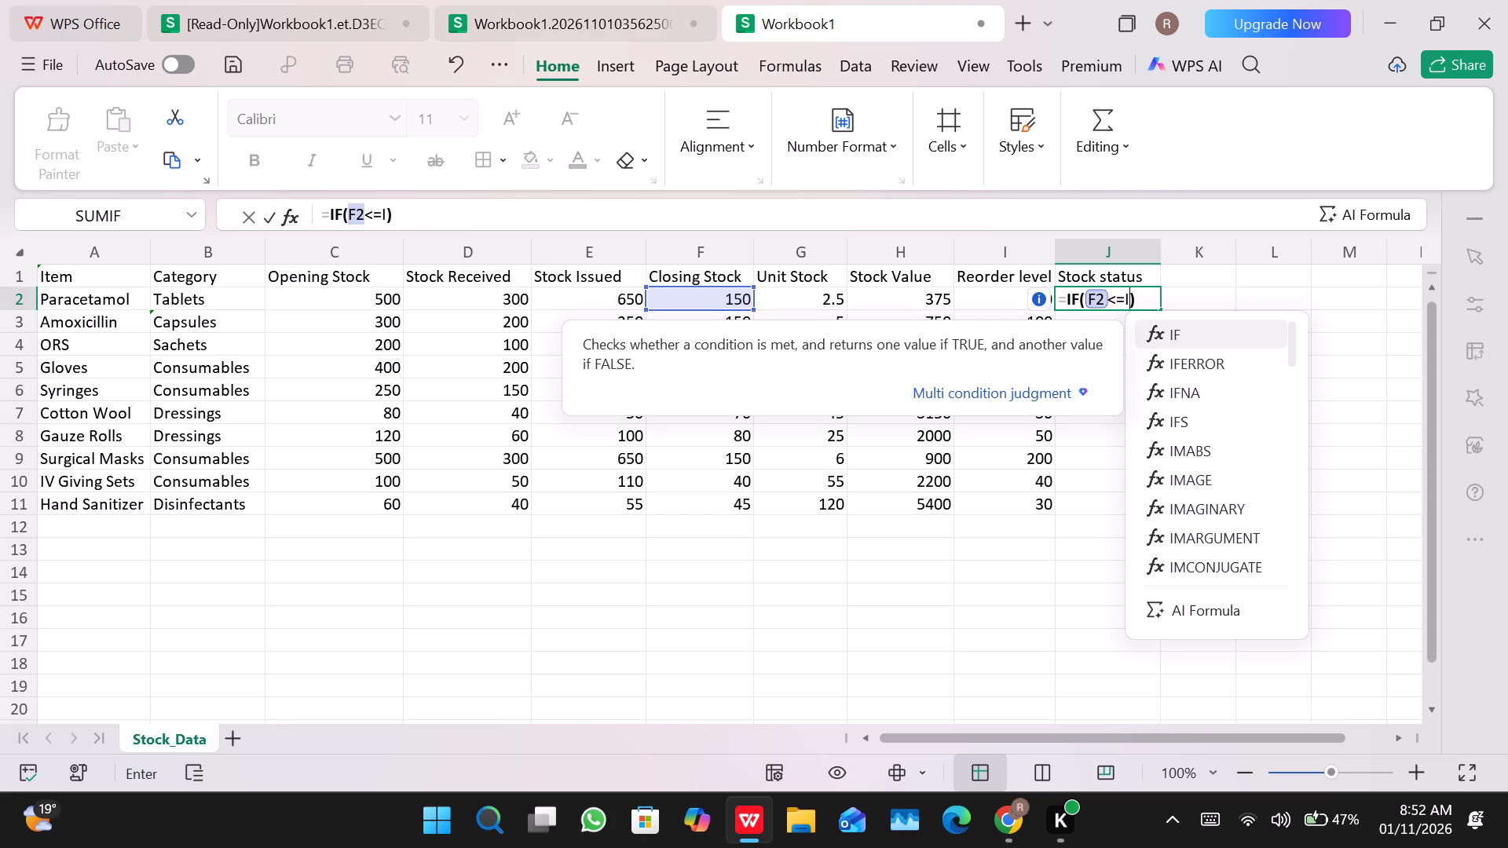
key(comma)
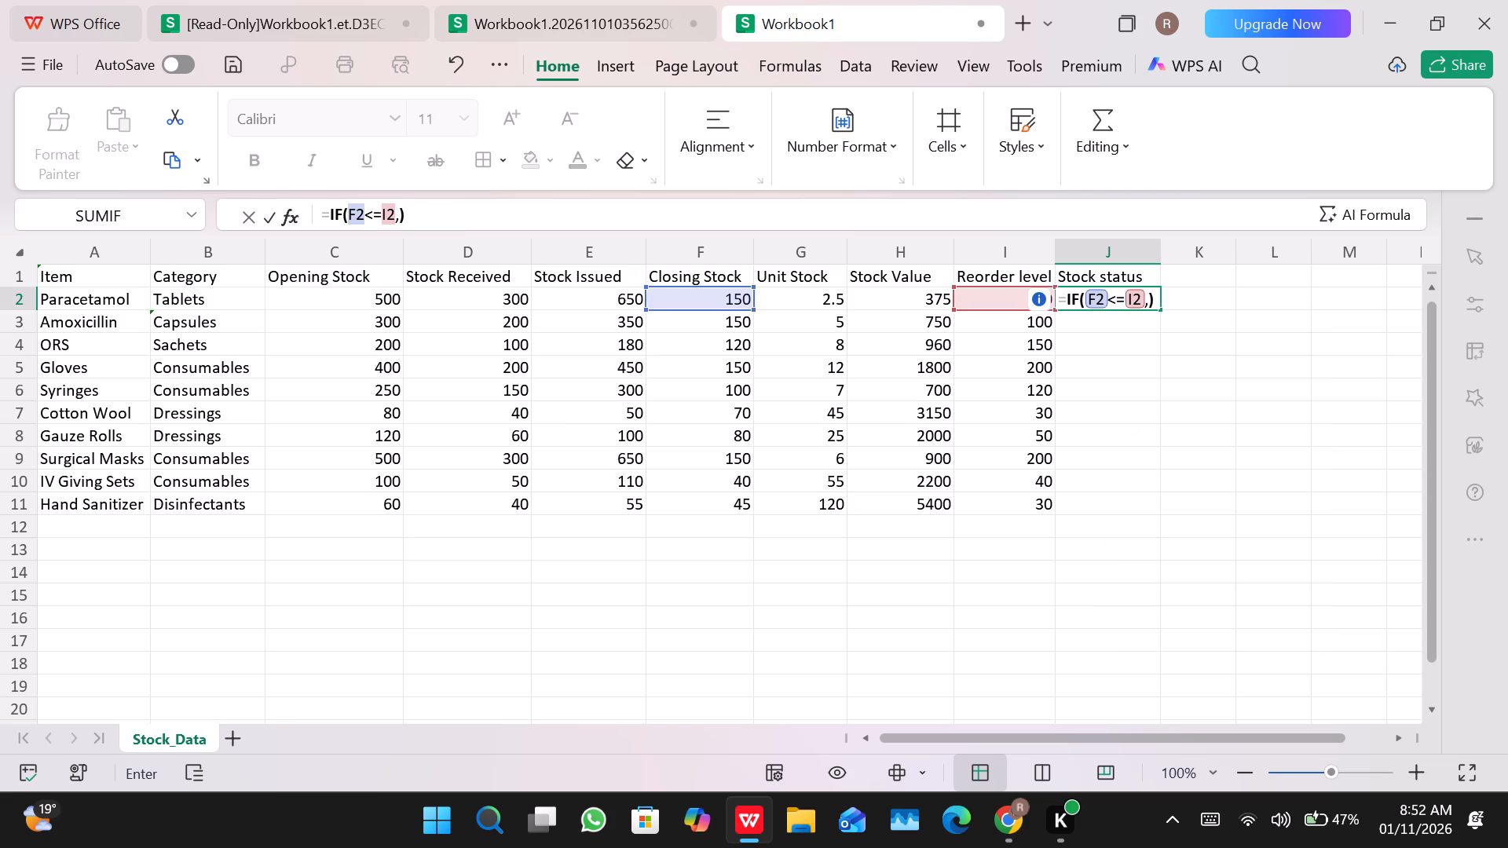
Add "REORDER" as the value-if-true argument of the IF formula in J2.
key(shift+quotedbl)
text(Ro)
key(shift+BackSpace)
key(shift+r)
key(shift+BackSpace)
text(EO)
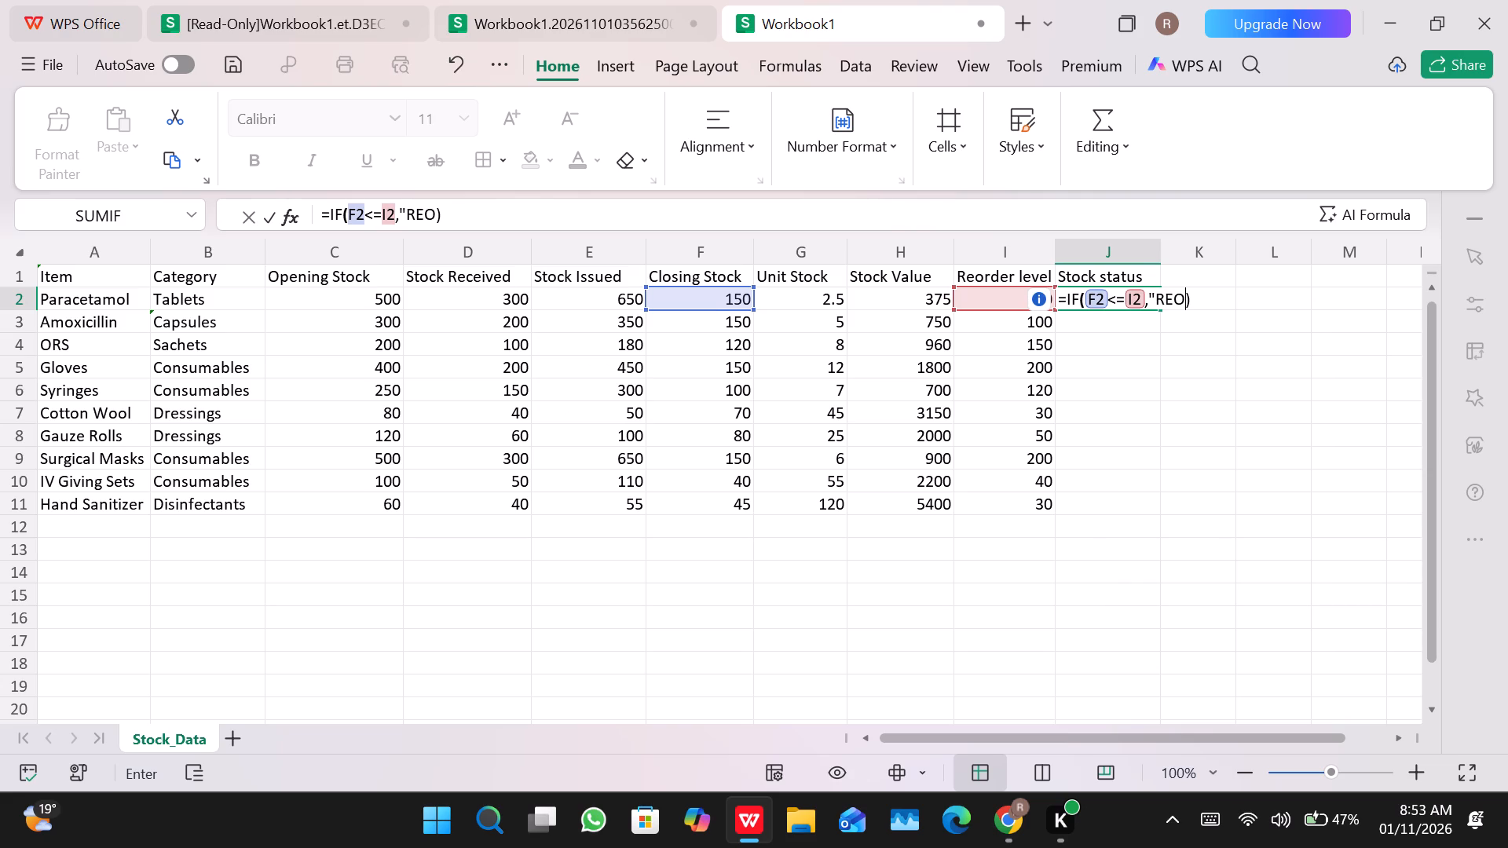
text(RDER)
key(shift+quotedbl)
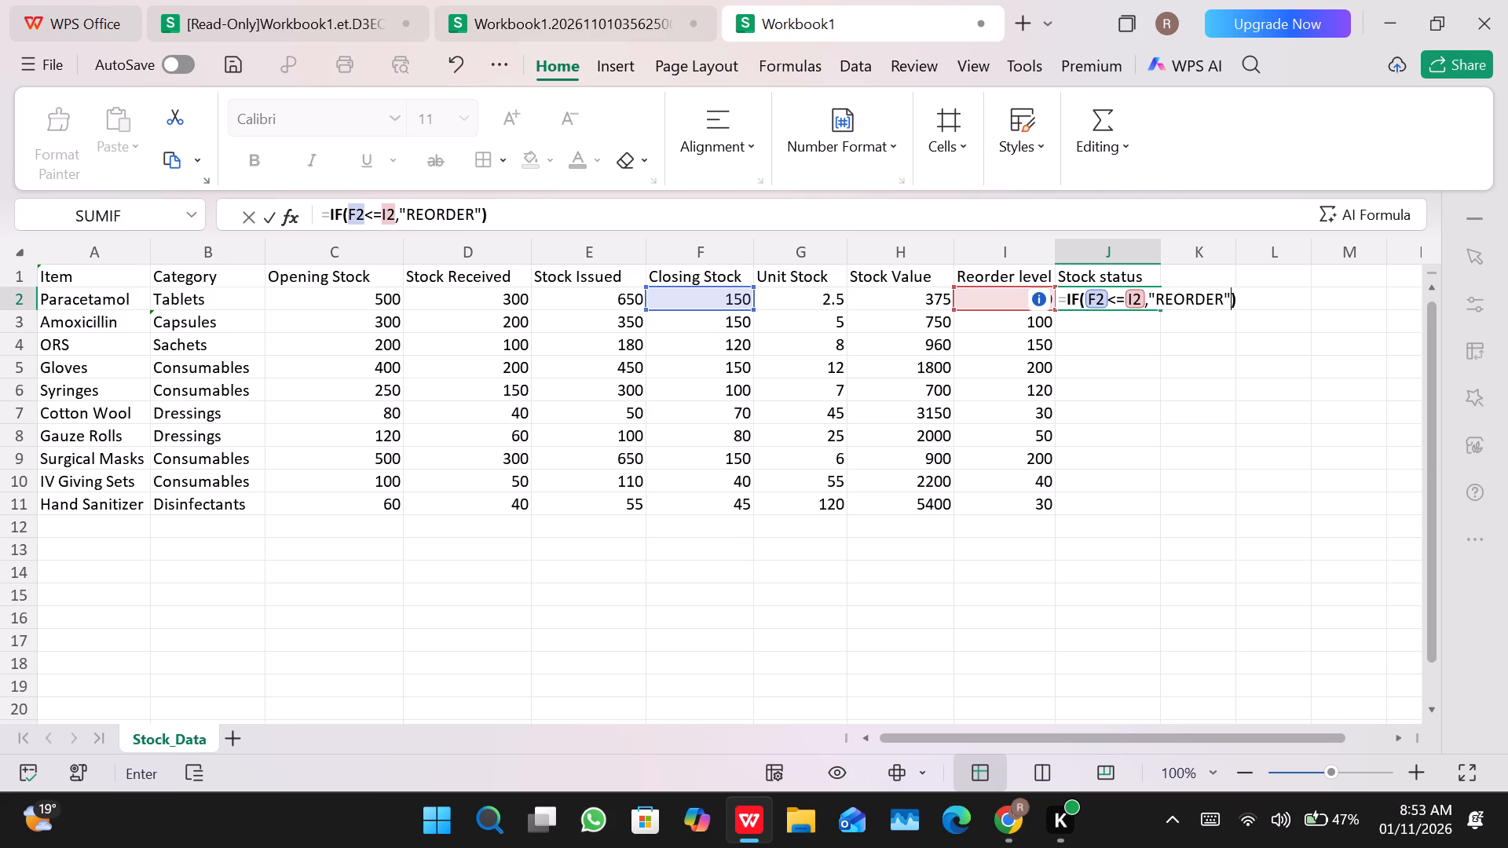
key(comma)
Complete the IF formula in J2 with "STOCK OK" as the value-if-false result.
key(shift+quotedbl)
text(ST)
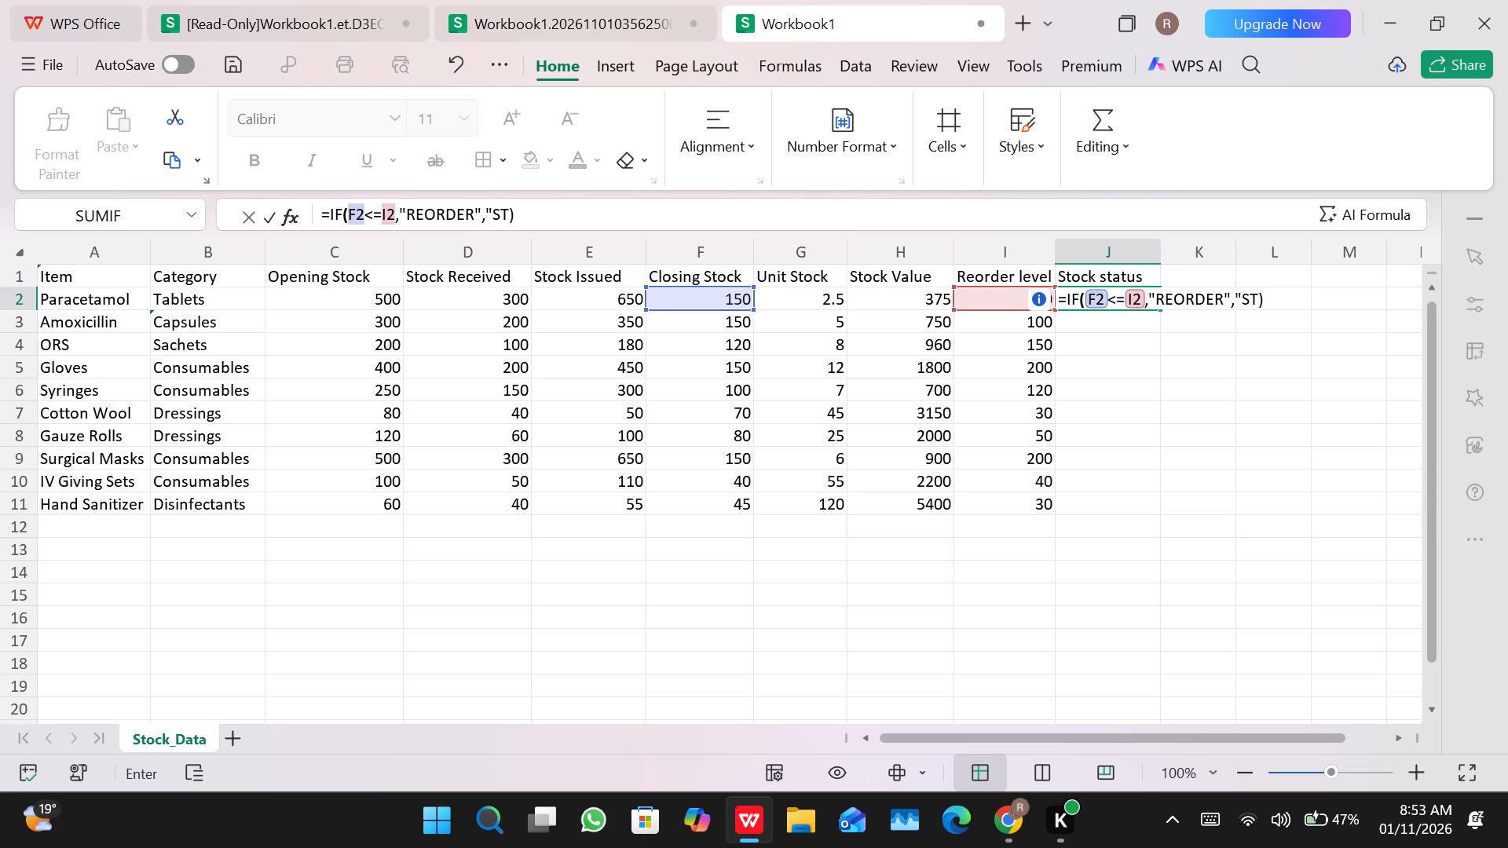
key(shift+o)
text(CK)
key(shift+space)
text(OK)
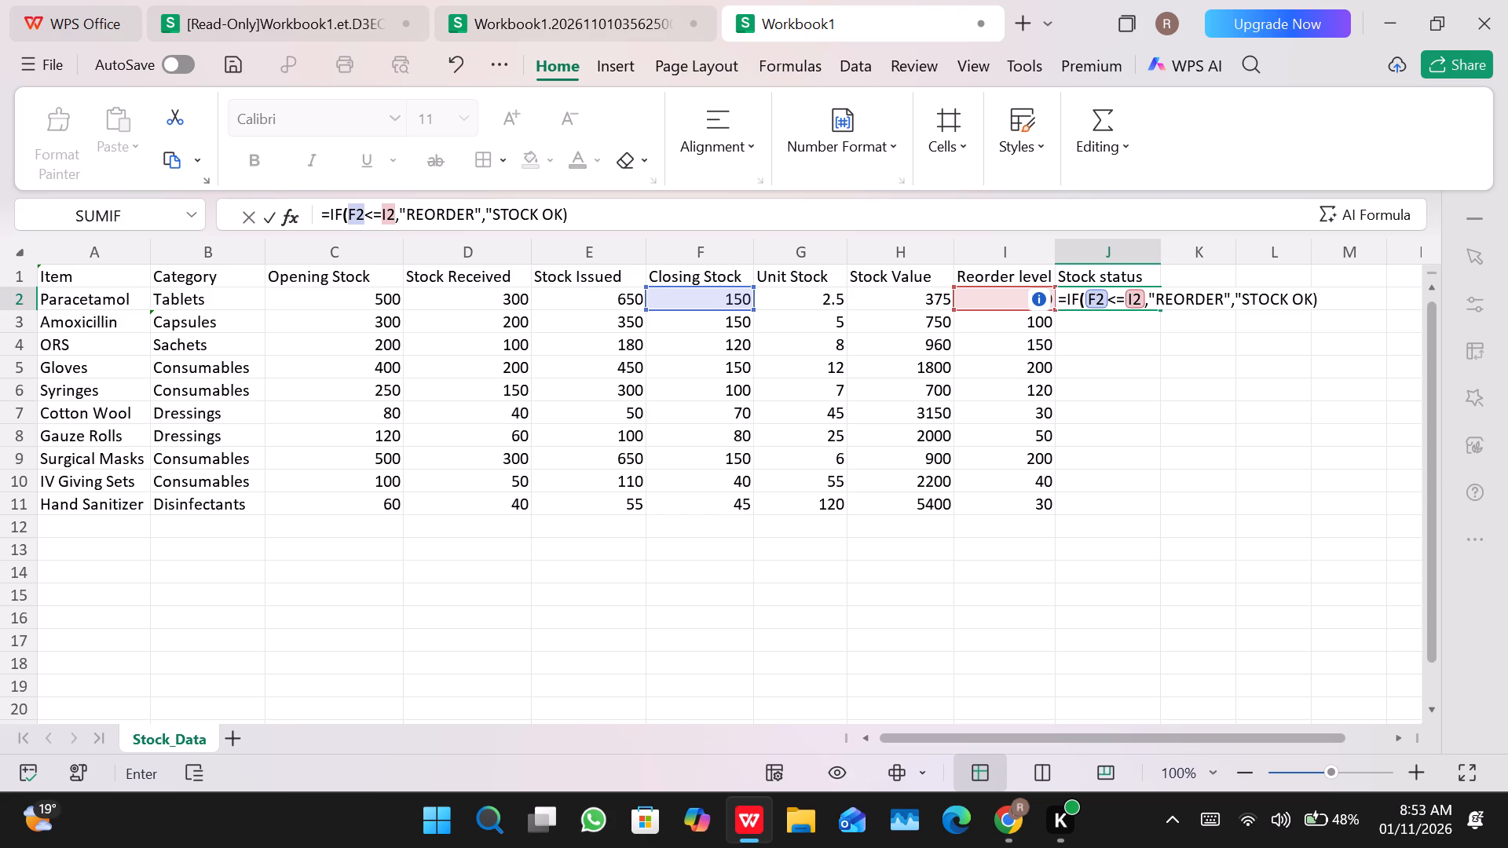
key(shift+quotedbl)
key(Return)
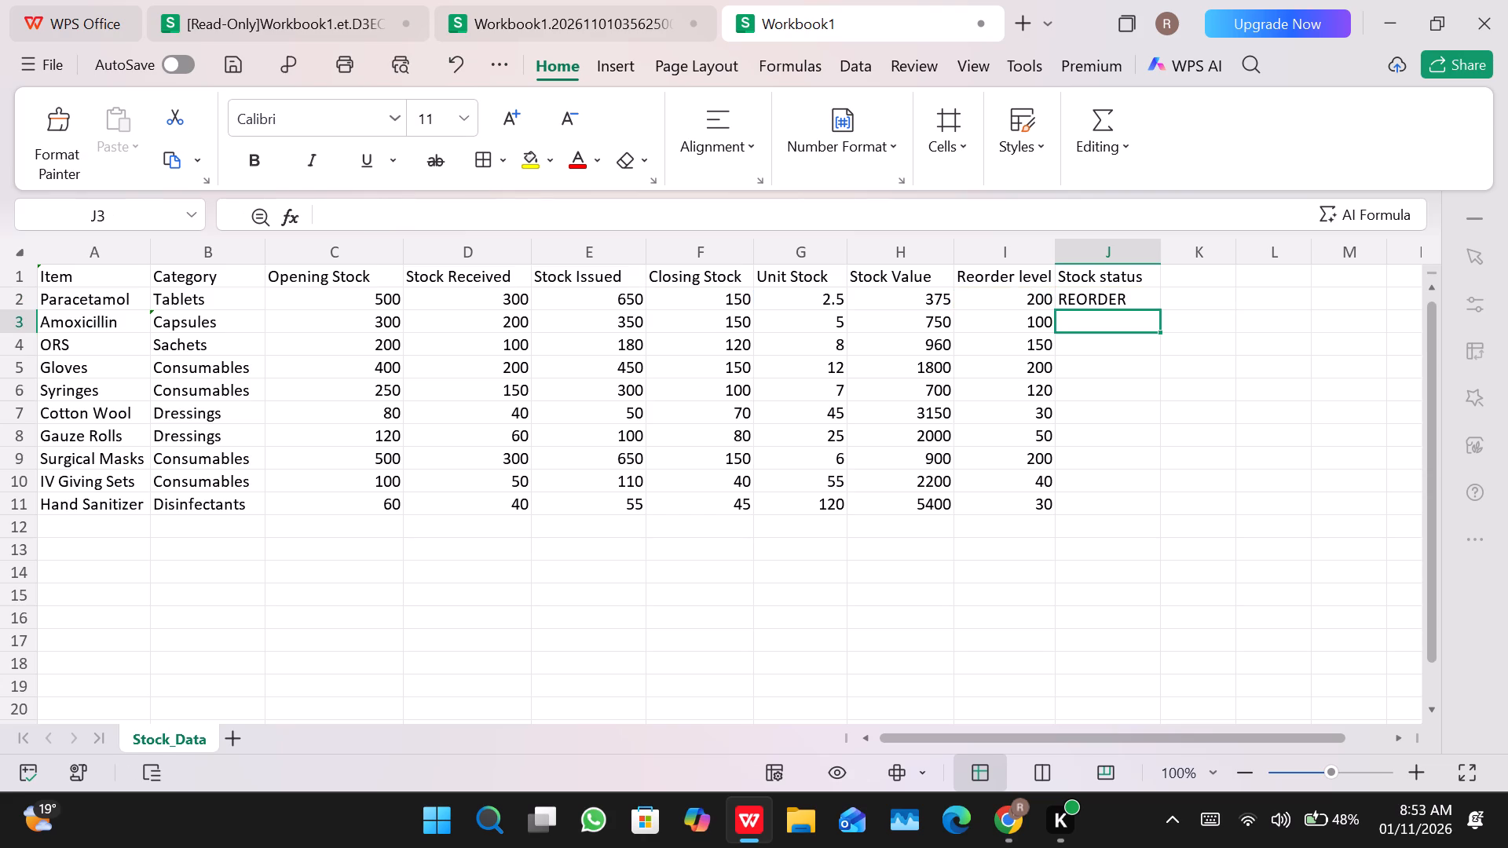
Fill Paracetamol's Stock status formula from J2 down through Hand Sanitizer in cell J11.
click(1079, 302)
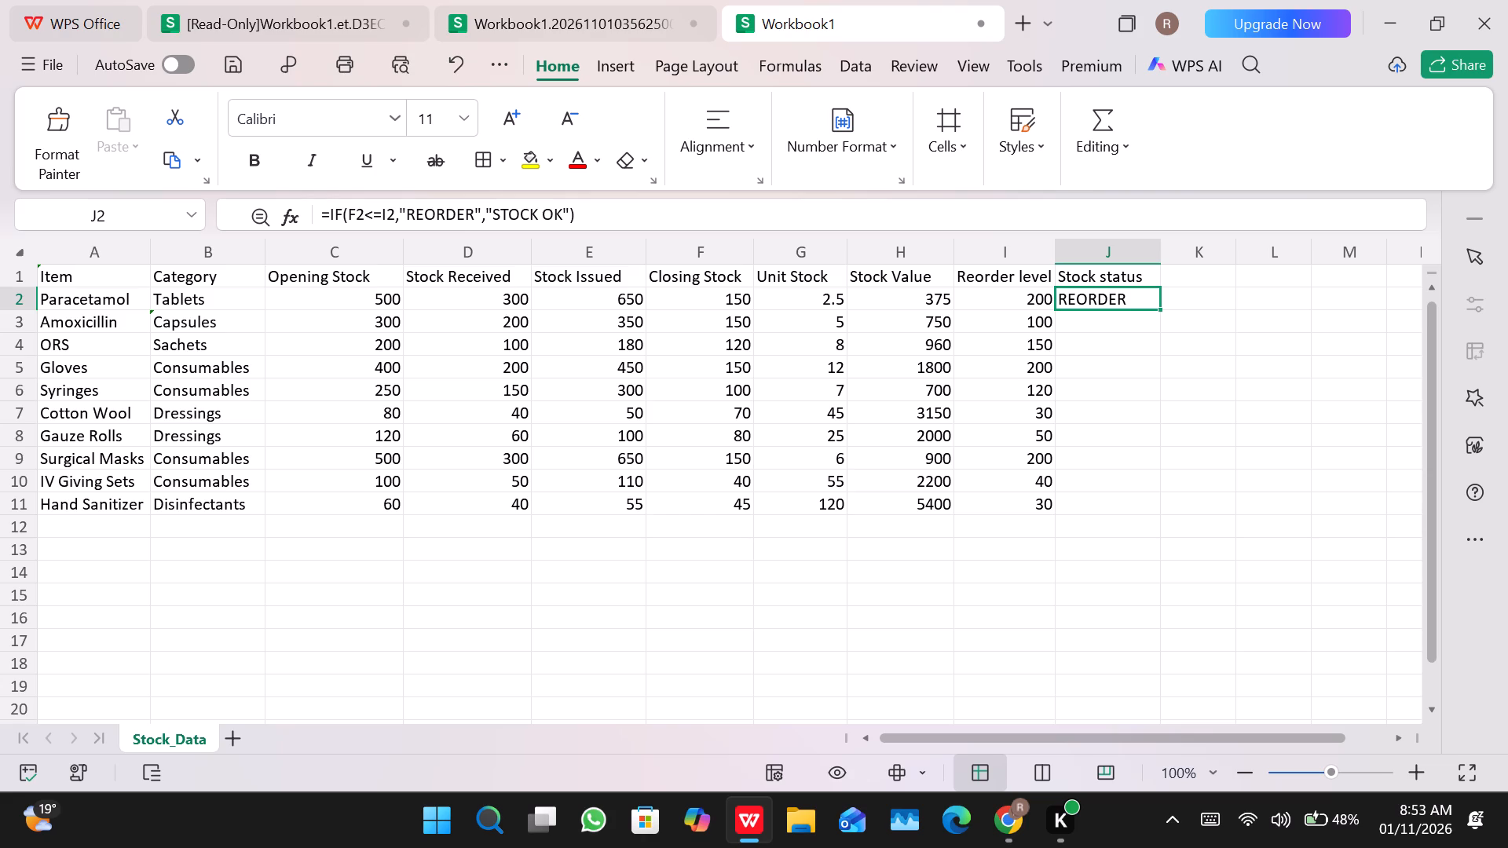
click(1159, 306)
drag(1159, 309, 1152, 505)
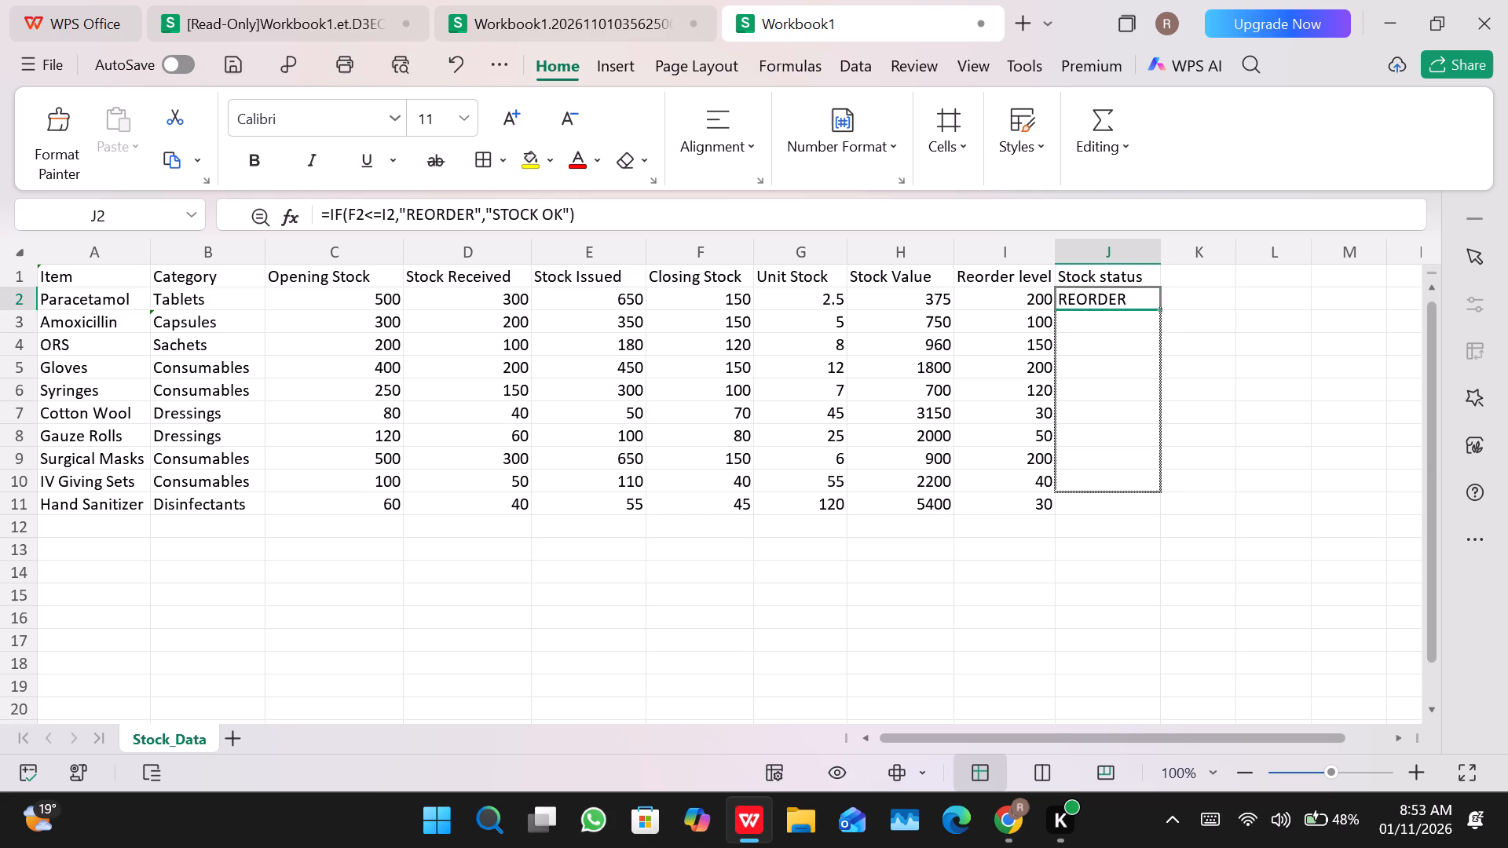
drag(1152, 505, 1152, 506)
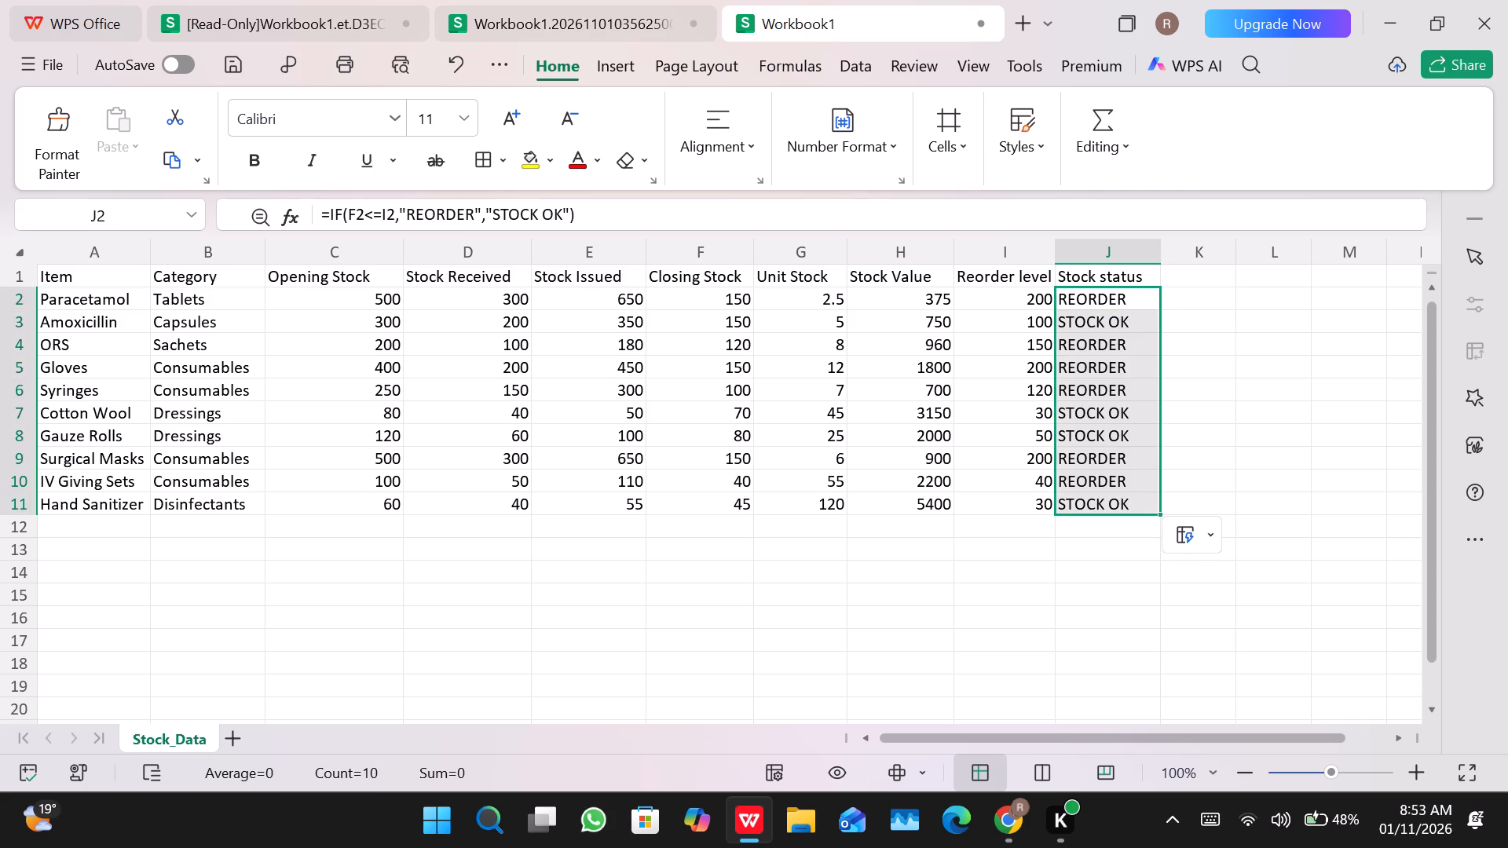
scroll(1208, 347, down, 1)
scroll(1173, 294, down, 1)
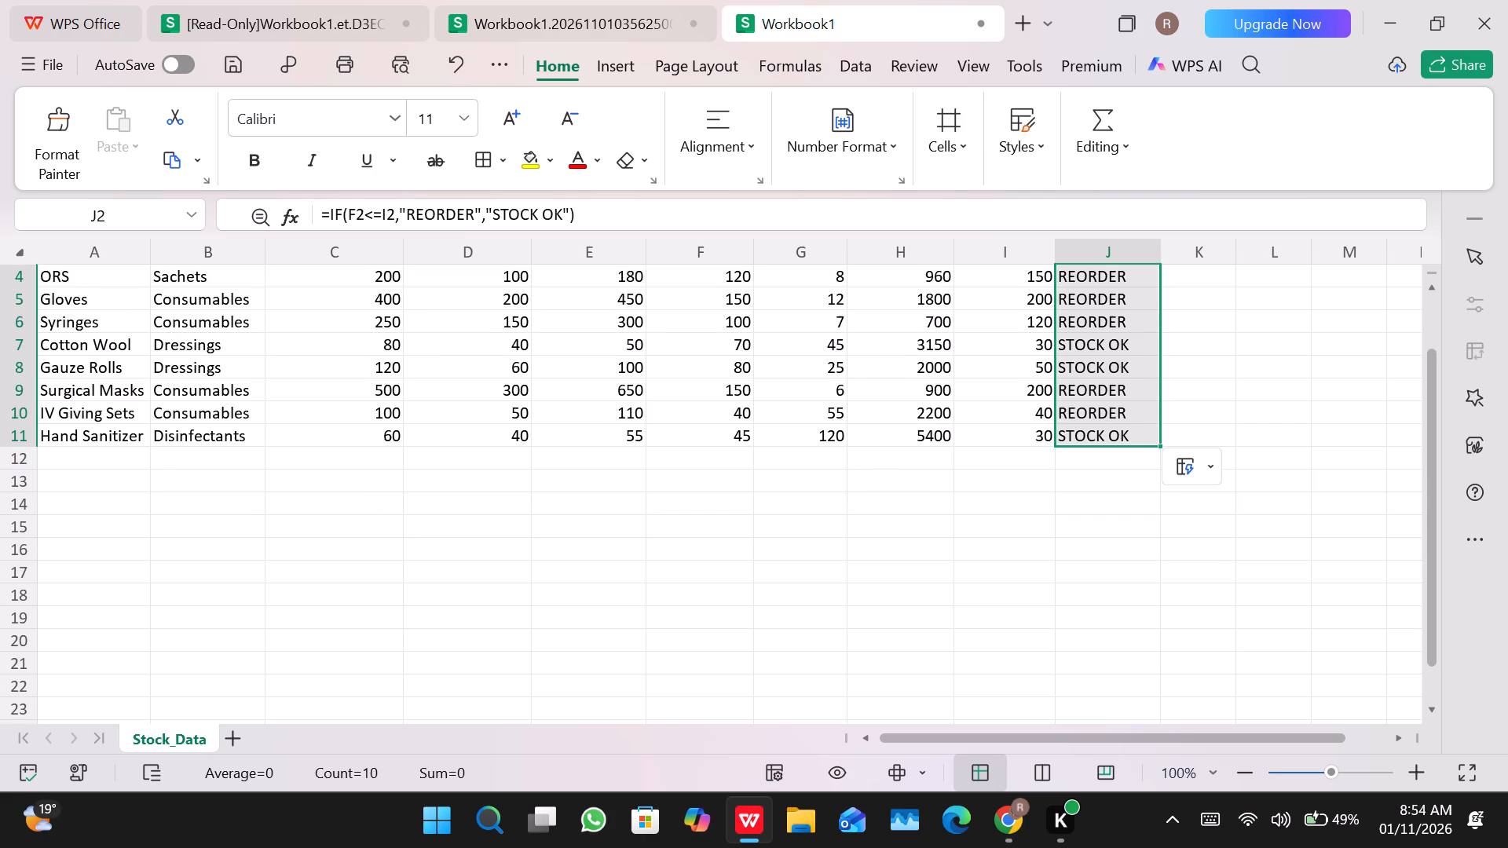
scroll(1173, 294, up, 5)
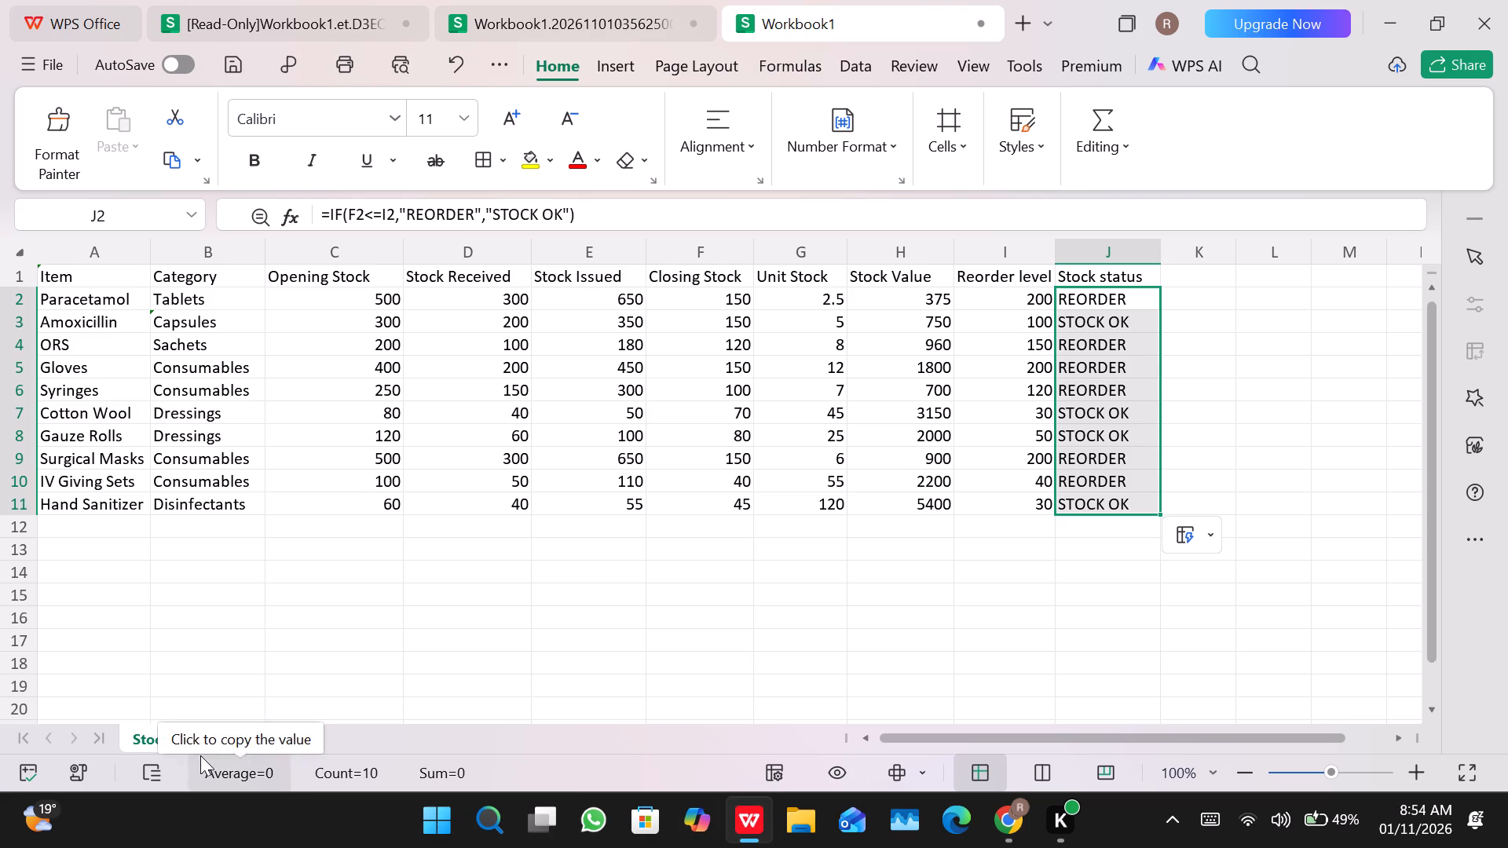
Rename the Sheet2 worksheet as Stock_Analysis.
click(231, 737)
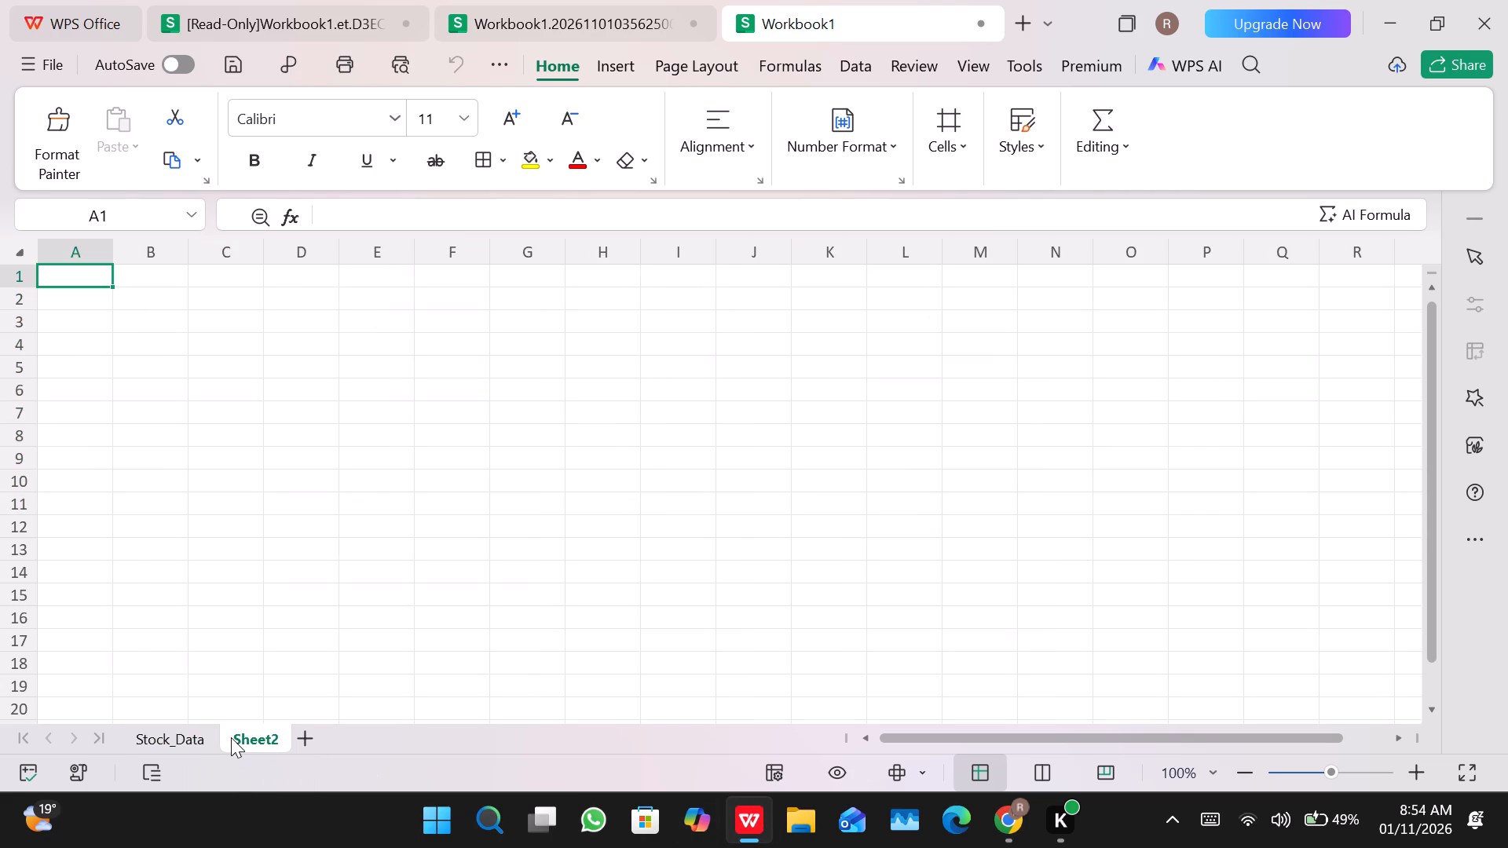
double_click(258, 736)
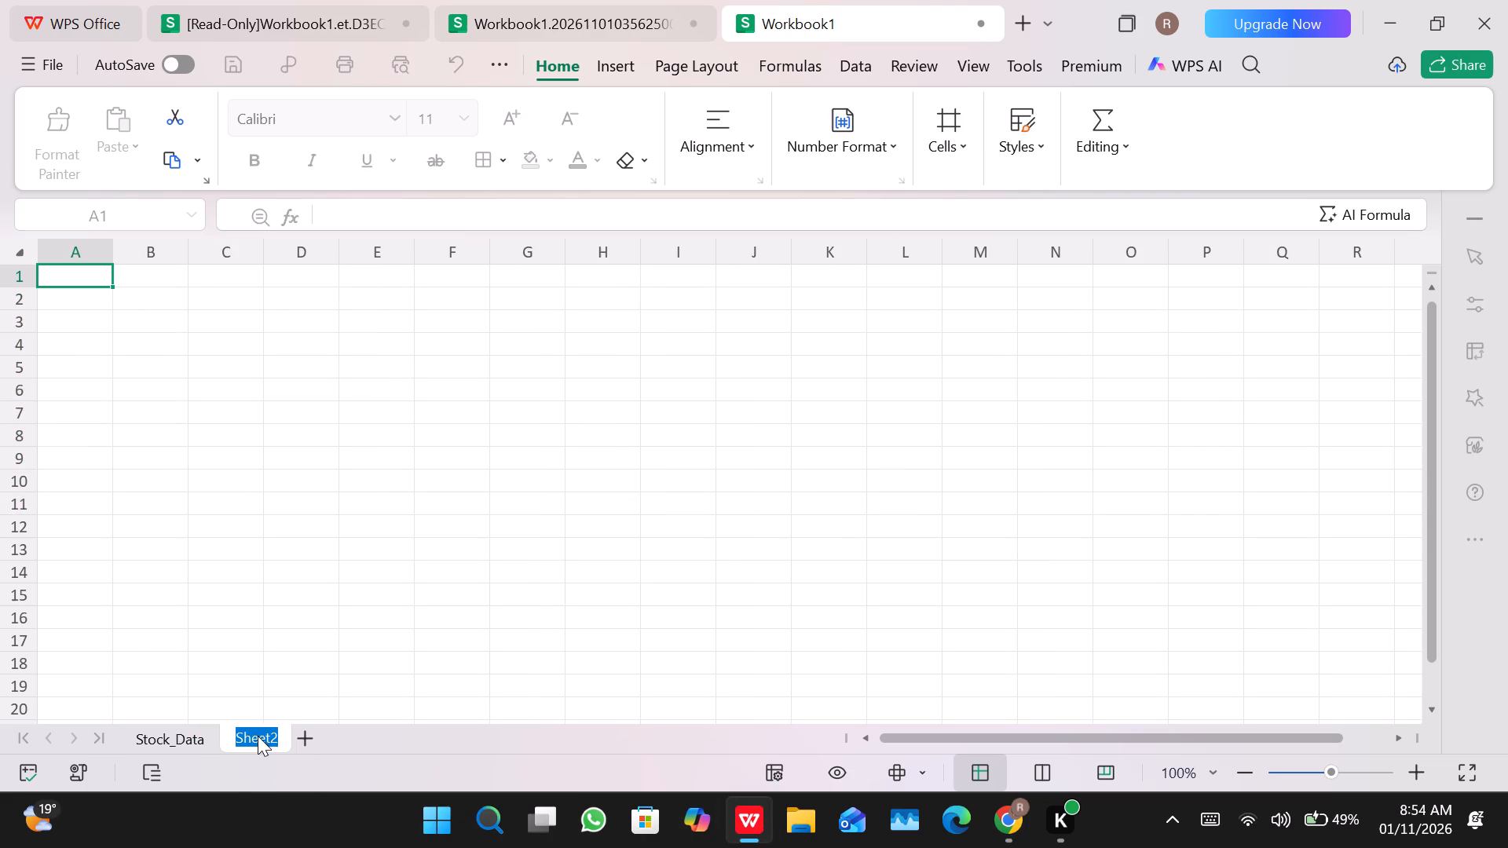
key(BackSpace)
key(shift+s)
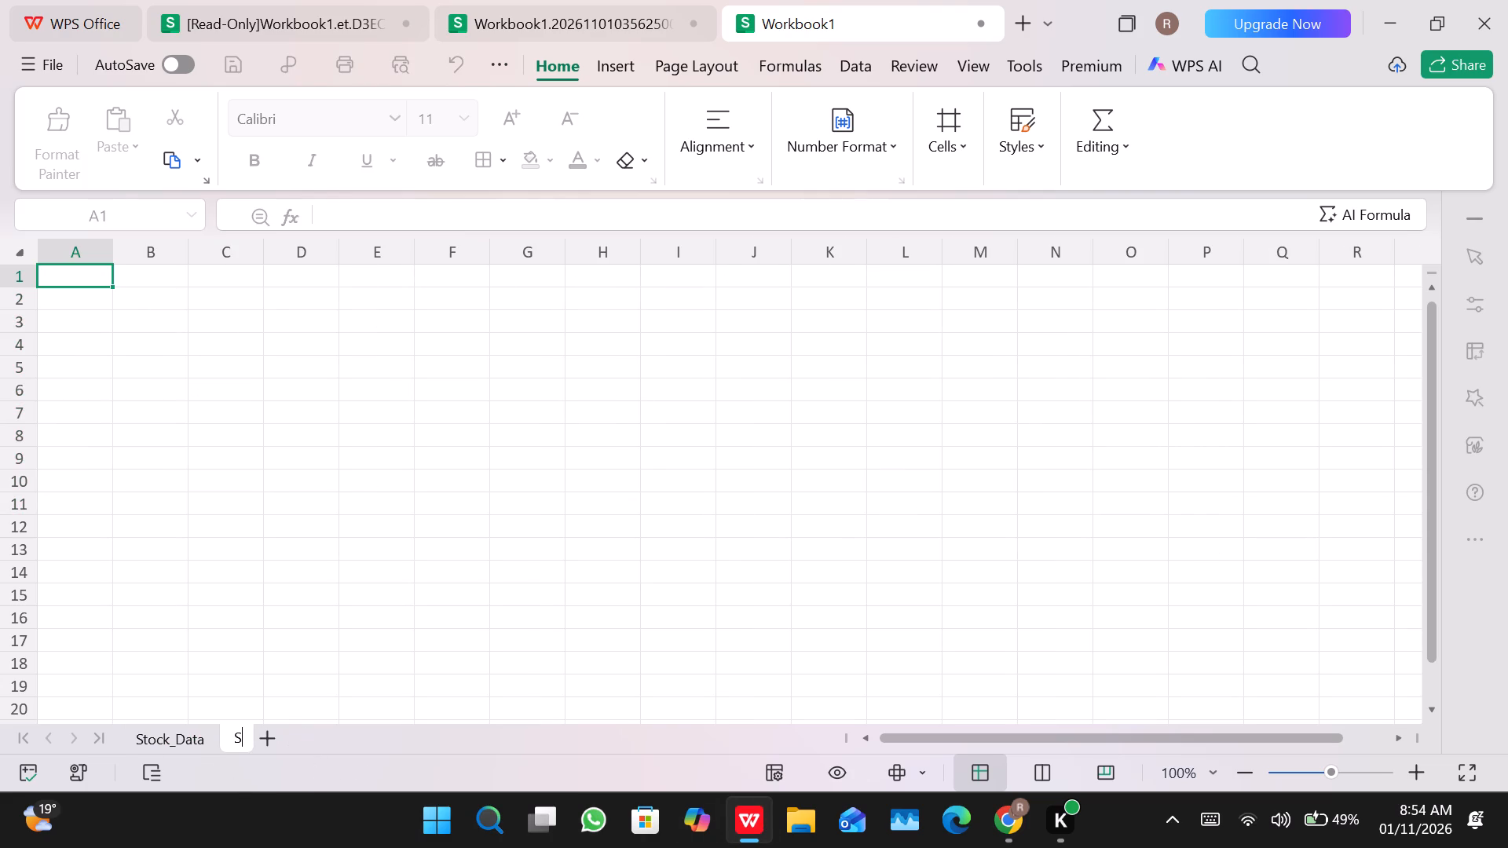
text(tock)
key(shift+underscore)
key(a)
text(na)
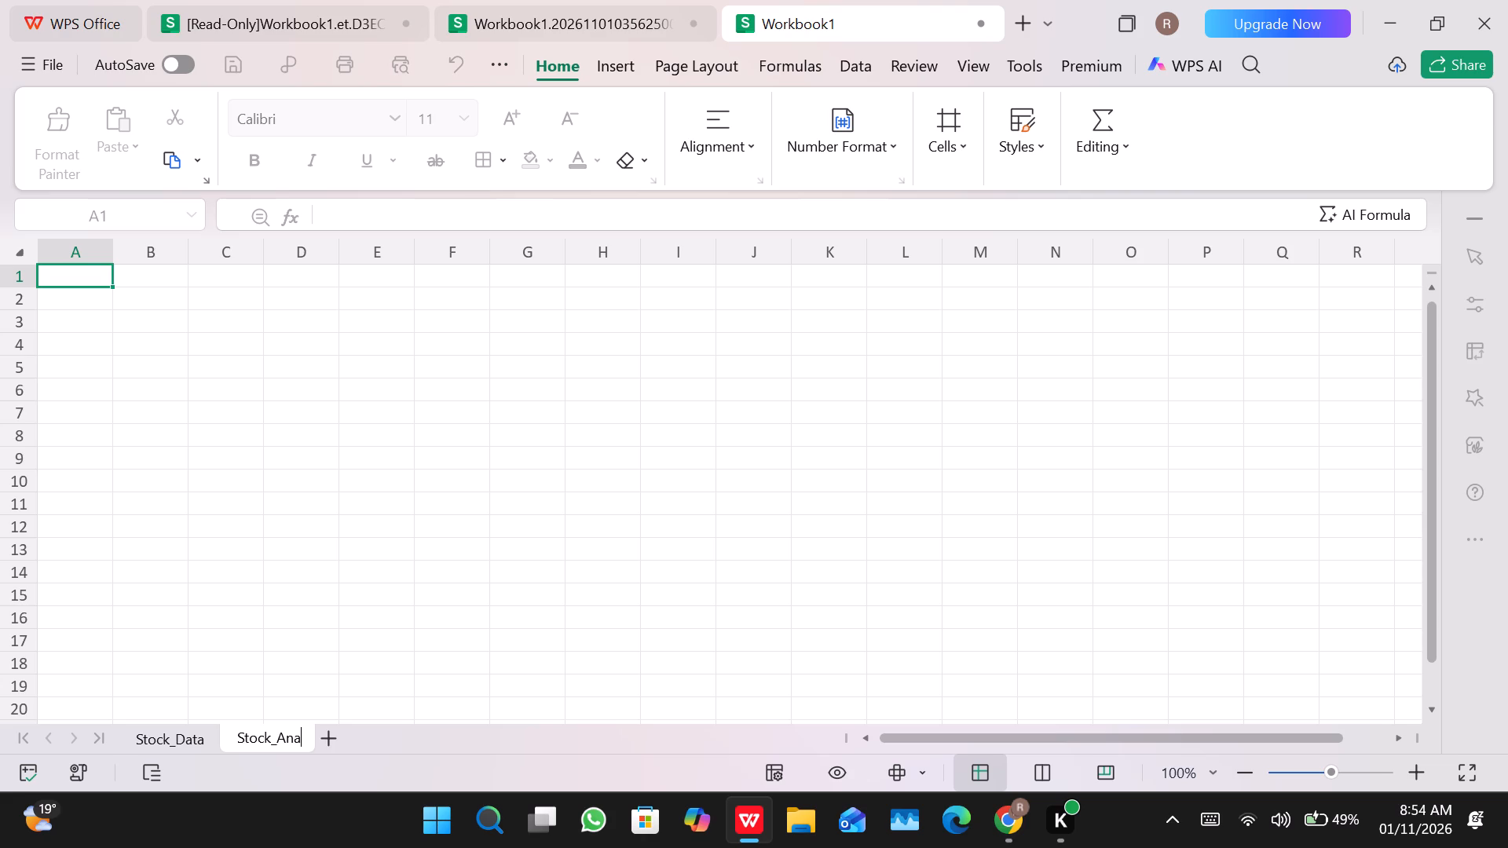
text(lysis)
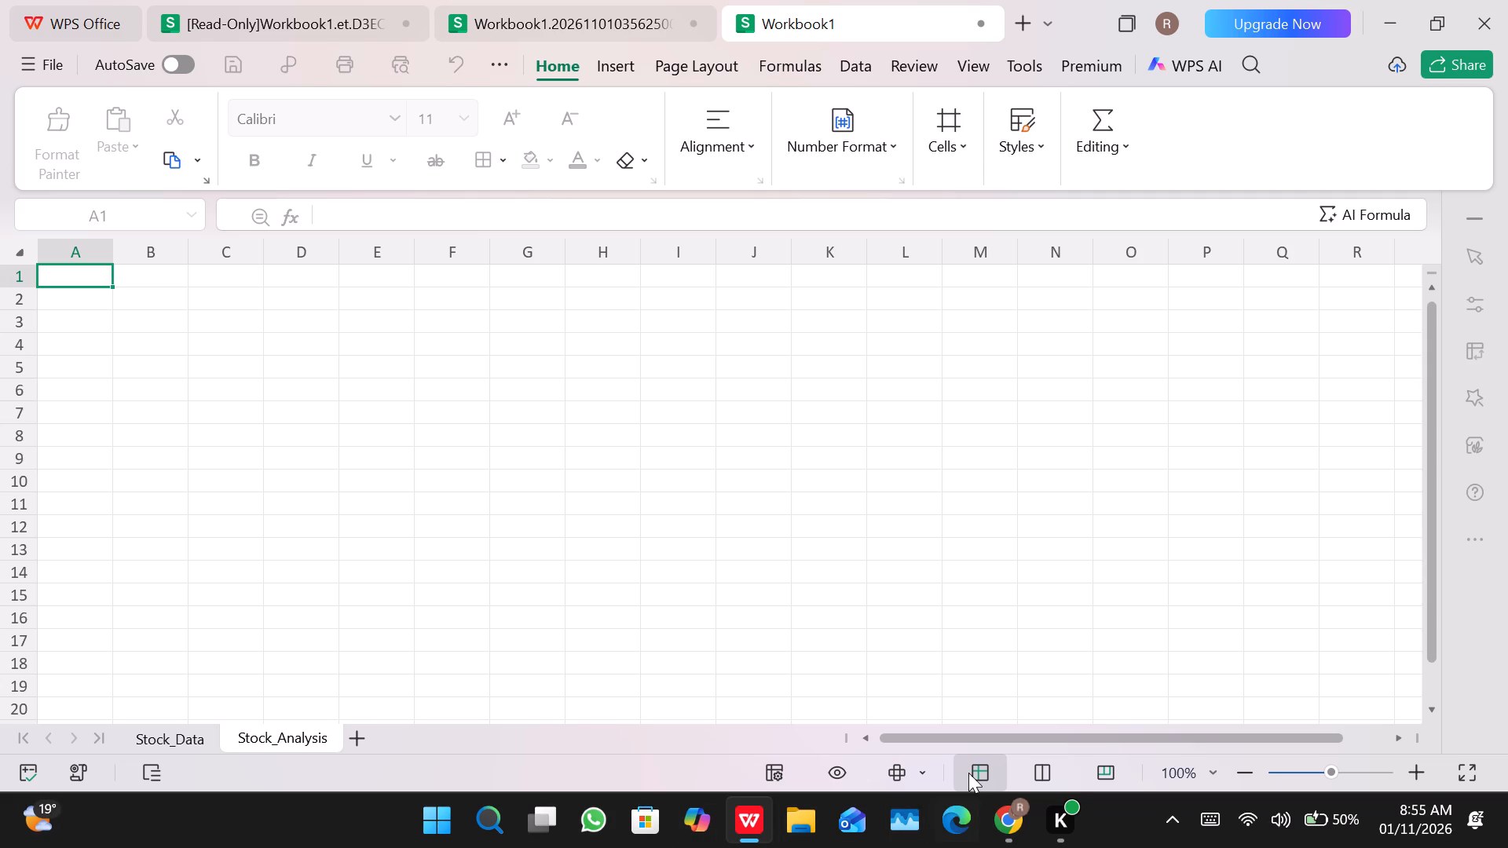
click(169, 730)
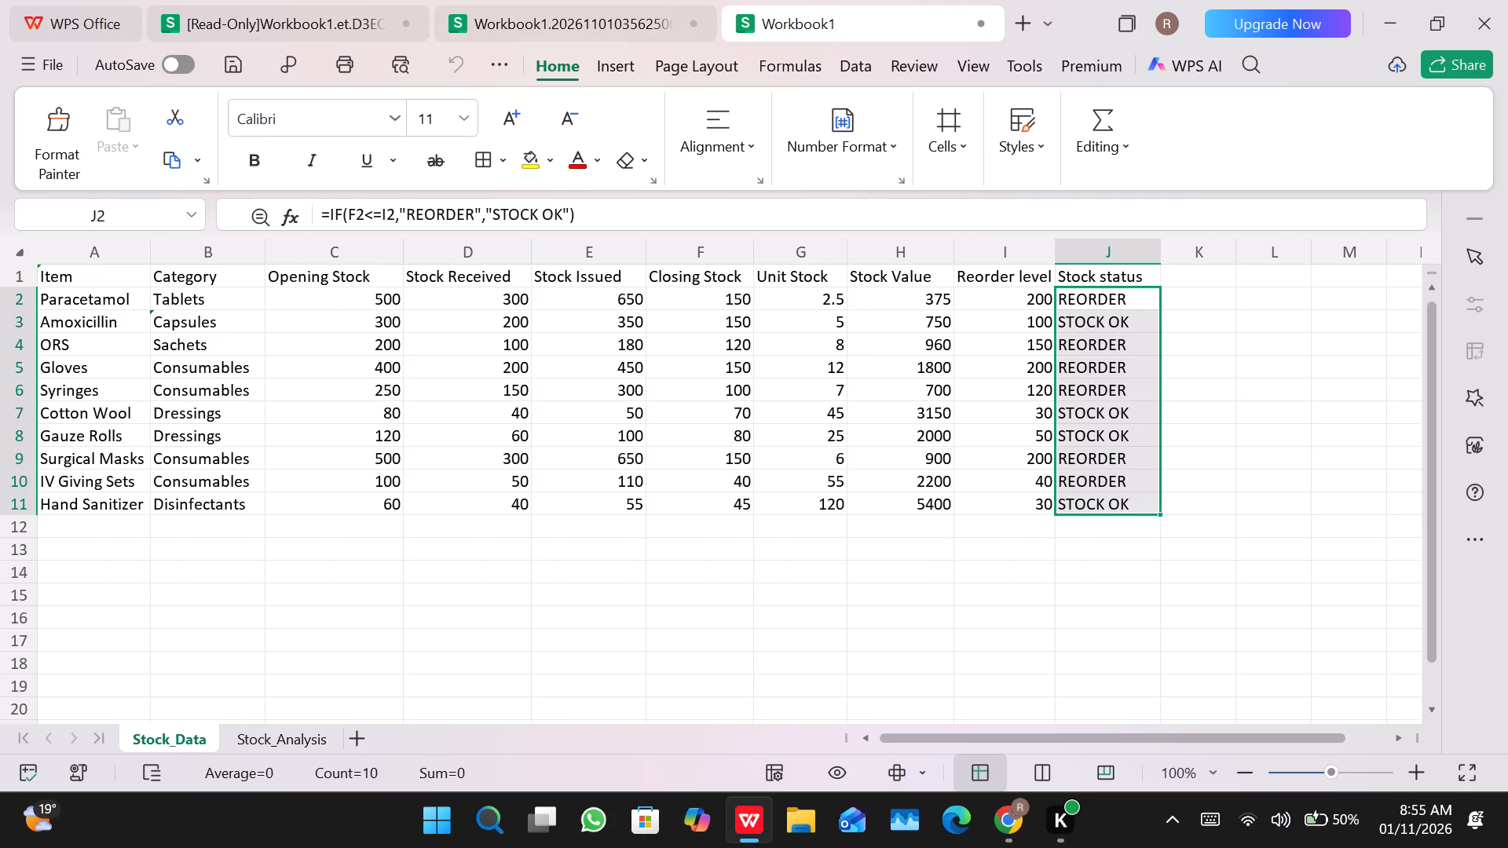
Enter the title "PHARMACY STOCK ANALYSIS" in cell A1 of the Stock_Analysis sheet.
click(251, 748)
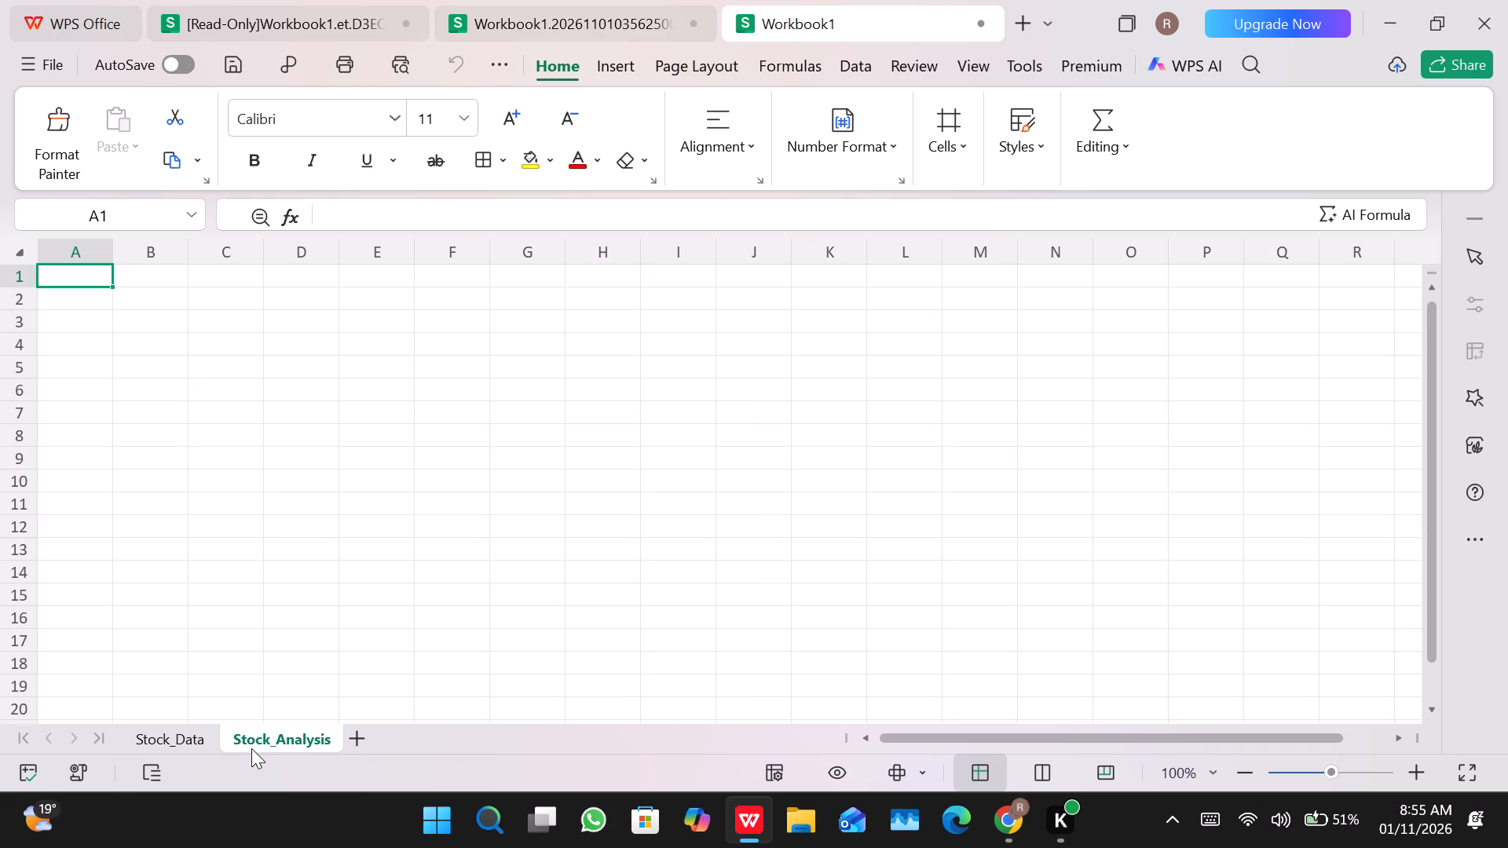
key(shift+p)
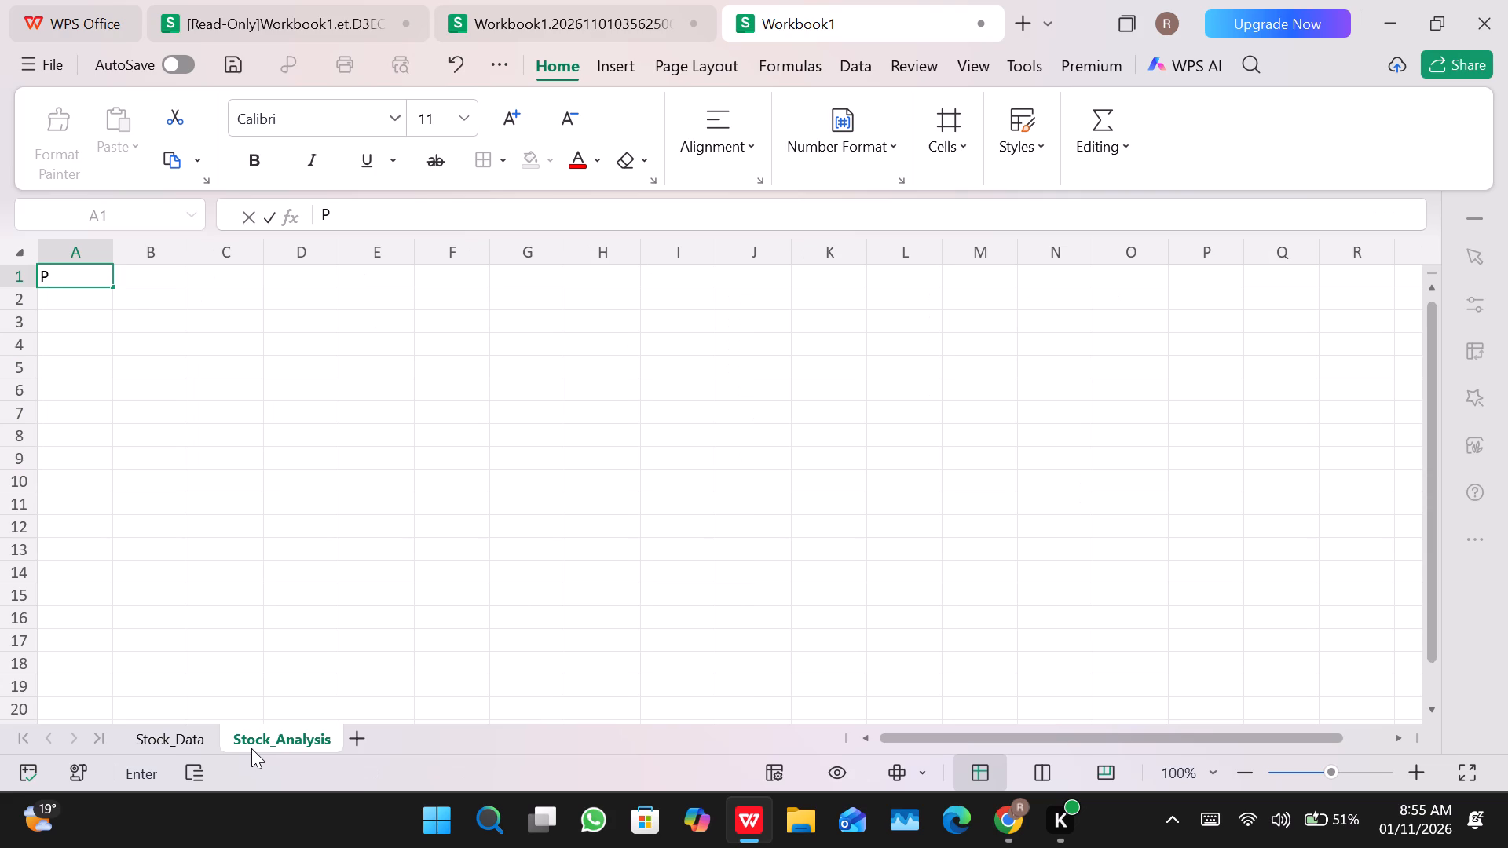
key(h)
key(BackSpace)
key(shift+h)
text(AMA)
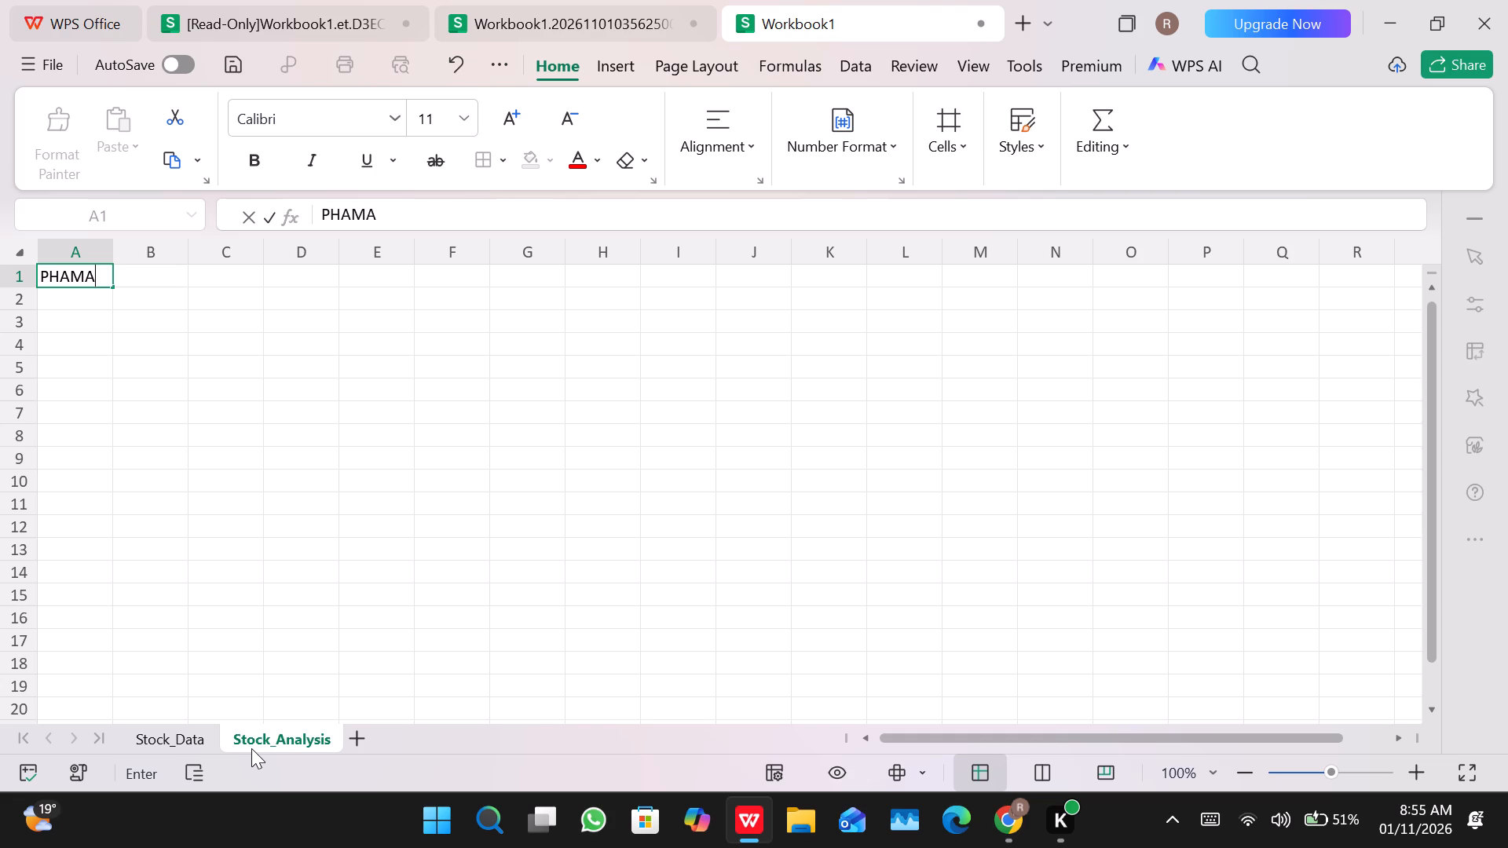
key(BackSpace)
key(BackSpace)
text(RMACY)
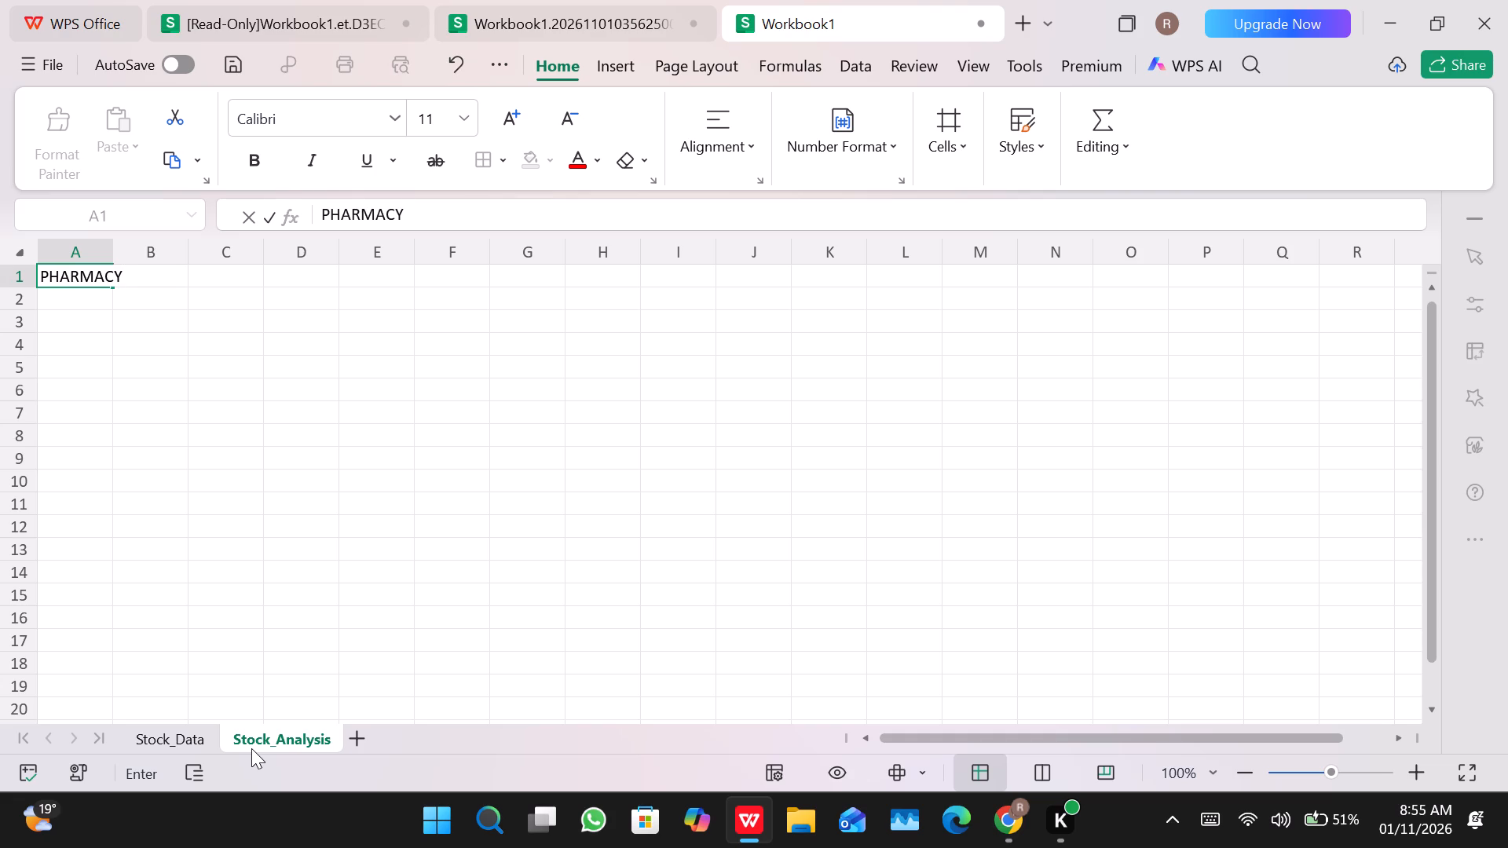
text(S)
key(space)
key(BackSpace)
key(BackSpace)
key(space)
text(STOCK)
key(space)
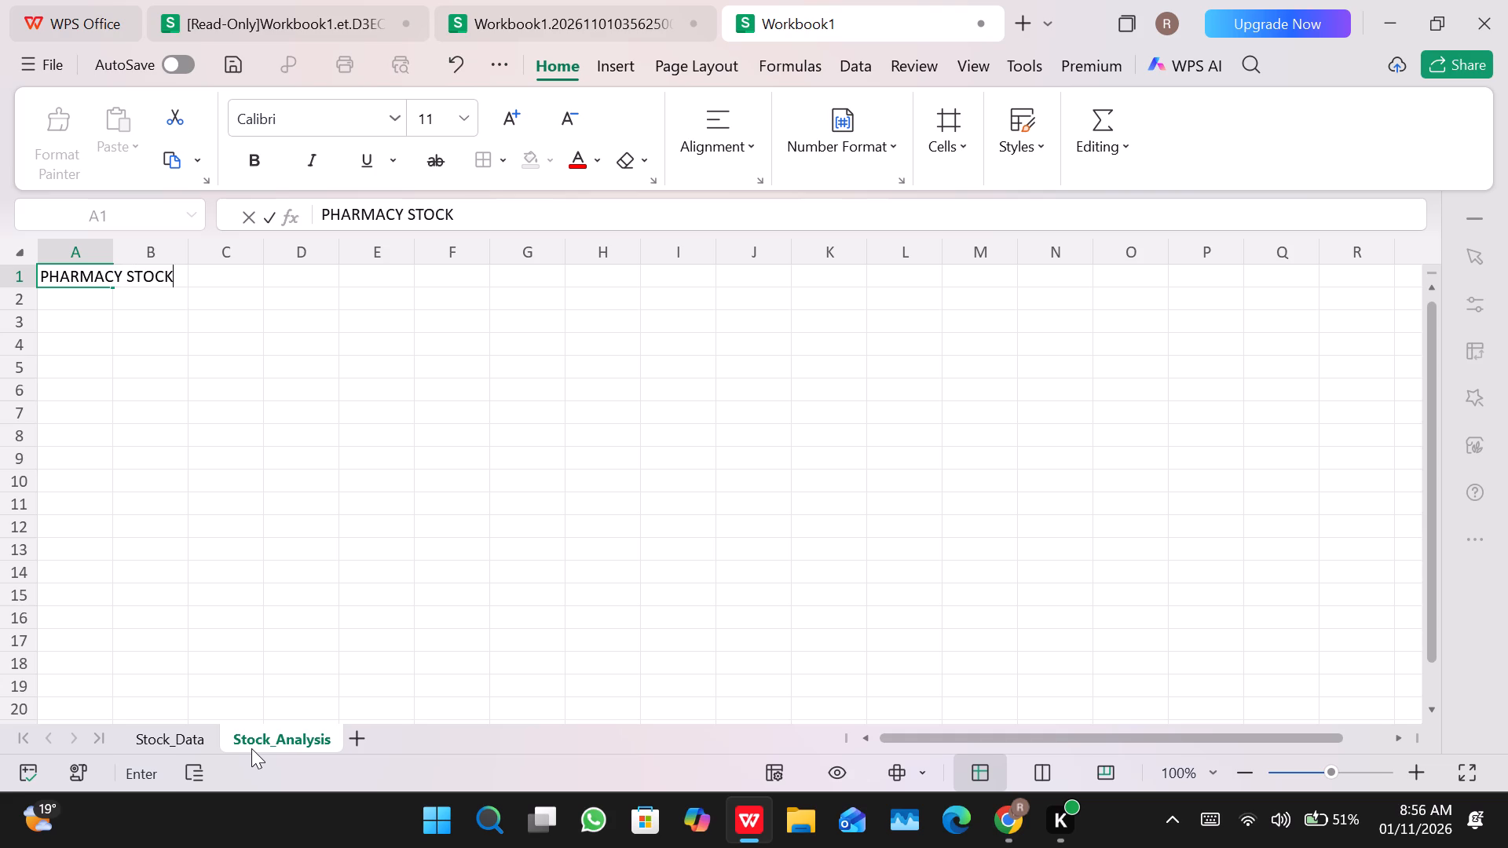
text(ANALYSIS)
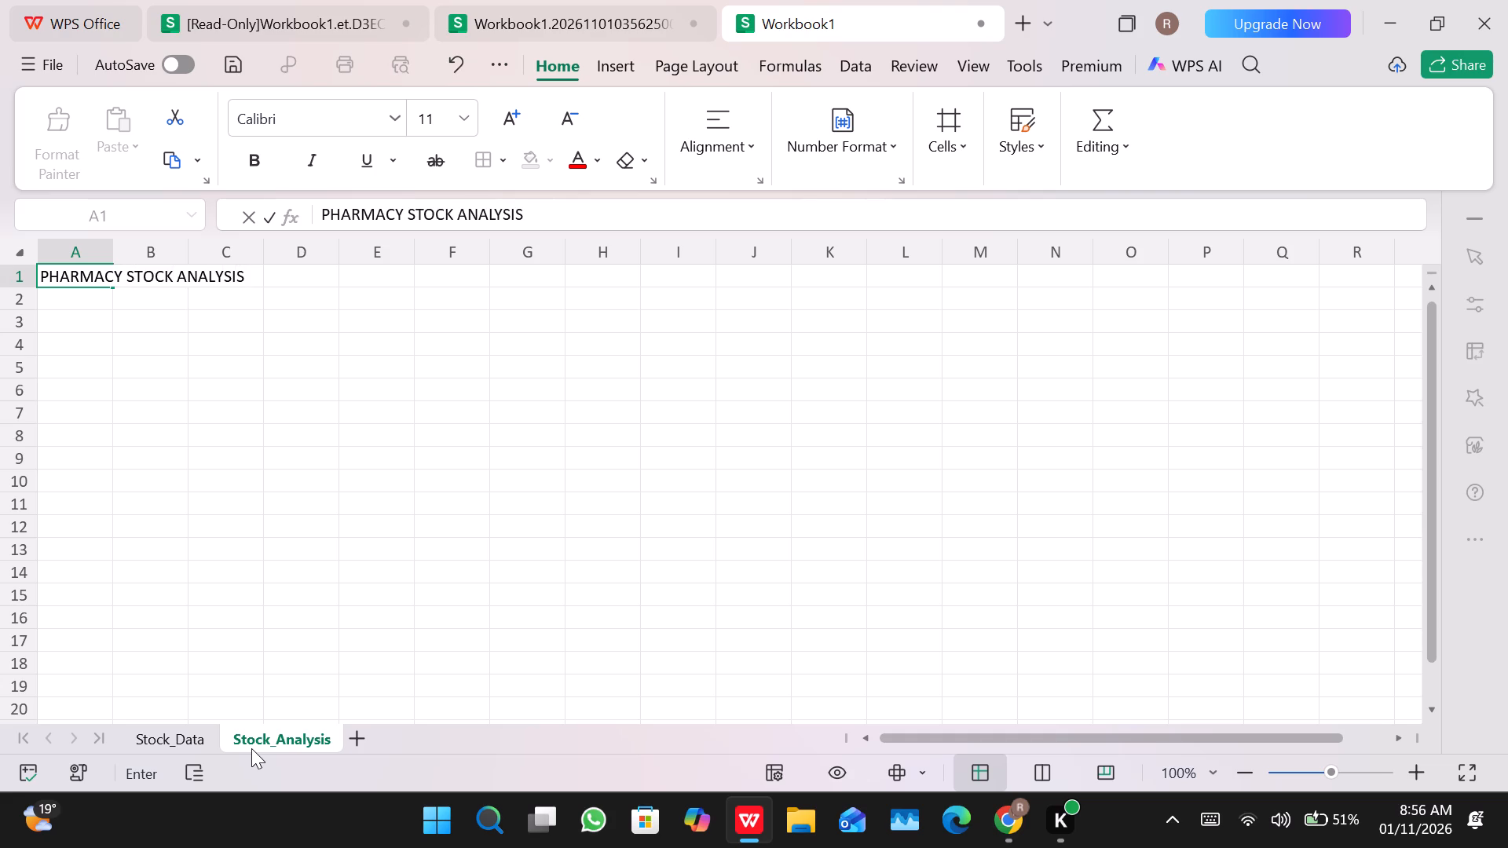
key(Return)
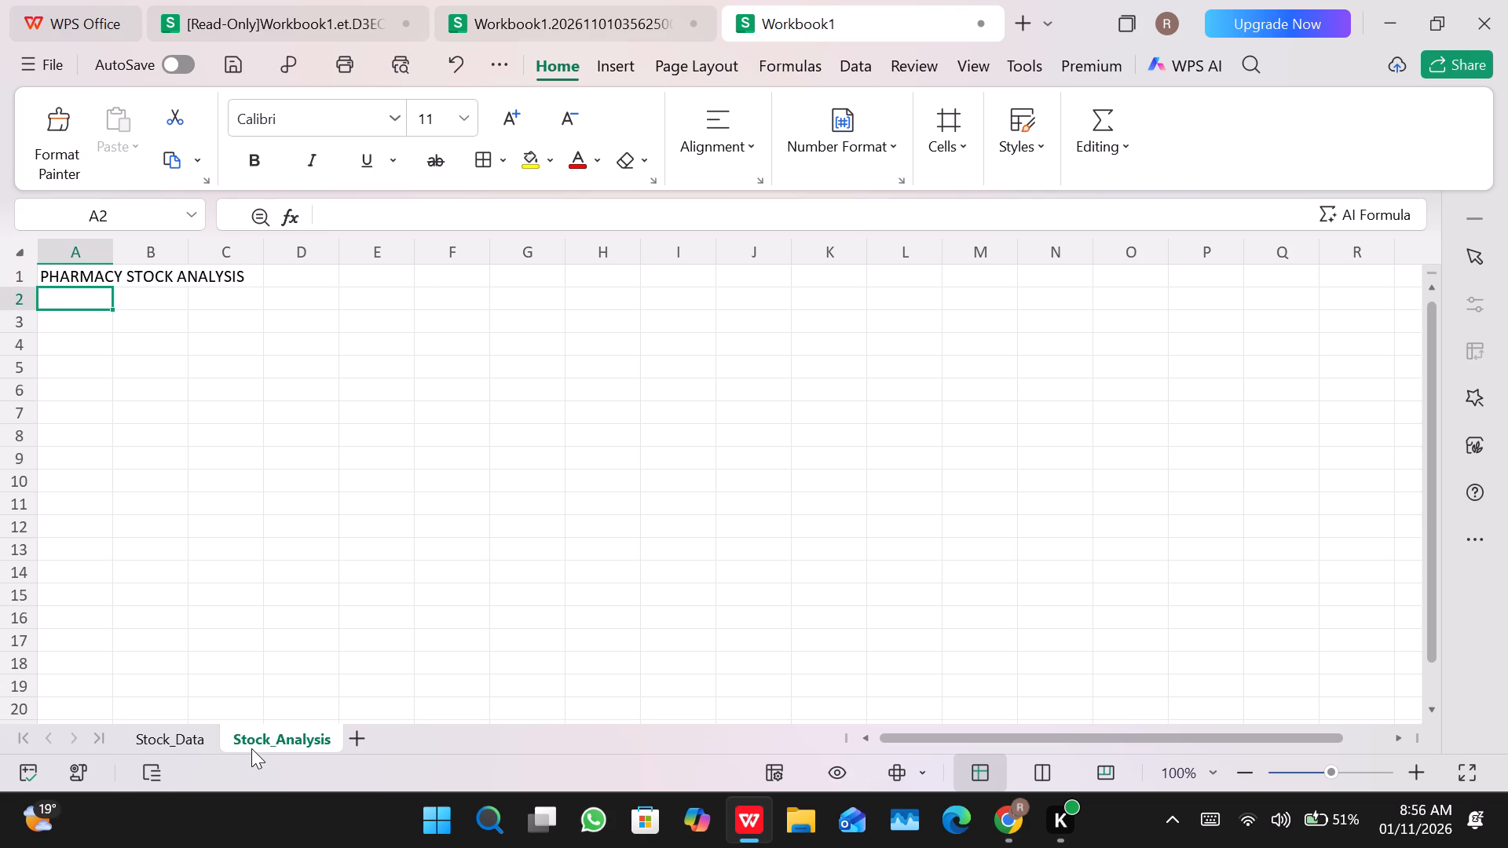
Enter the label "Total Stock Items" in cell A2, below the sheet title.
key(t)
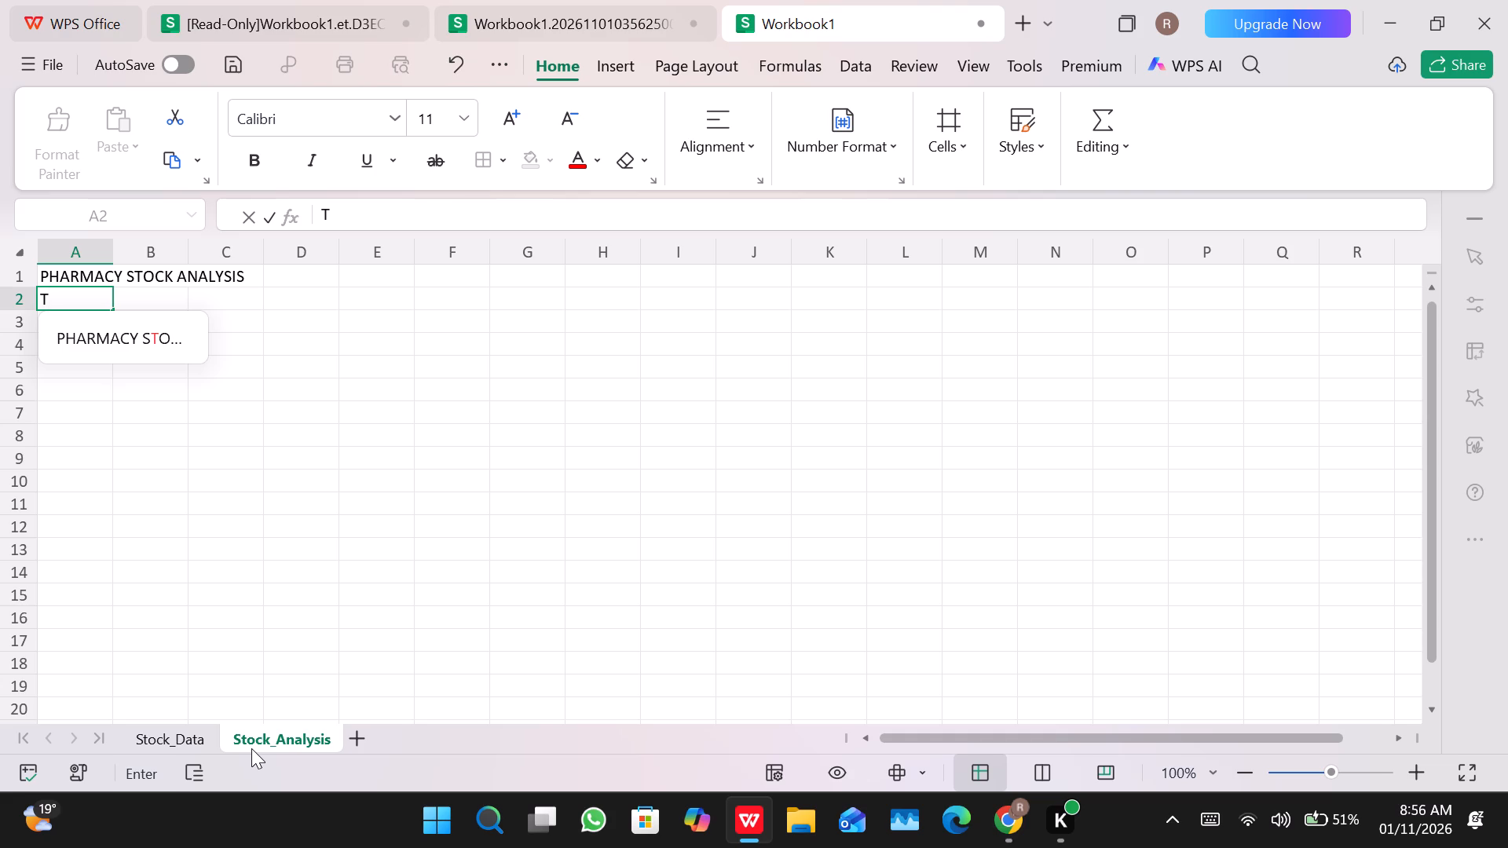
key(o)
text(tal)
key(space)
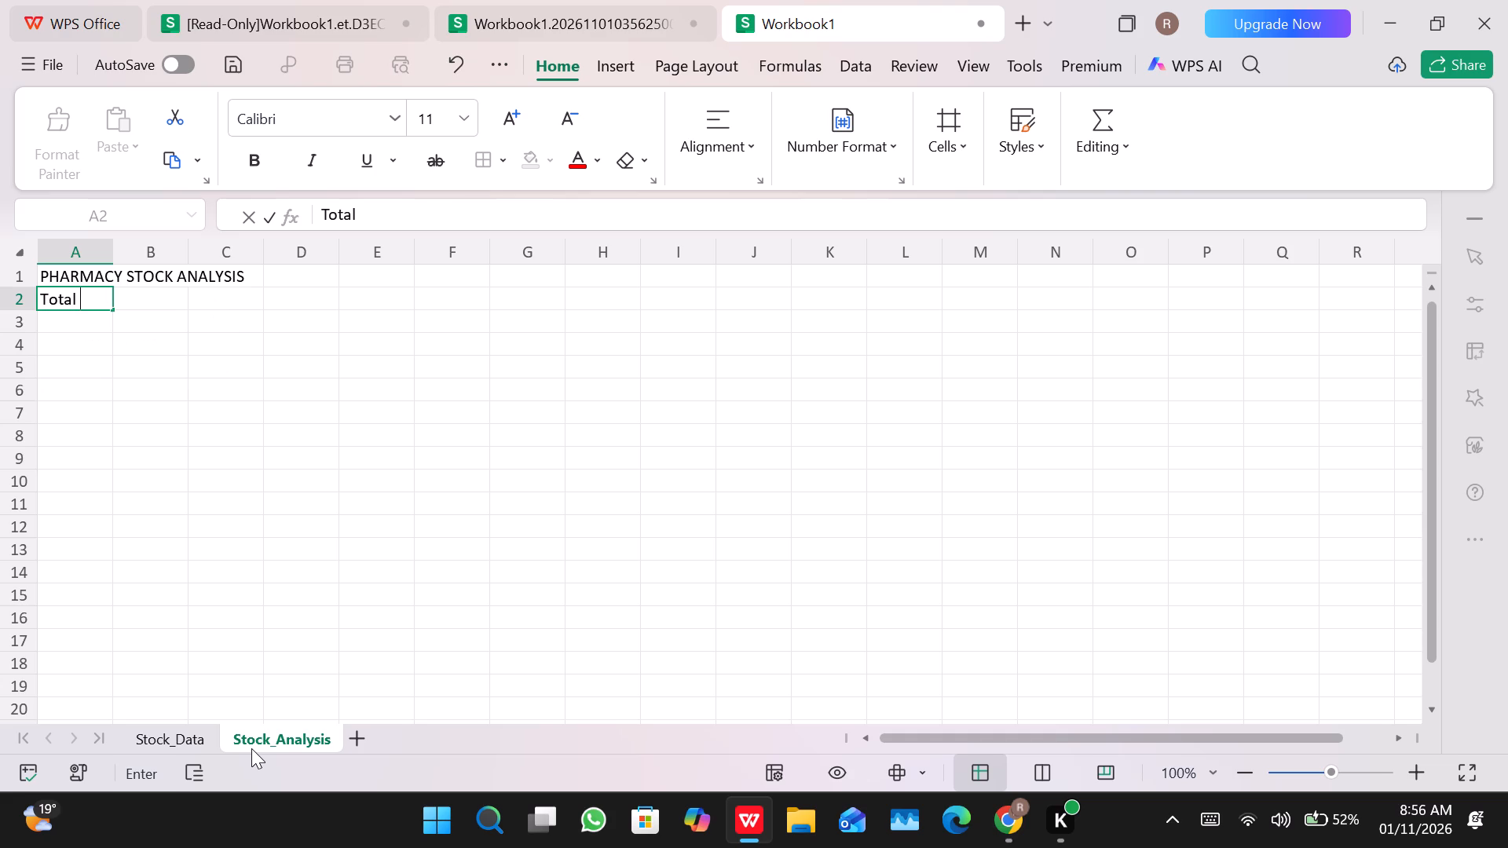
key(s)
text(tock)
key(space)
key(i)
text(tems)
key(Return)
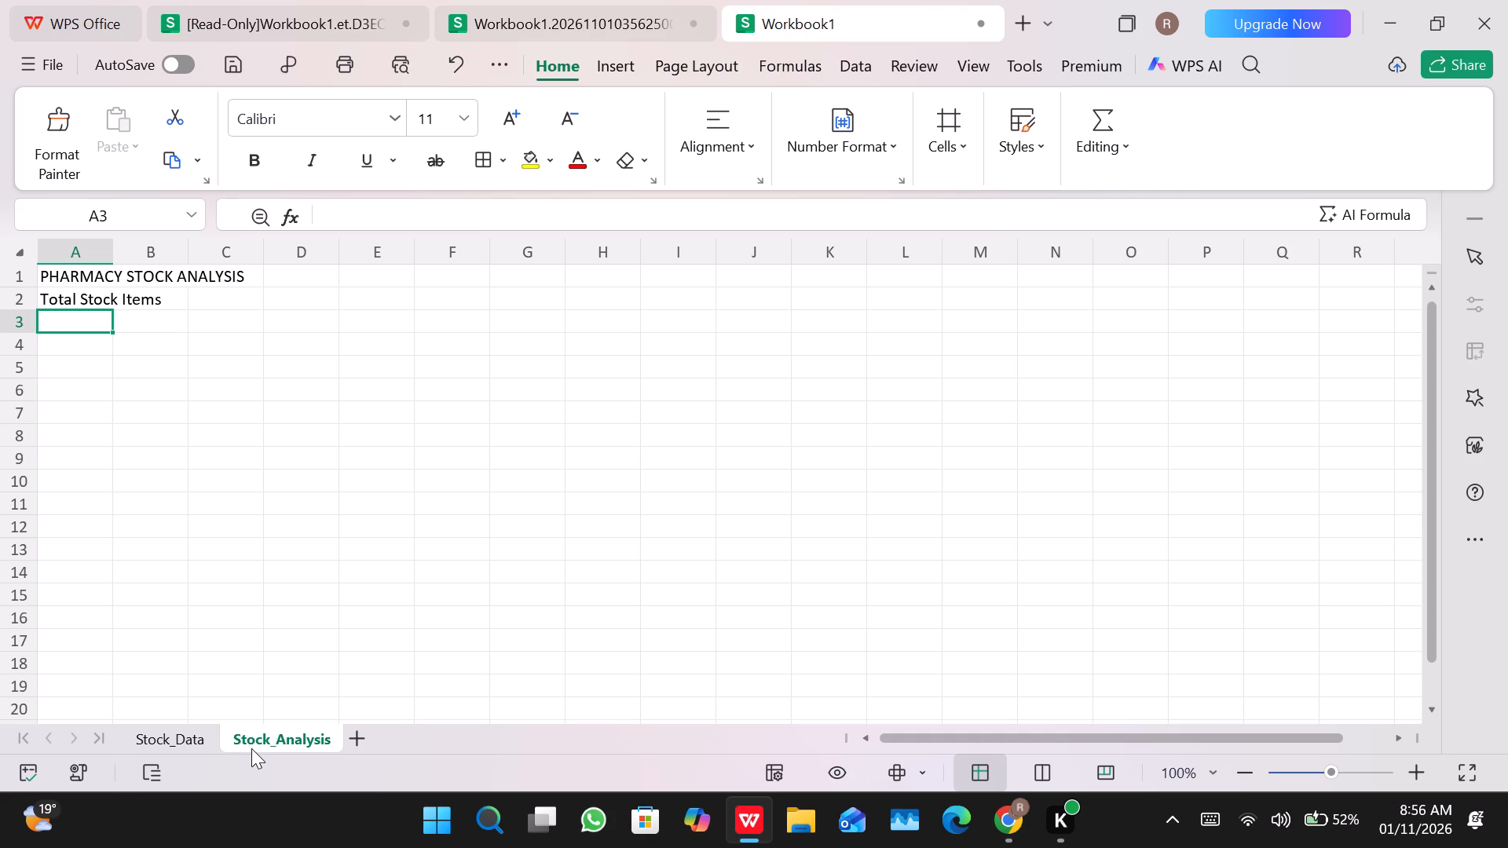
Enter the label "Total Stock Value" in cell A3, below the Total Stock Items label.
key(t)
text(otal)
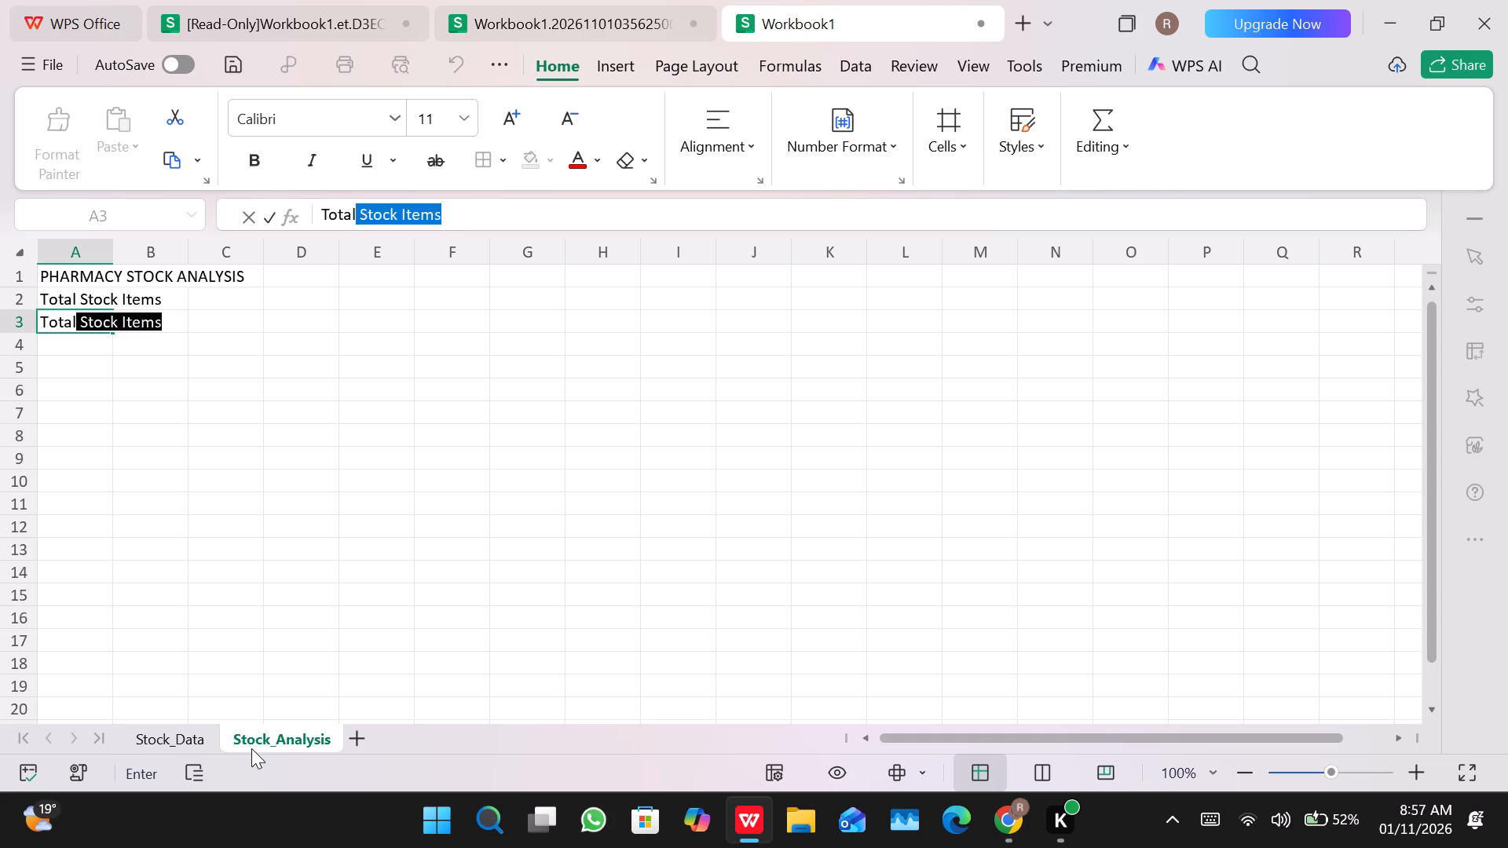
key(space)
text(to)
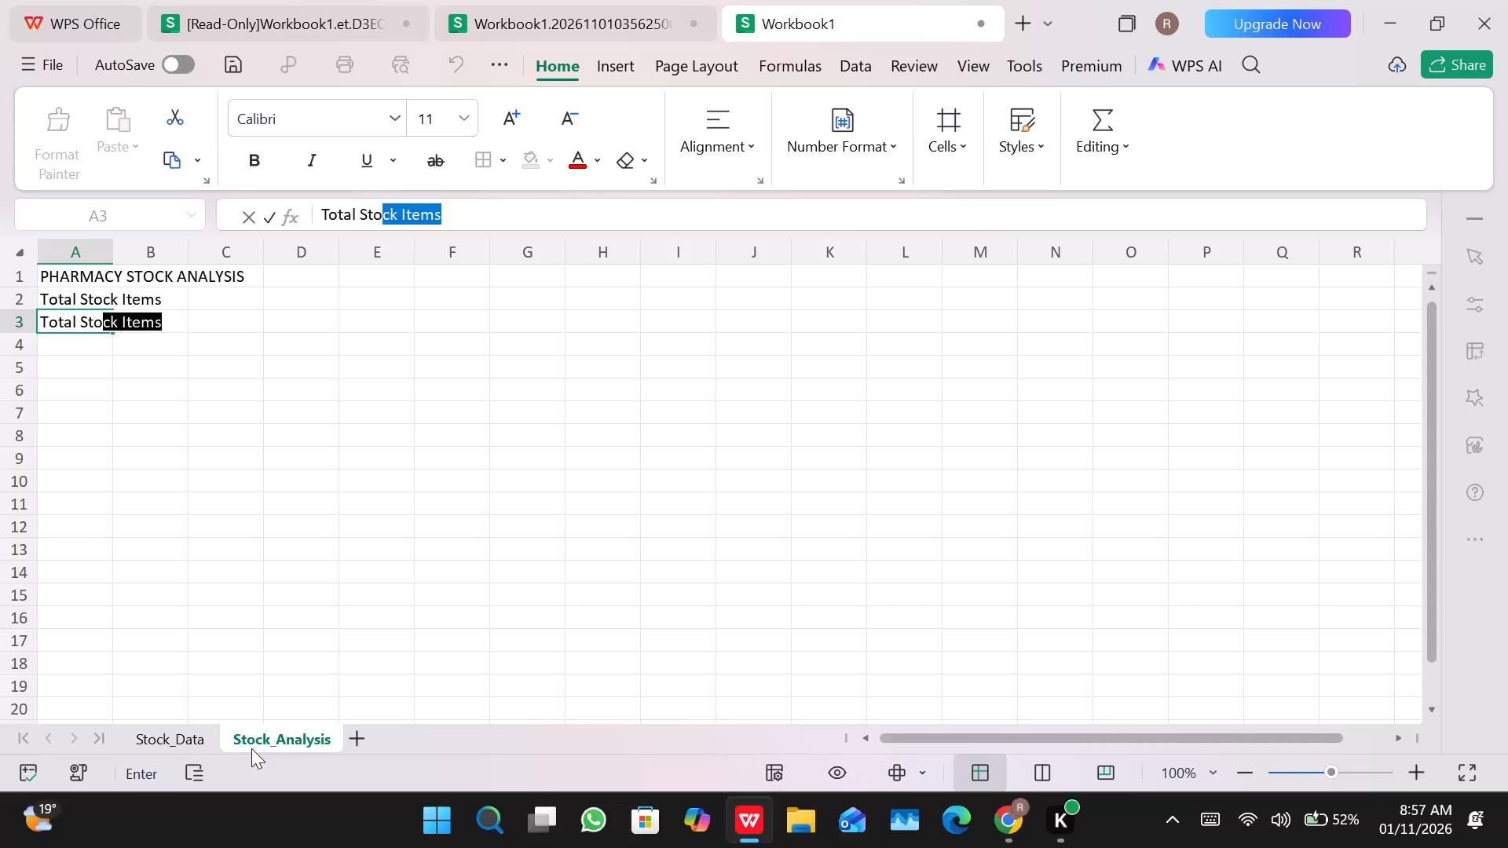
text(ck)
key(space)
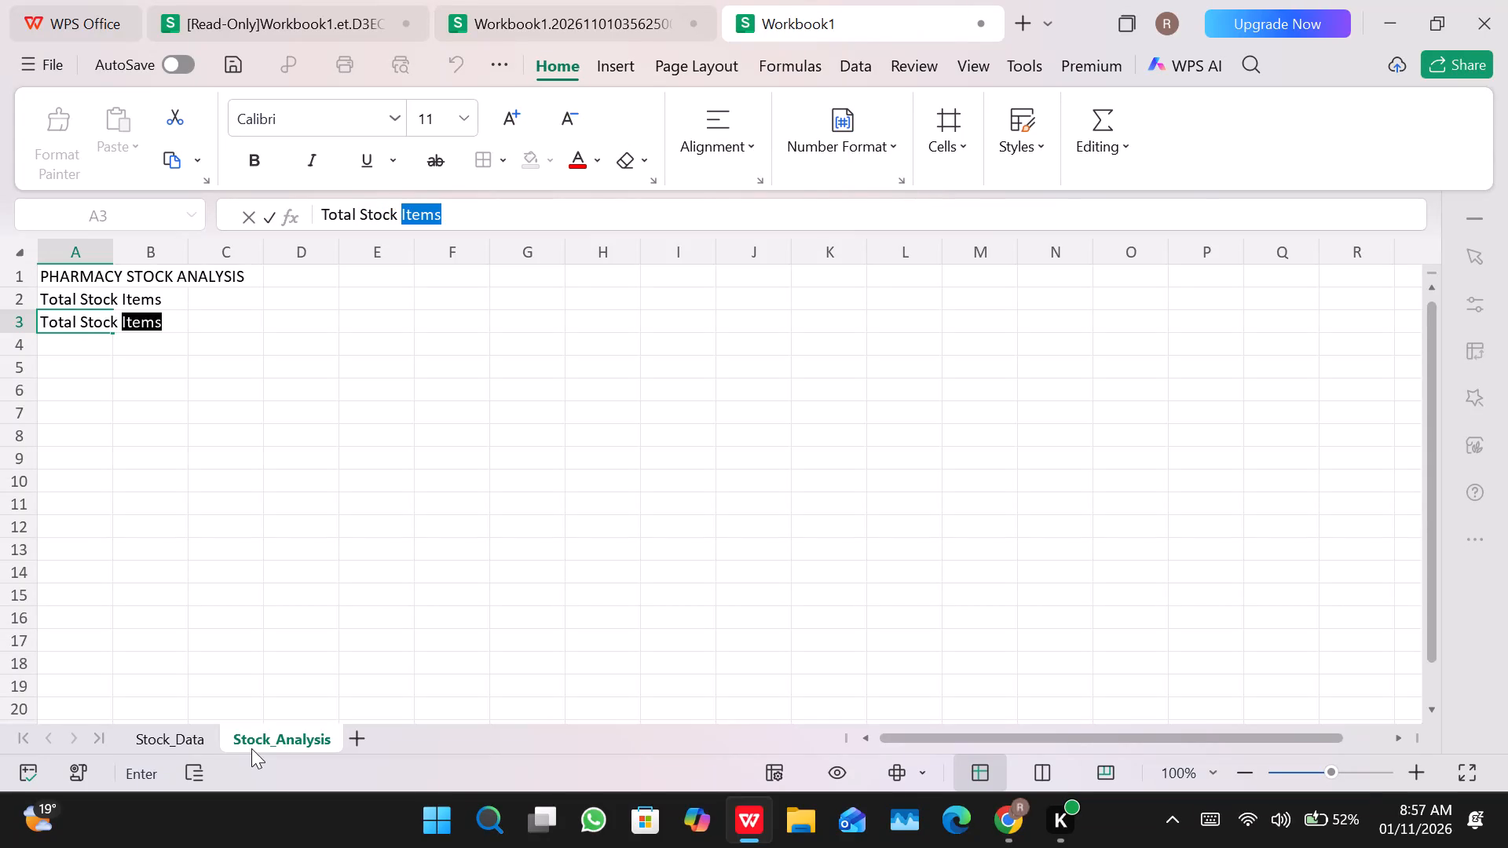
text(Value)
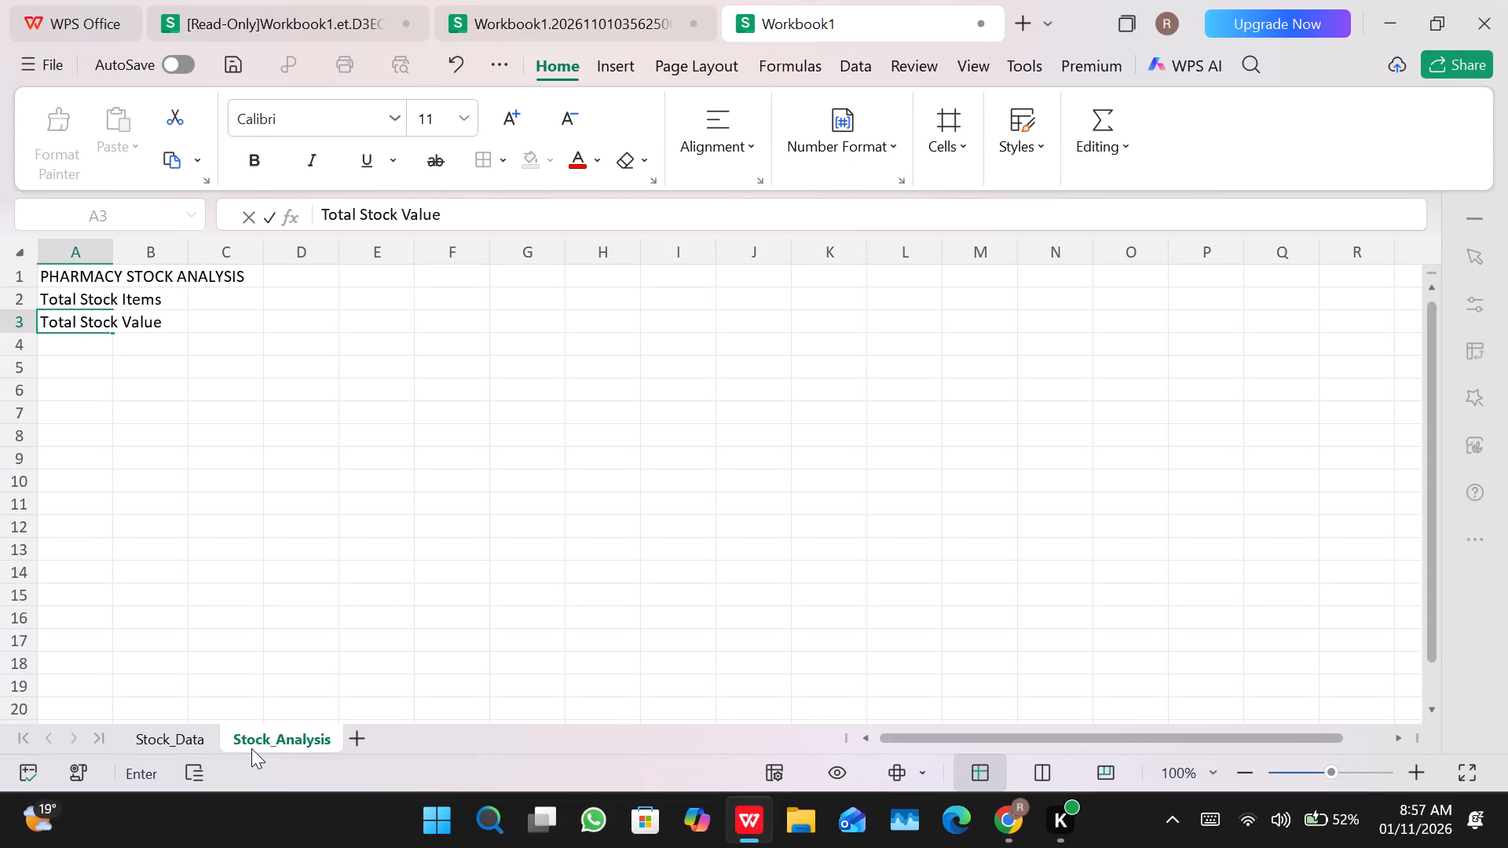
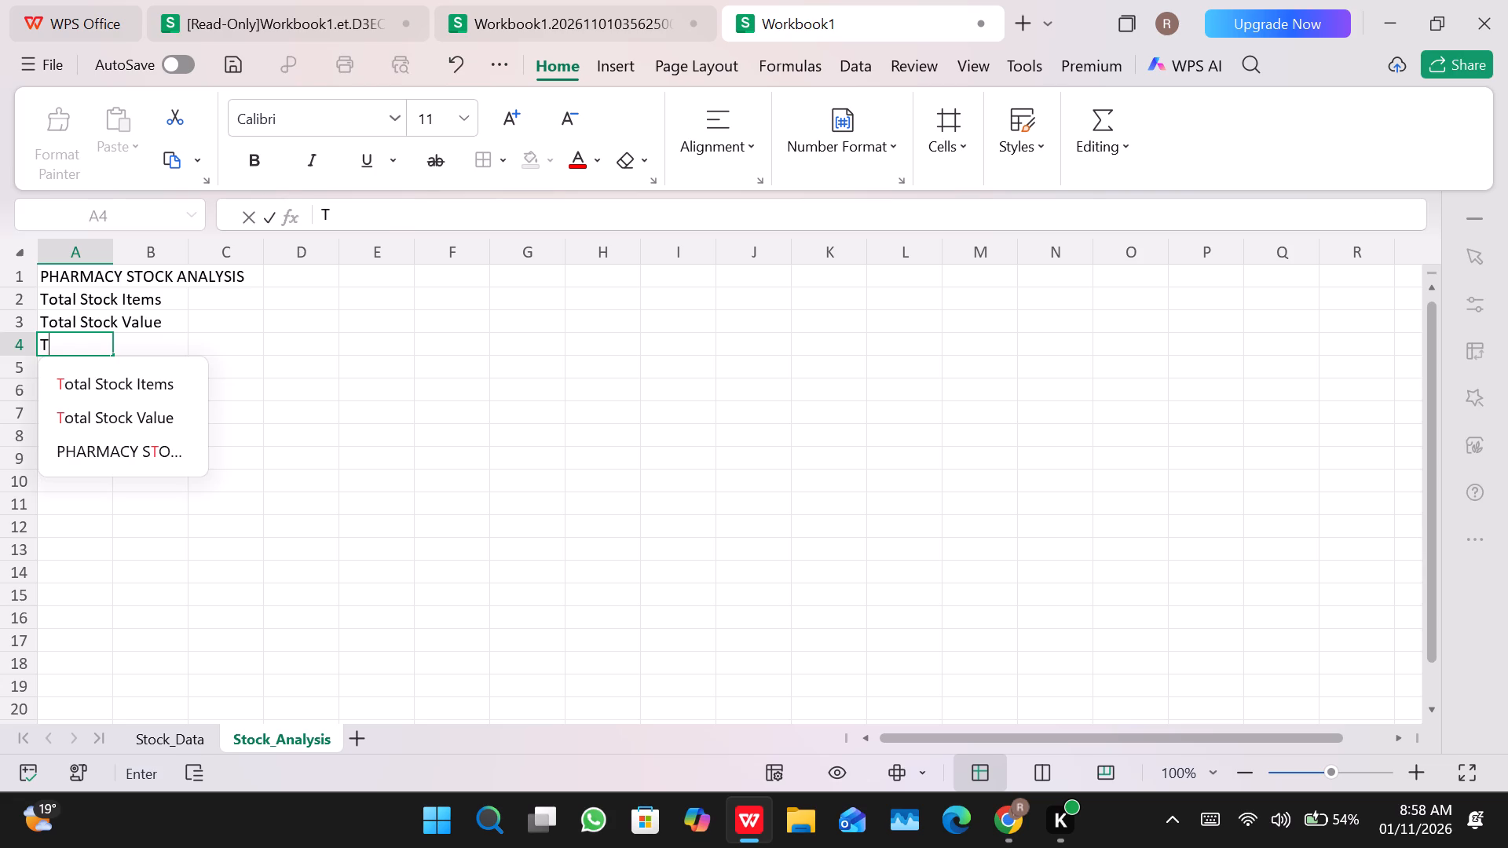
Enter the label "Total Stock Issued" in cell A4, below the Total Stock Value label.
key(o)
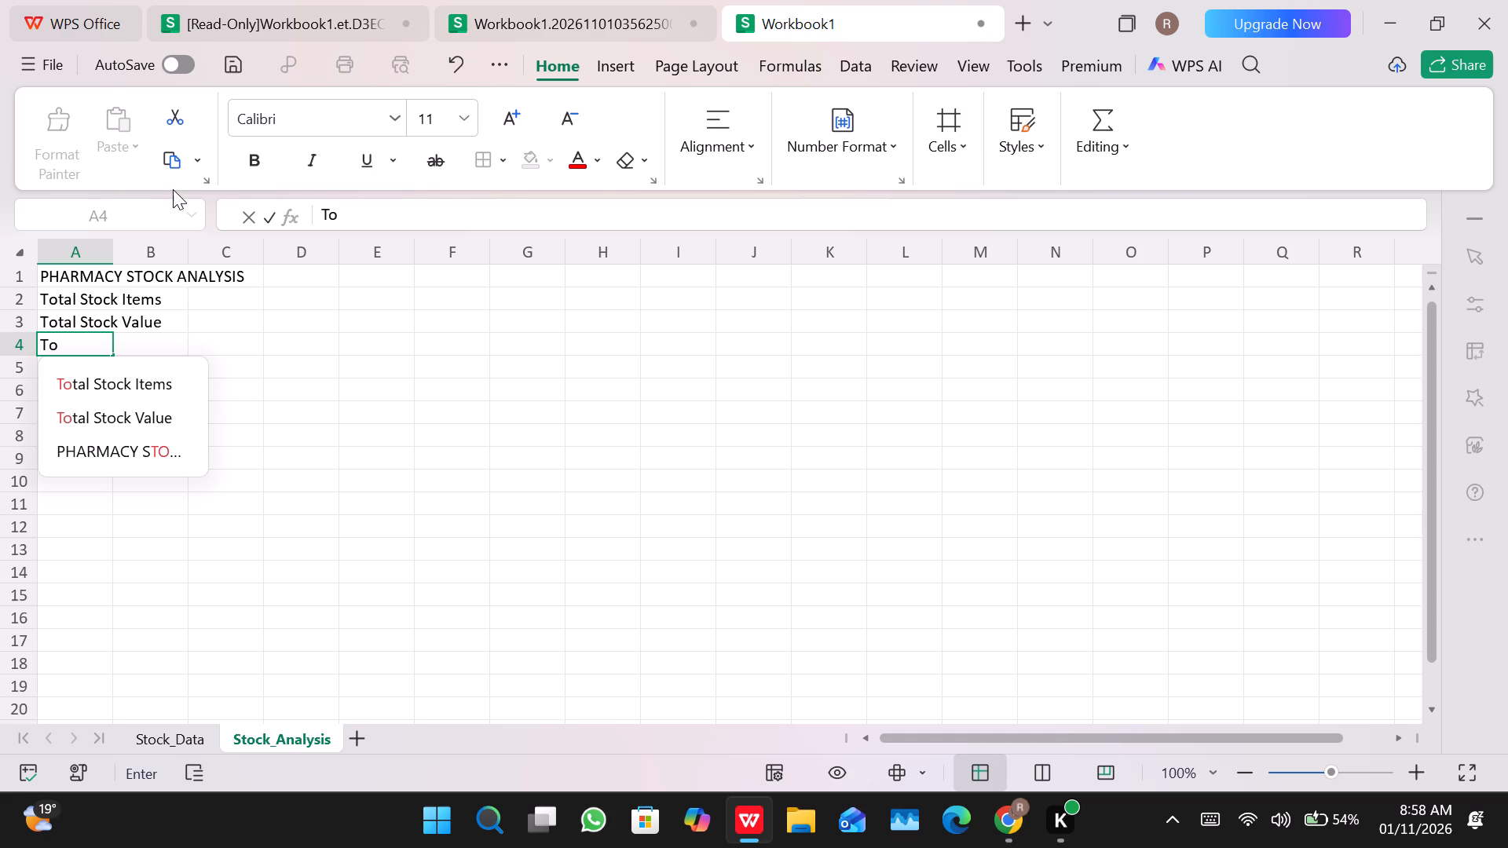
text(tal)
key(space)
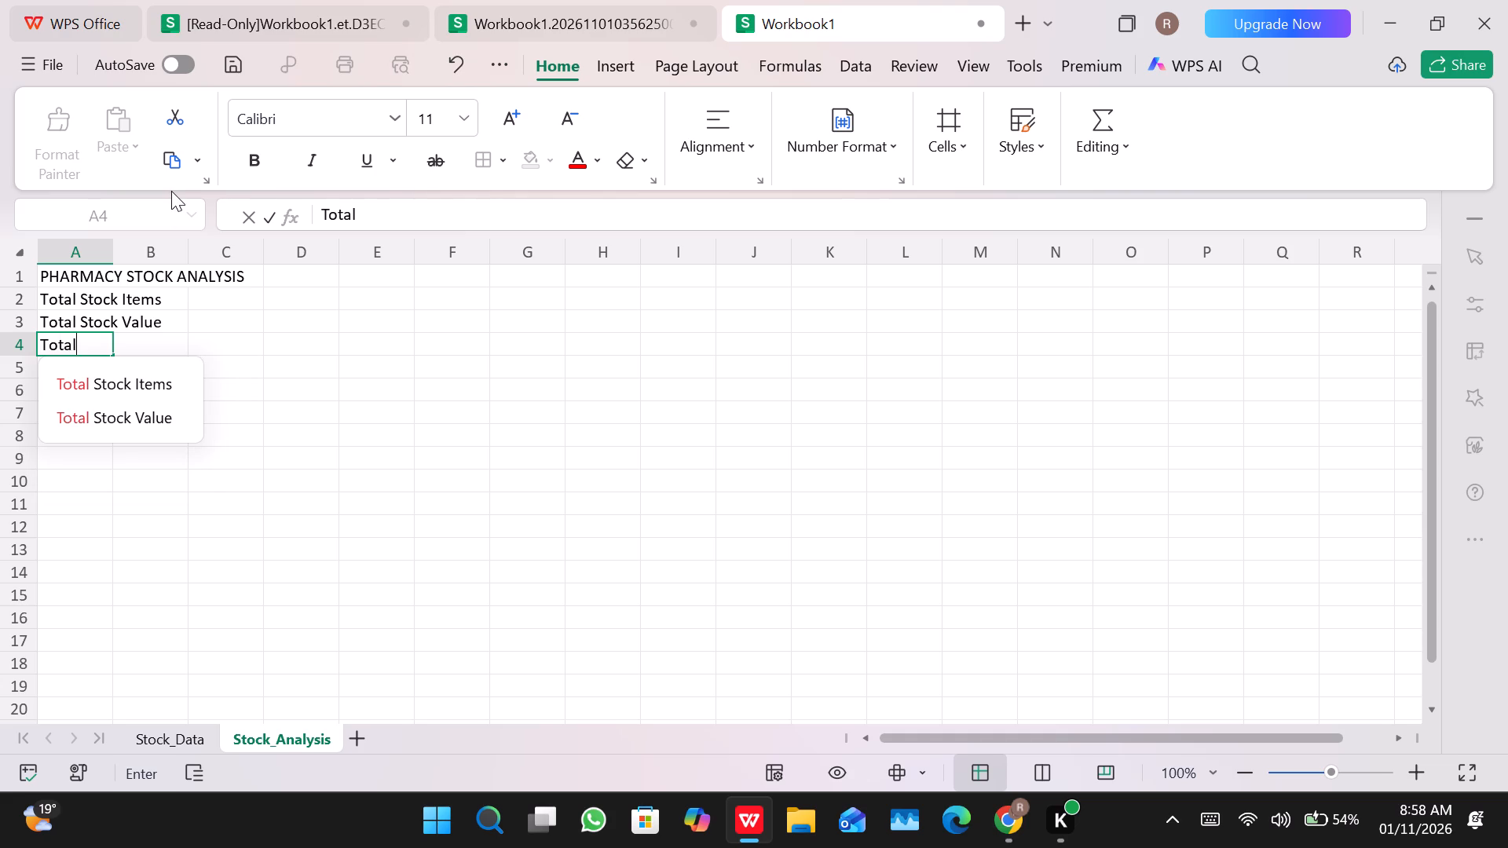
key(s)
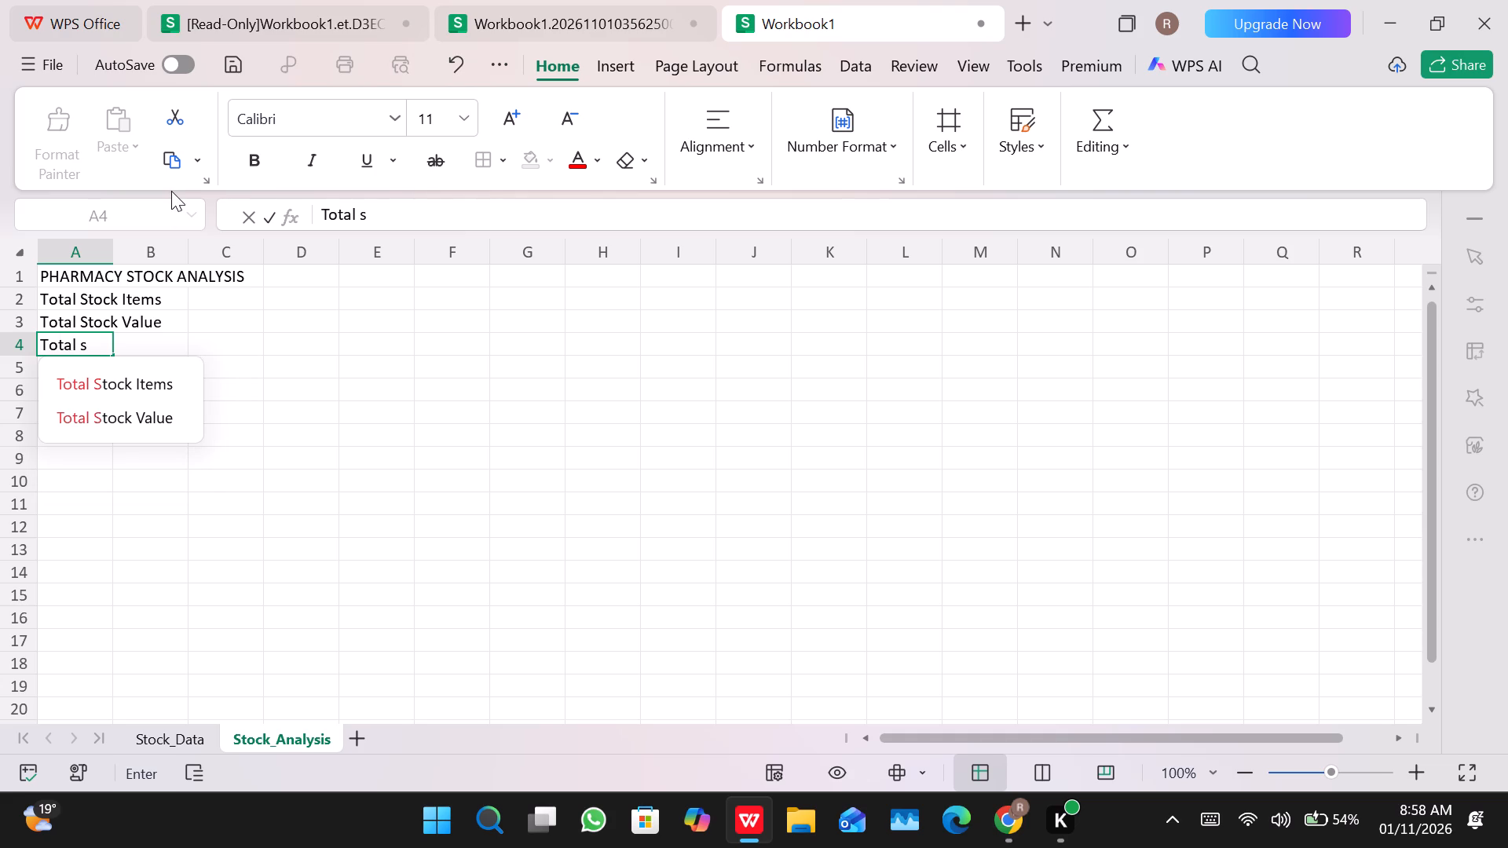
key(BackSpace)
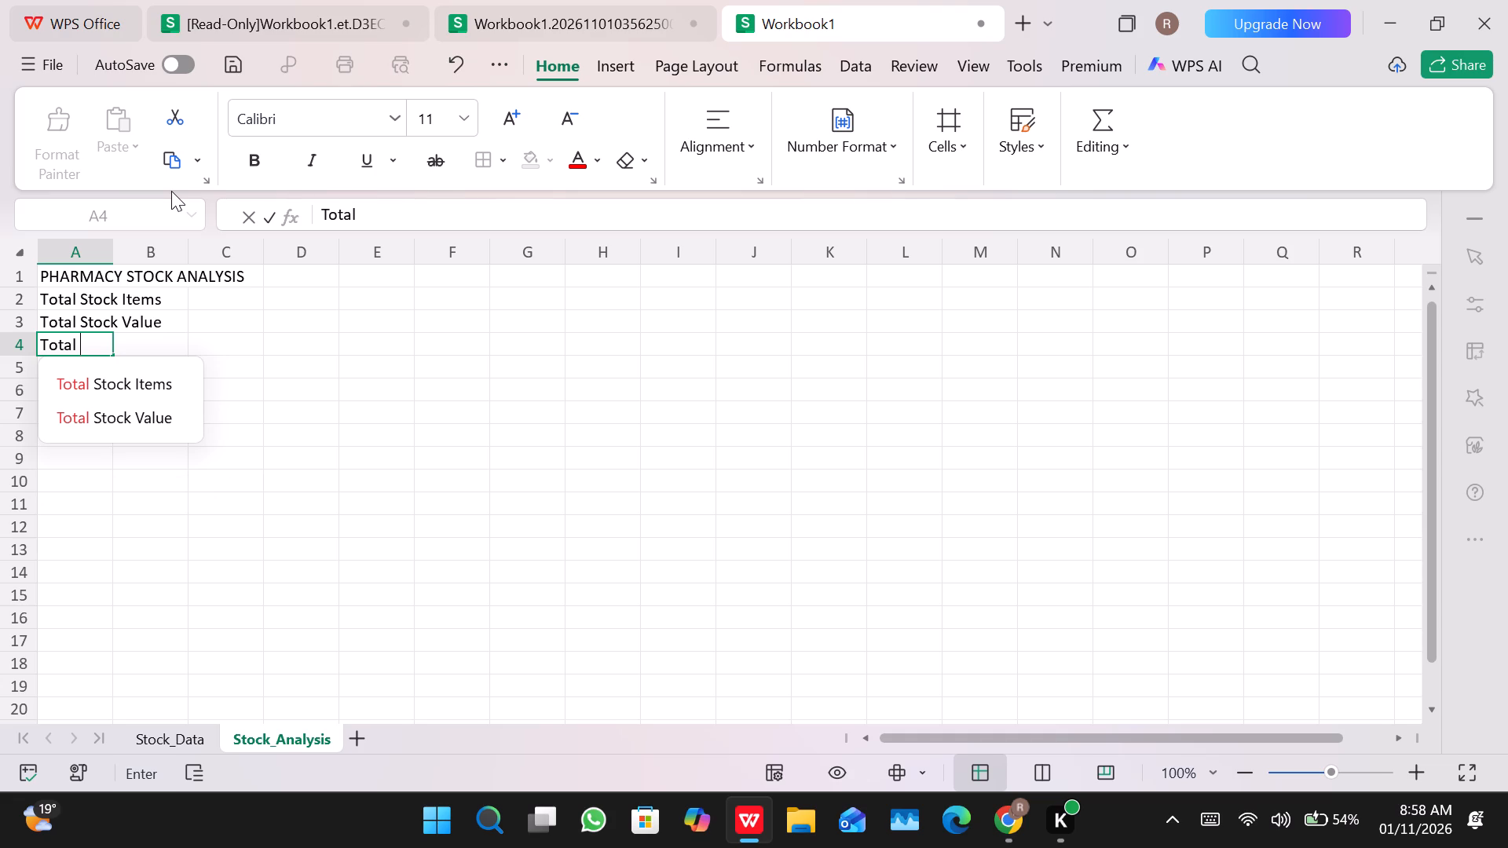
key(shift+s)
text(to)
text(ck)
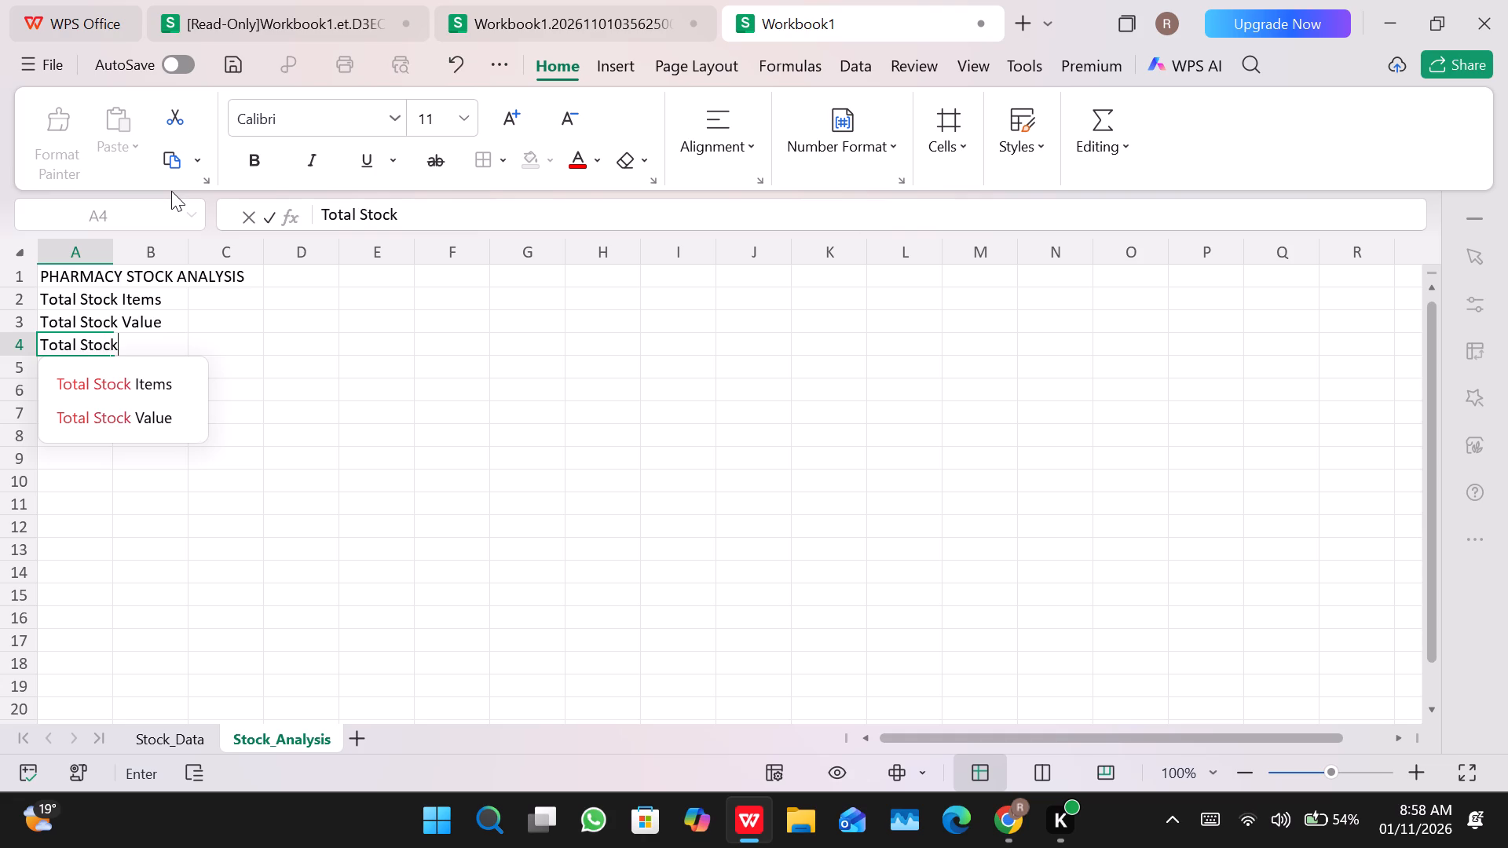
key(space)
text(Issued)
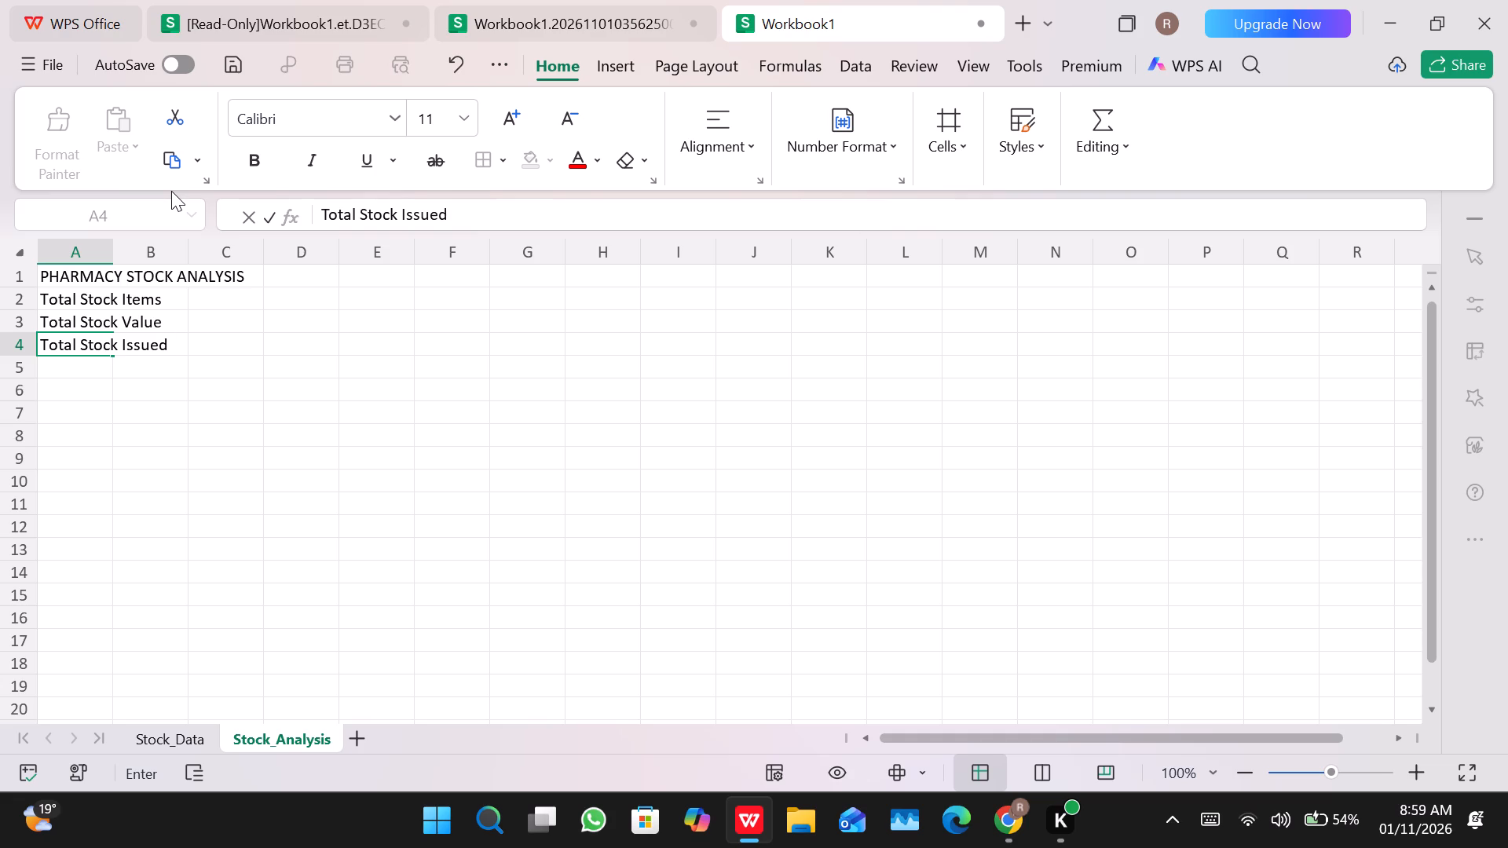
key(Return)
Enter the label "Items Requiring Reorder" in cell A5, below the Total Stock Issued label.
text(Items)
key(space)
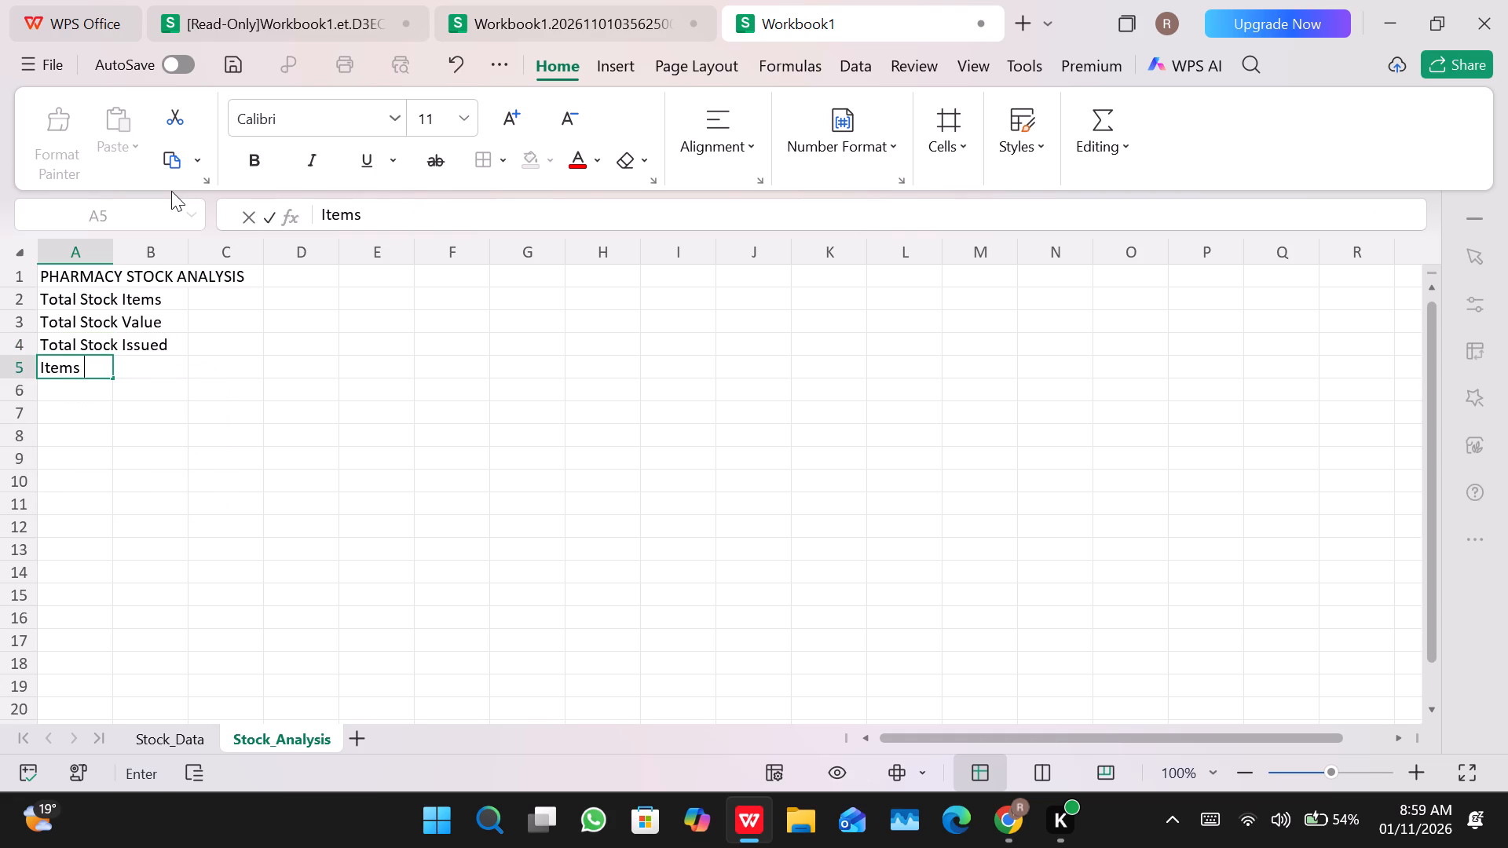
text(Re)
text(quiring)
key(space)
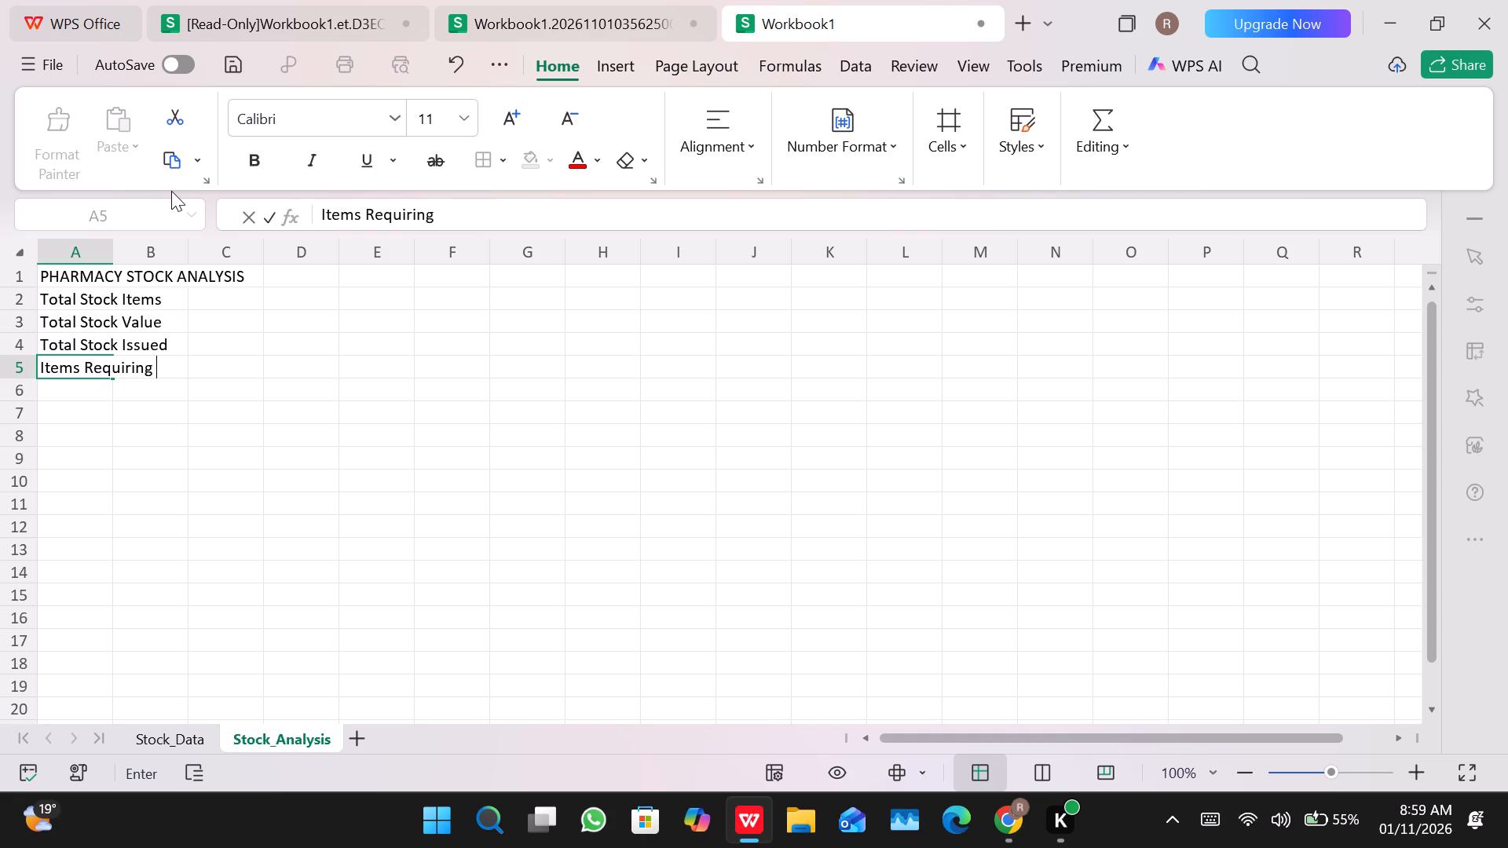
key(shift+Print)
key(shift+r)
key(w)
key(BackSpace)
text(eo)
text(rder)
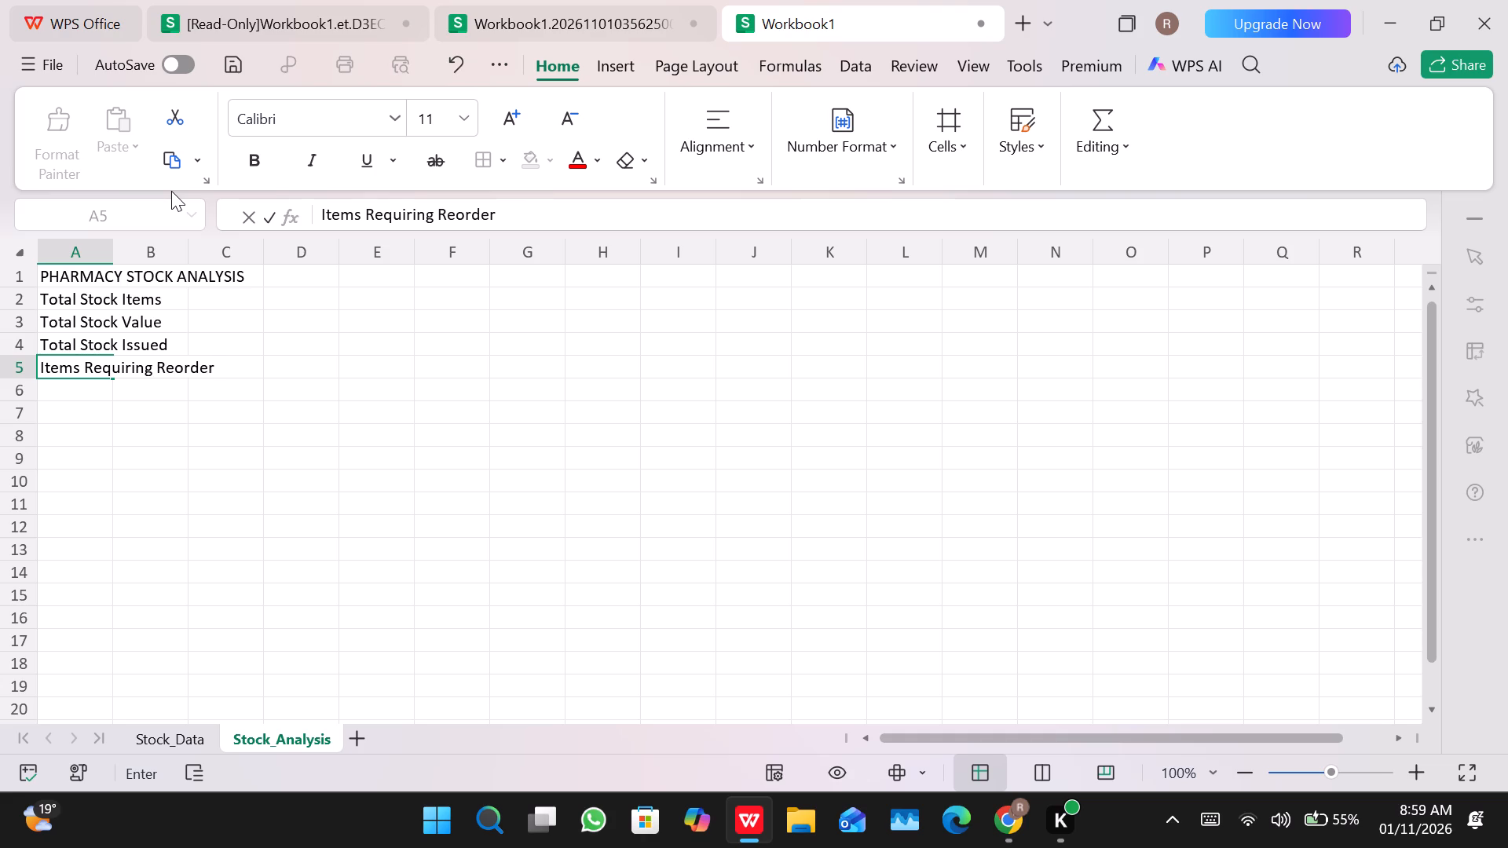
key(Return)
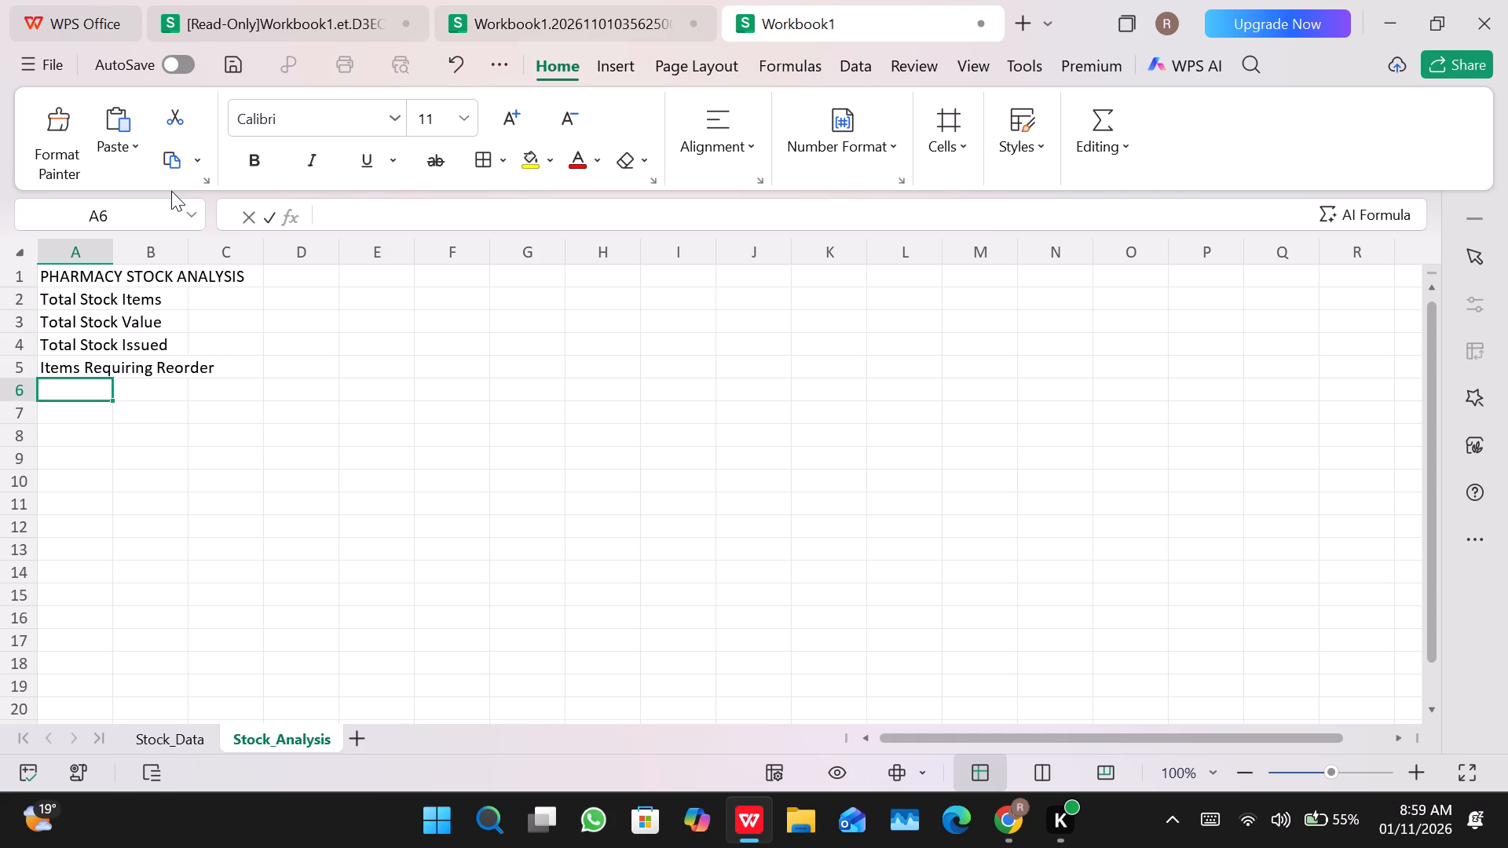
Enter the label "Items with Adequate Stock" in cell A6, below the Items Requiring Reorder label.
text(Ite)
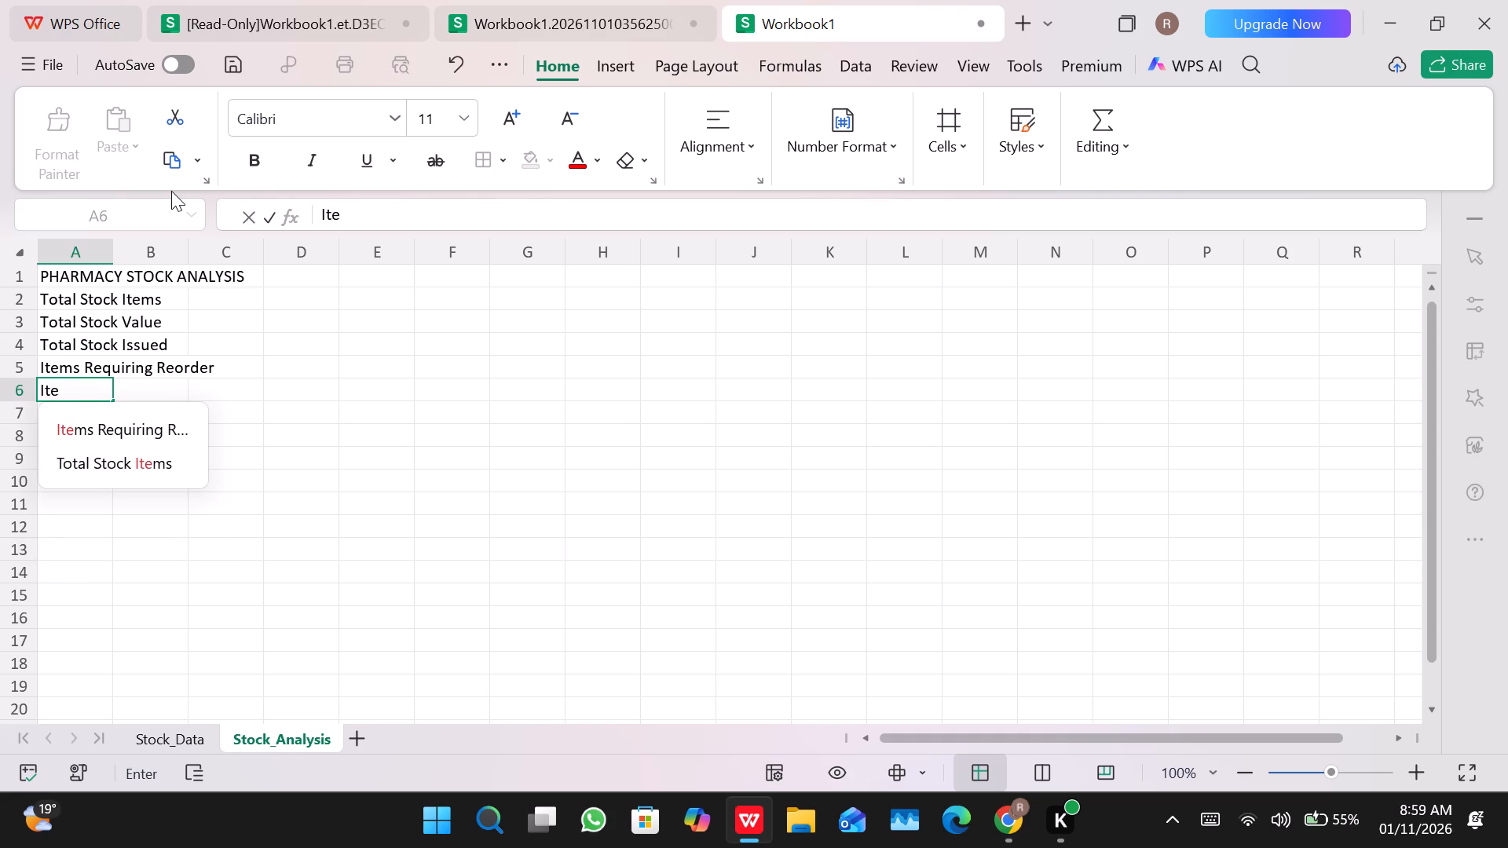
text(ms)
key(space)
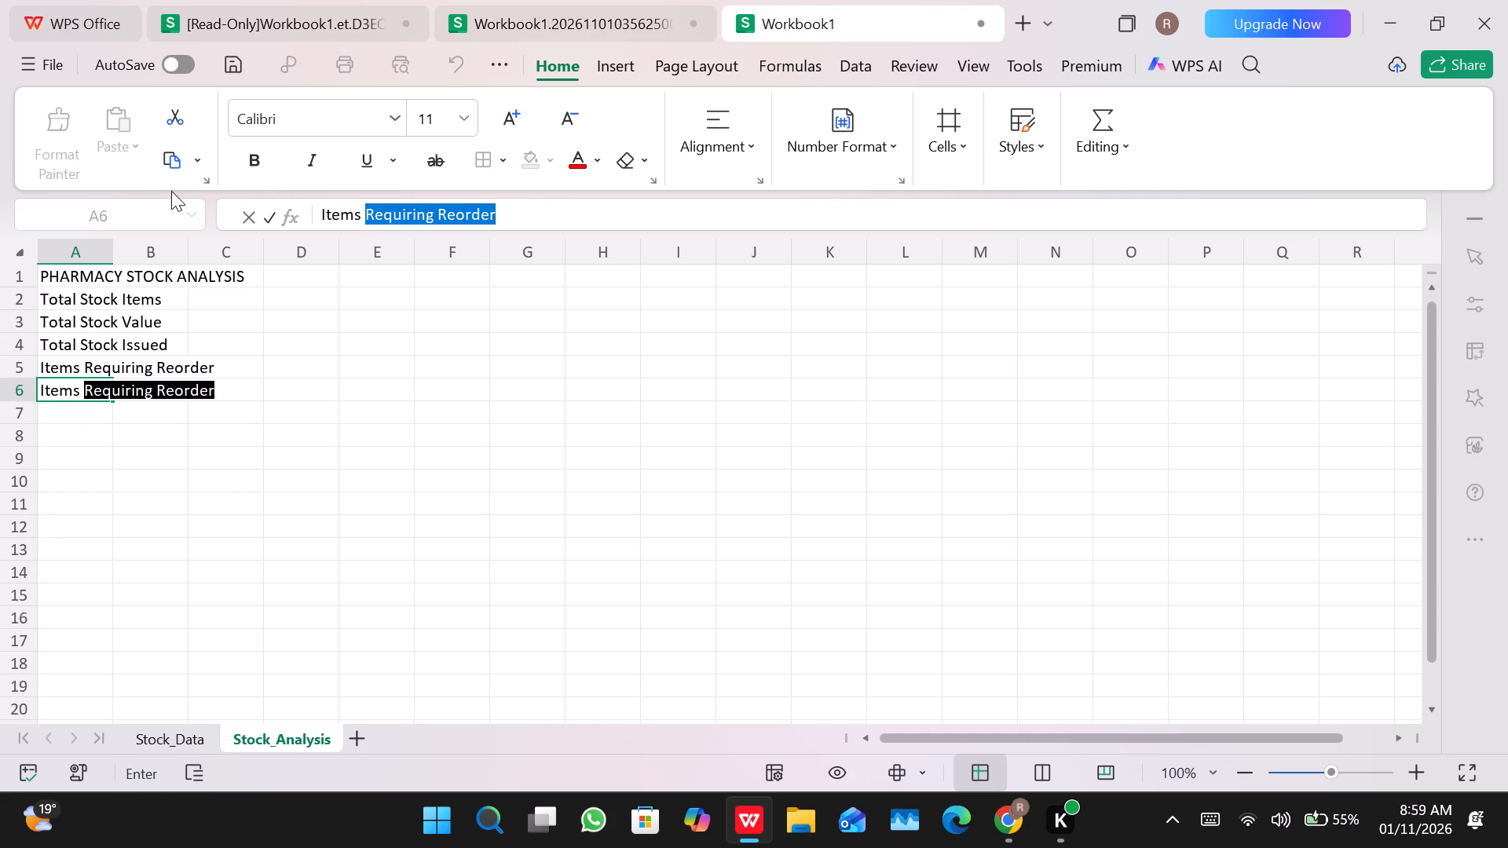
text(with)
key(space)
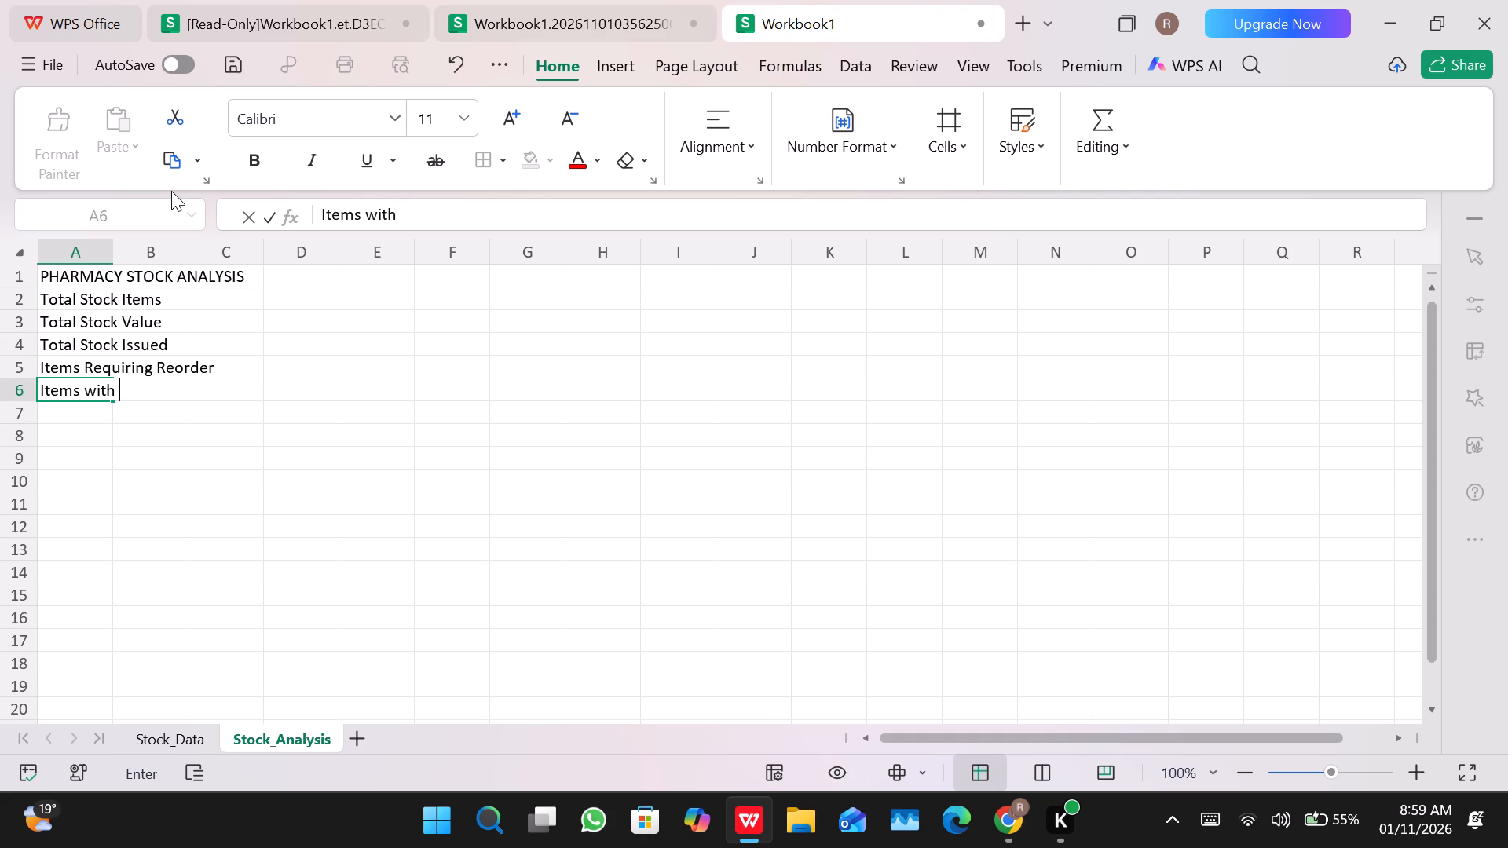
key(shift+a)
text(de)
text(qu)
text(ate)
key(space)
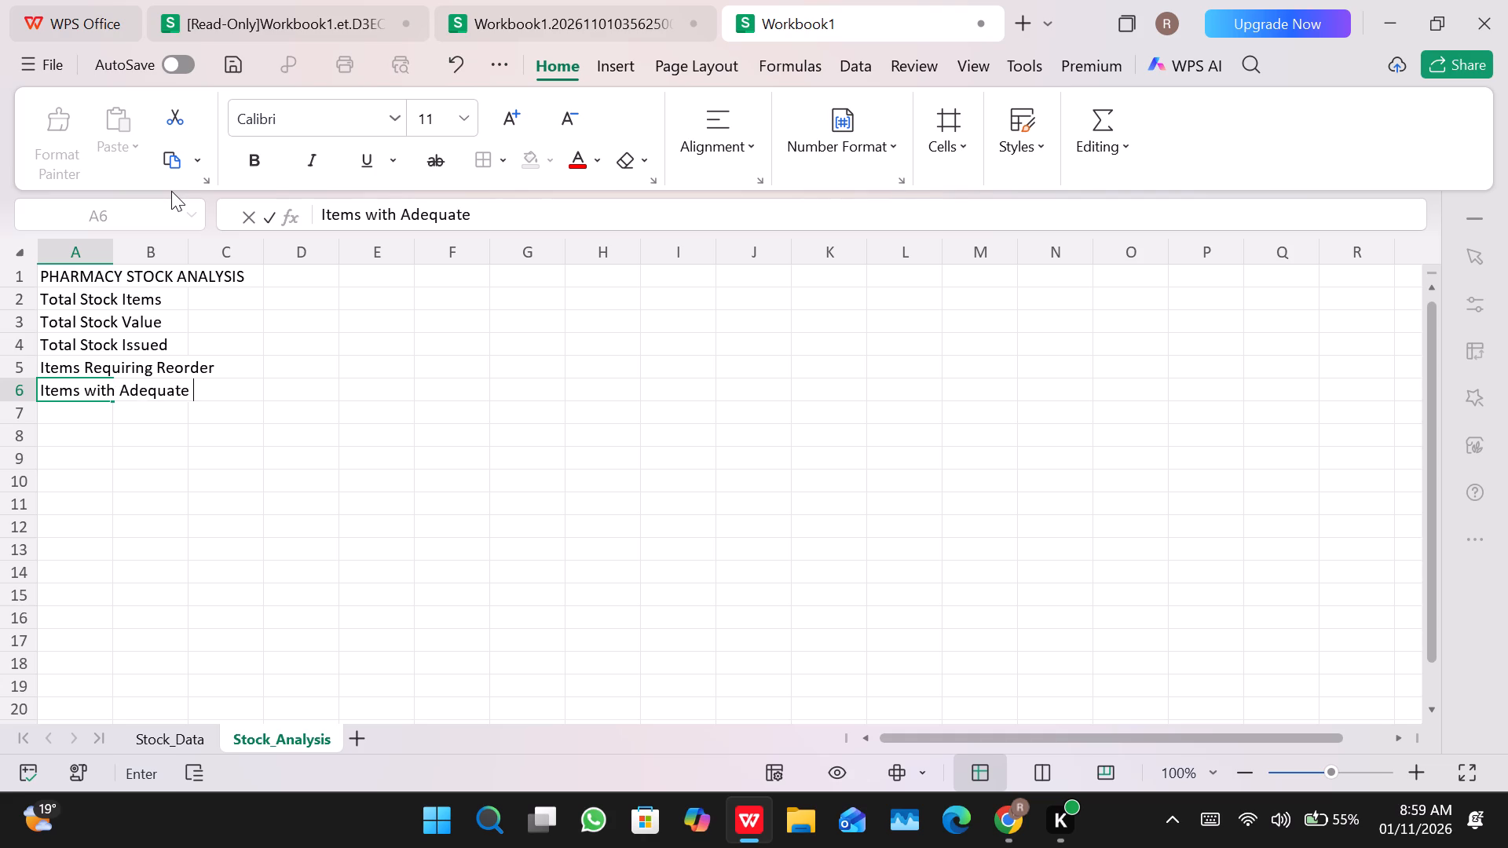
text(St)
text(oc)
key(k)
key(Return)
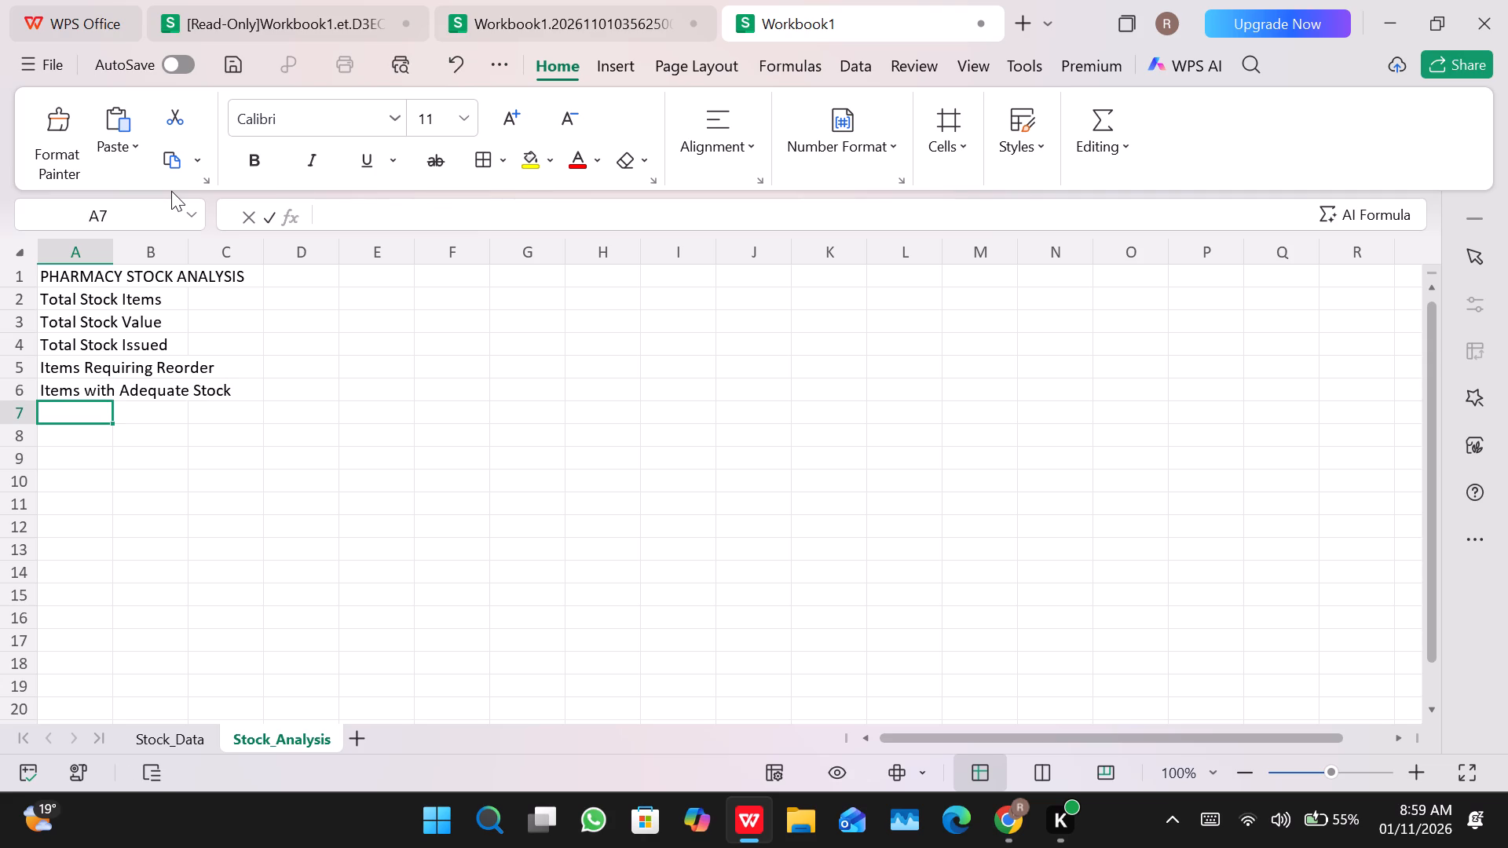
Widen column A so that the sheet title and all row labels fit inside it.
click(107, 243)
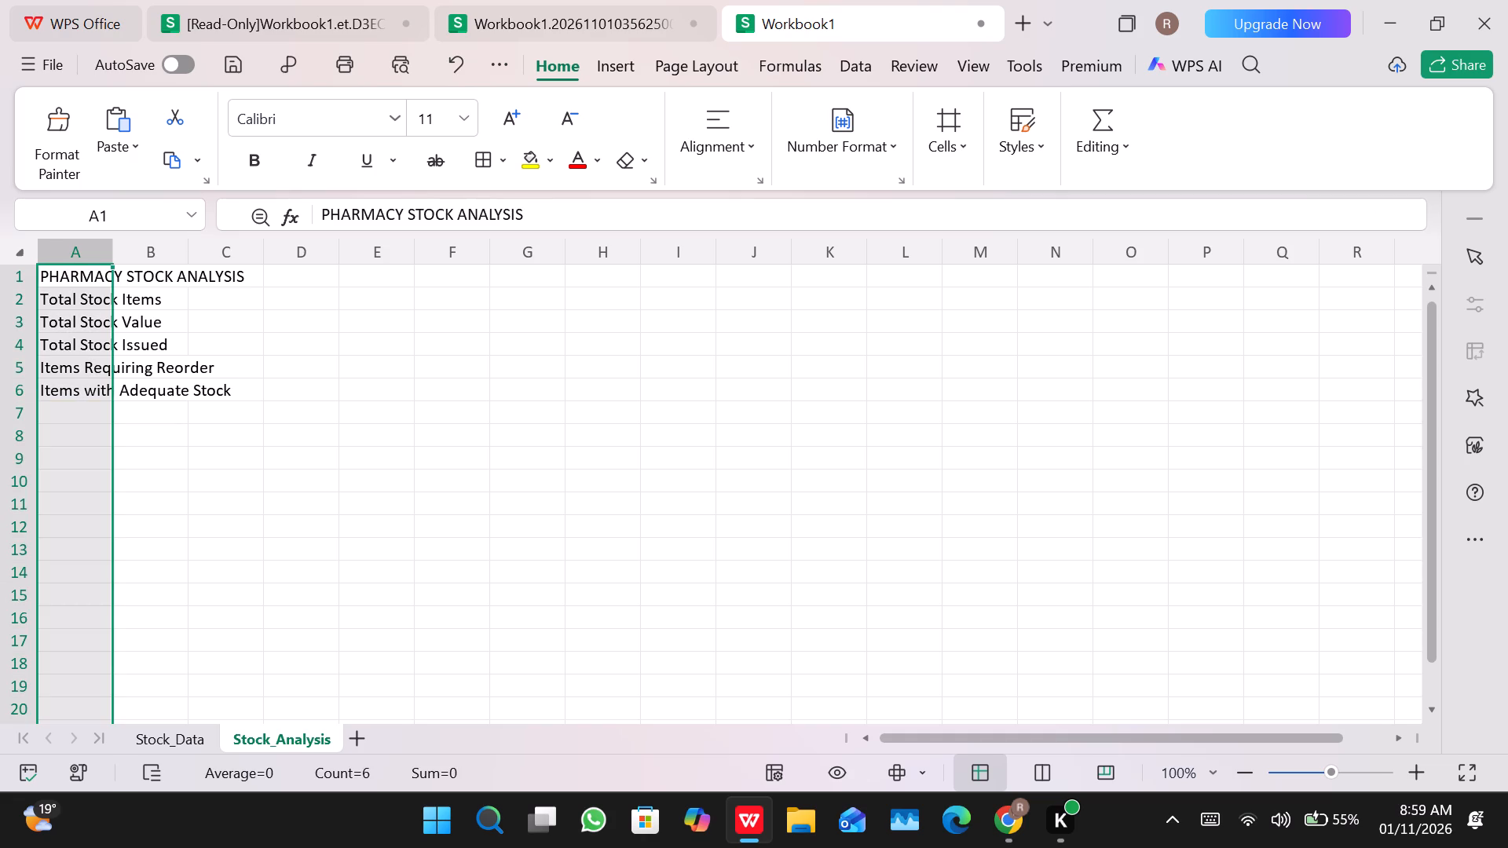
drag(110, 247, 240, 269)
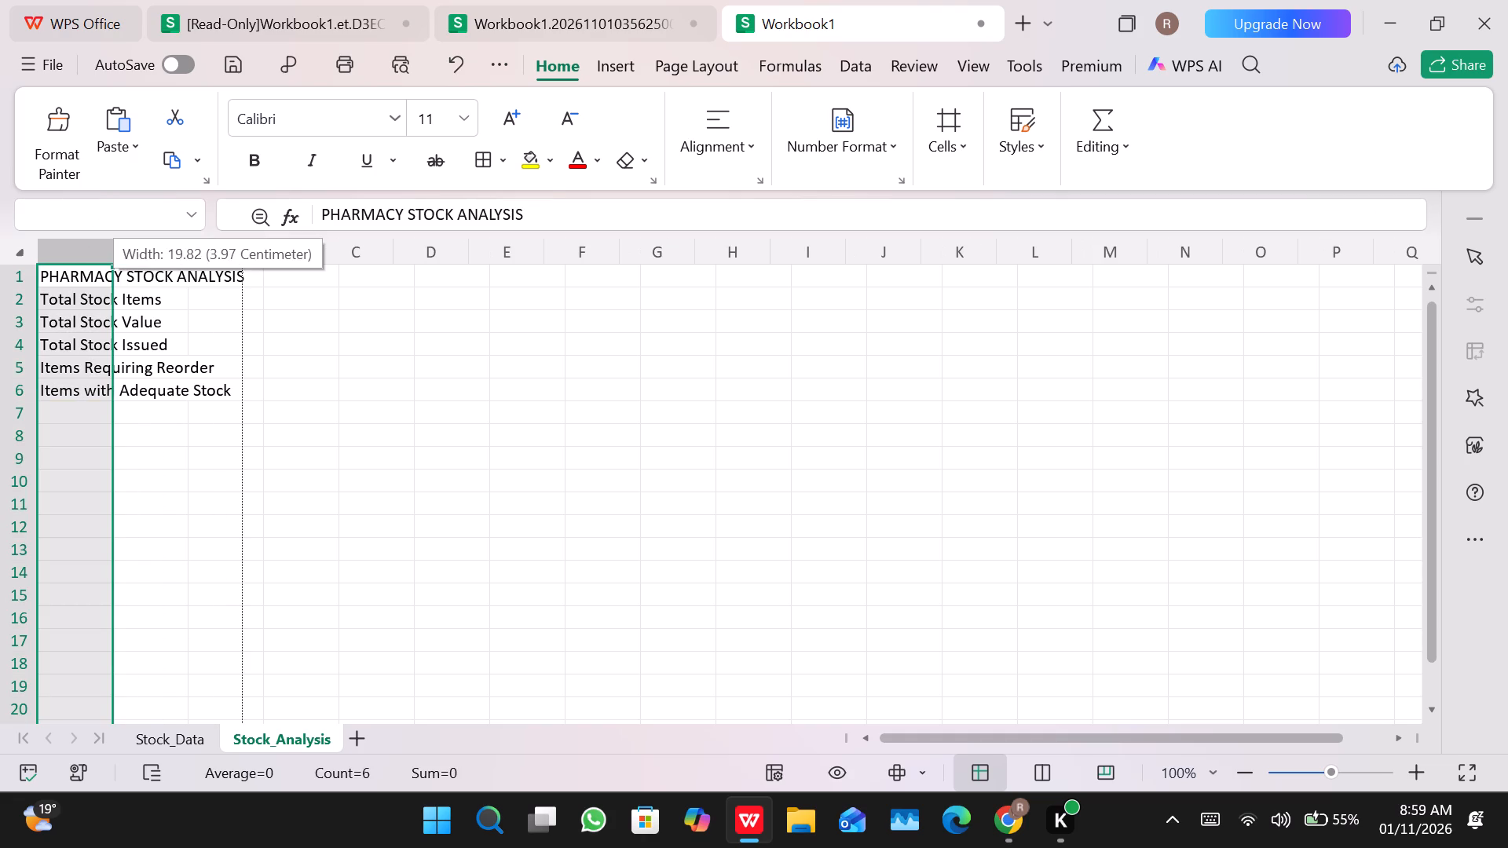
drag(240, 269, 248, 276)
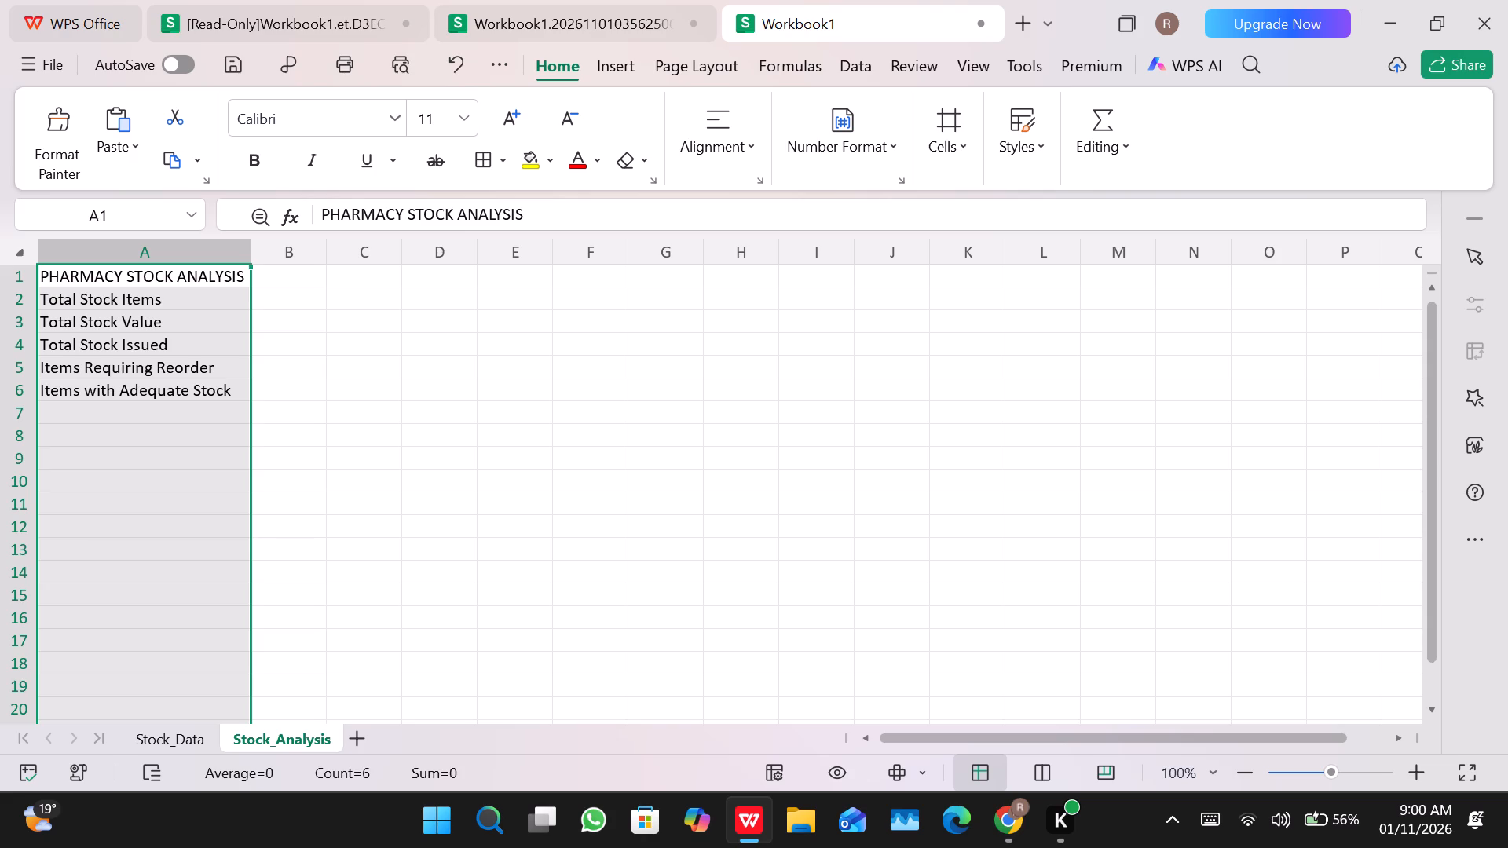
Copy the text "Total Stock Items" from cell A2 and paste it into cell B1, beside the title.
click(181, 302)
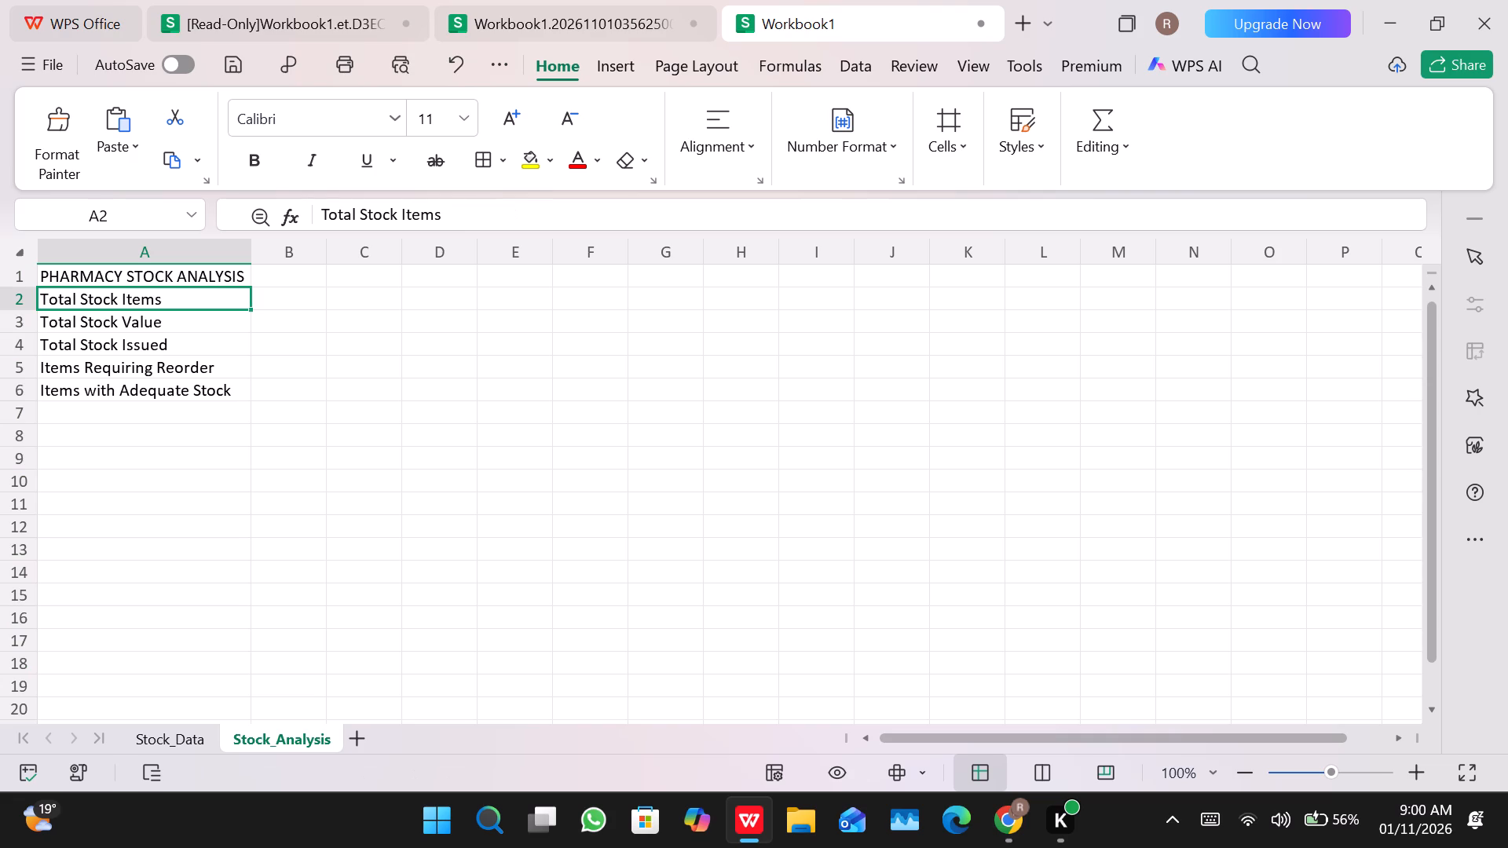
drag(183, 299, 89, 302)
double_click(167, 298)
drag(167, 298, 30, 294)
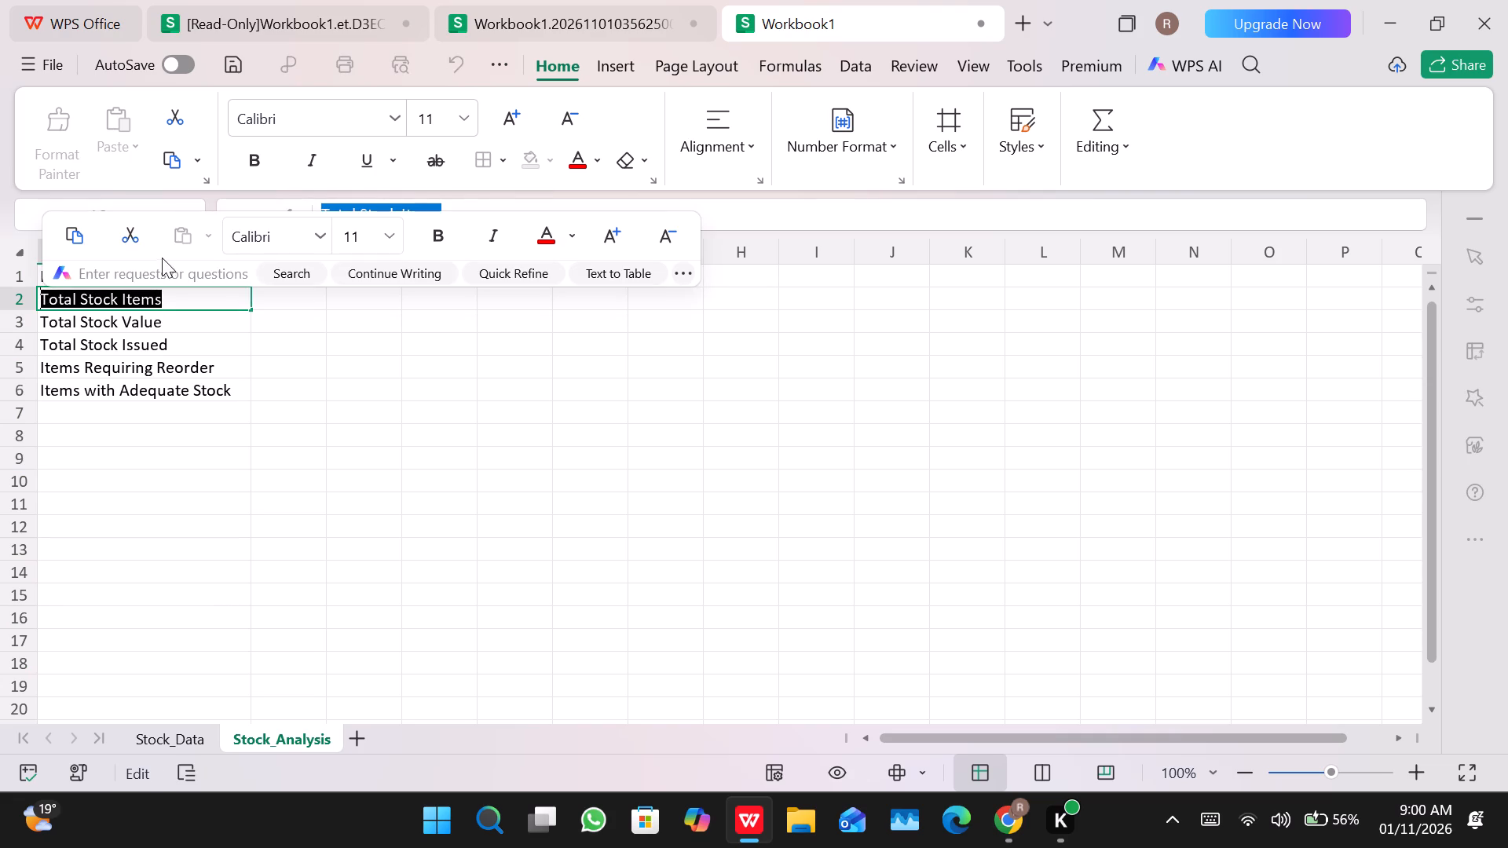
click(90, 232)
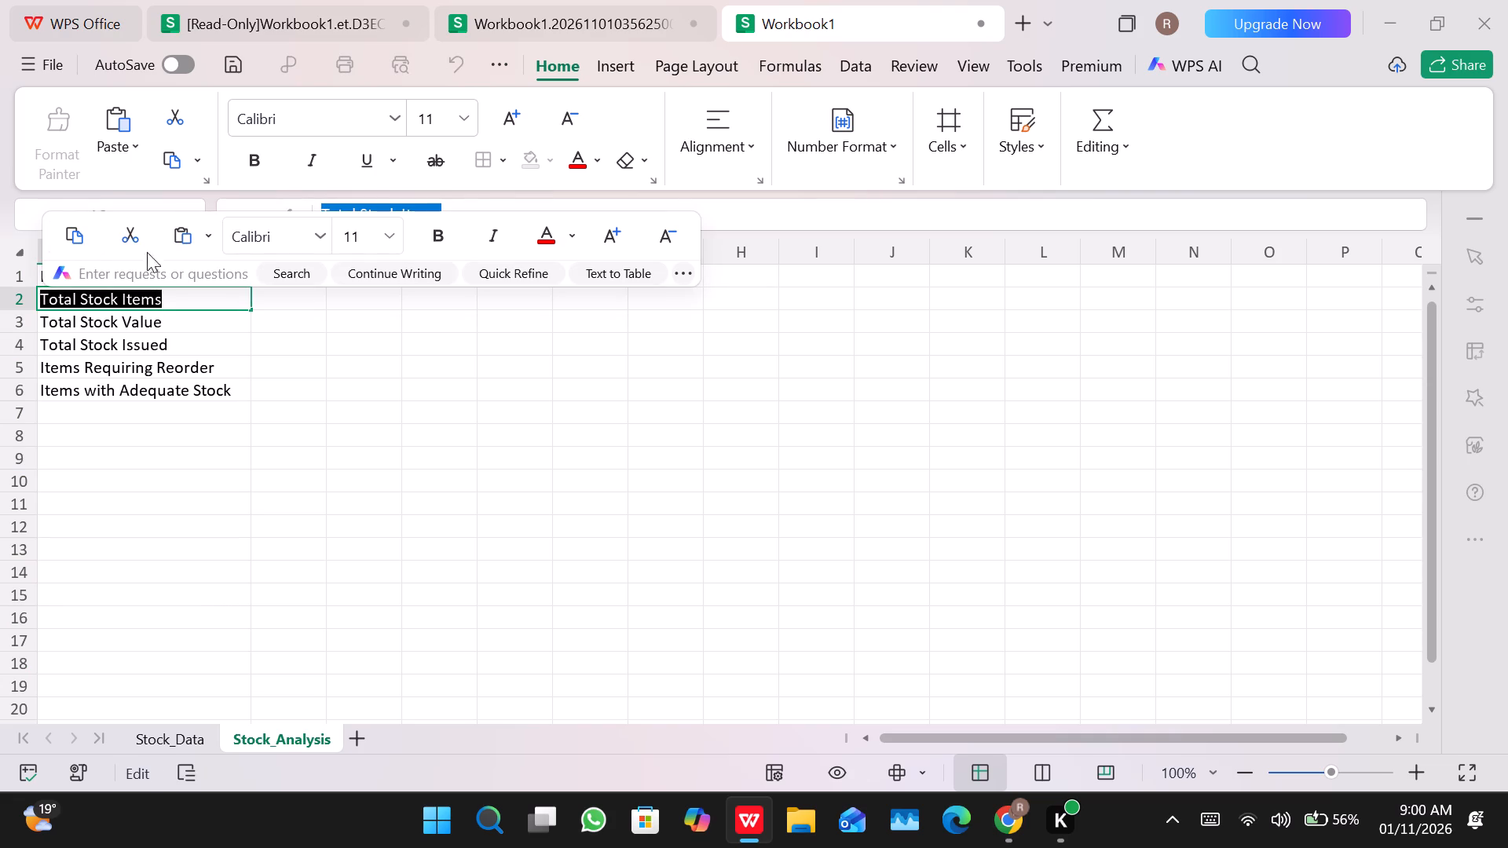
click(263, 320)
click(273, 273)
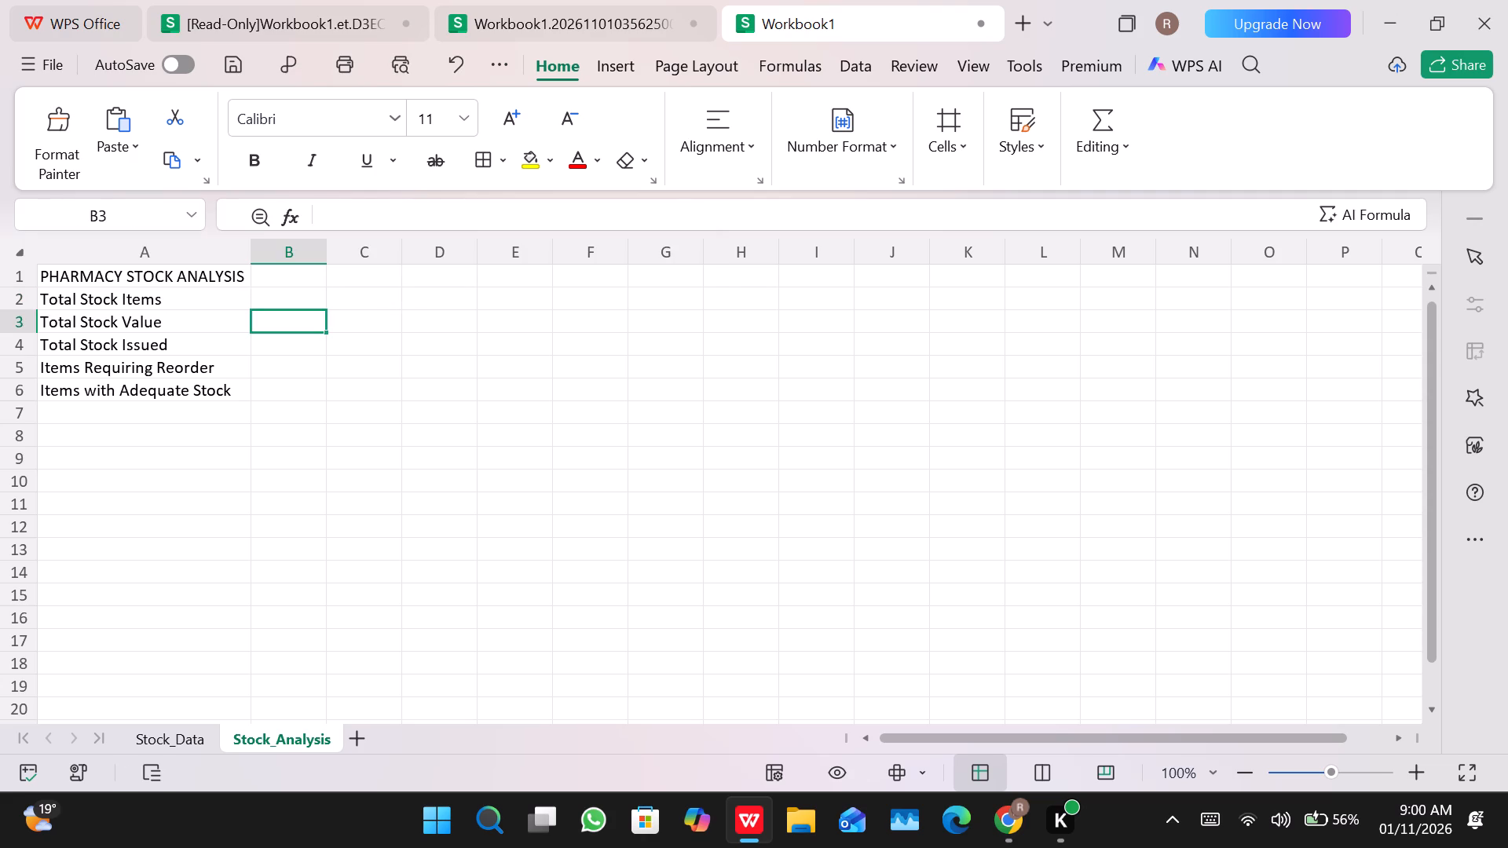
right_click(273, 273)
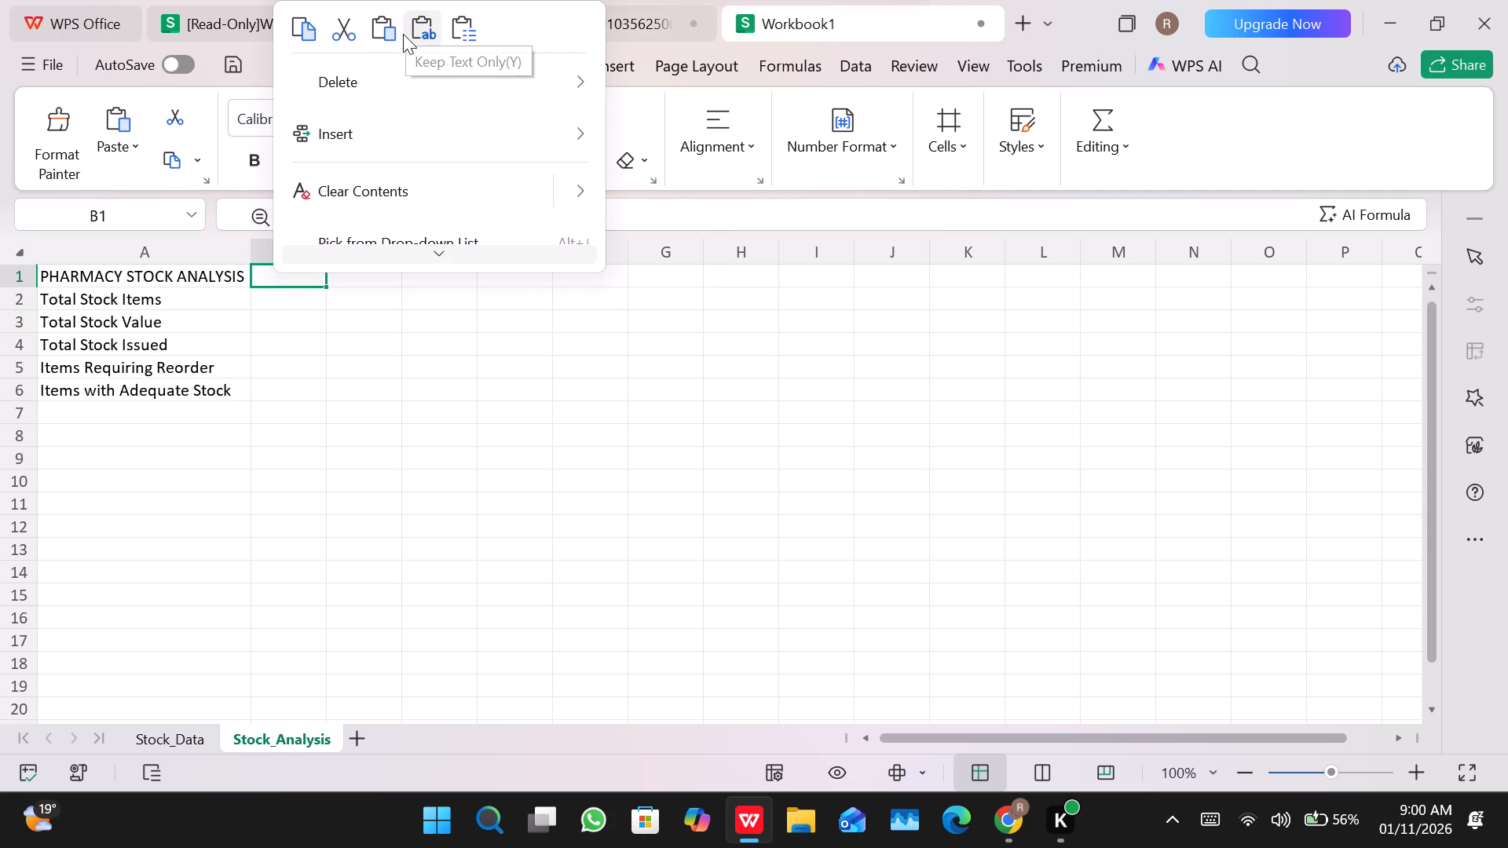
click(388, 31)
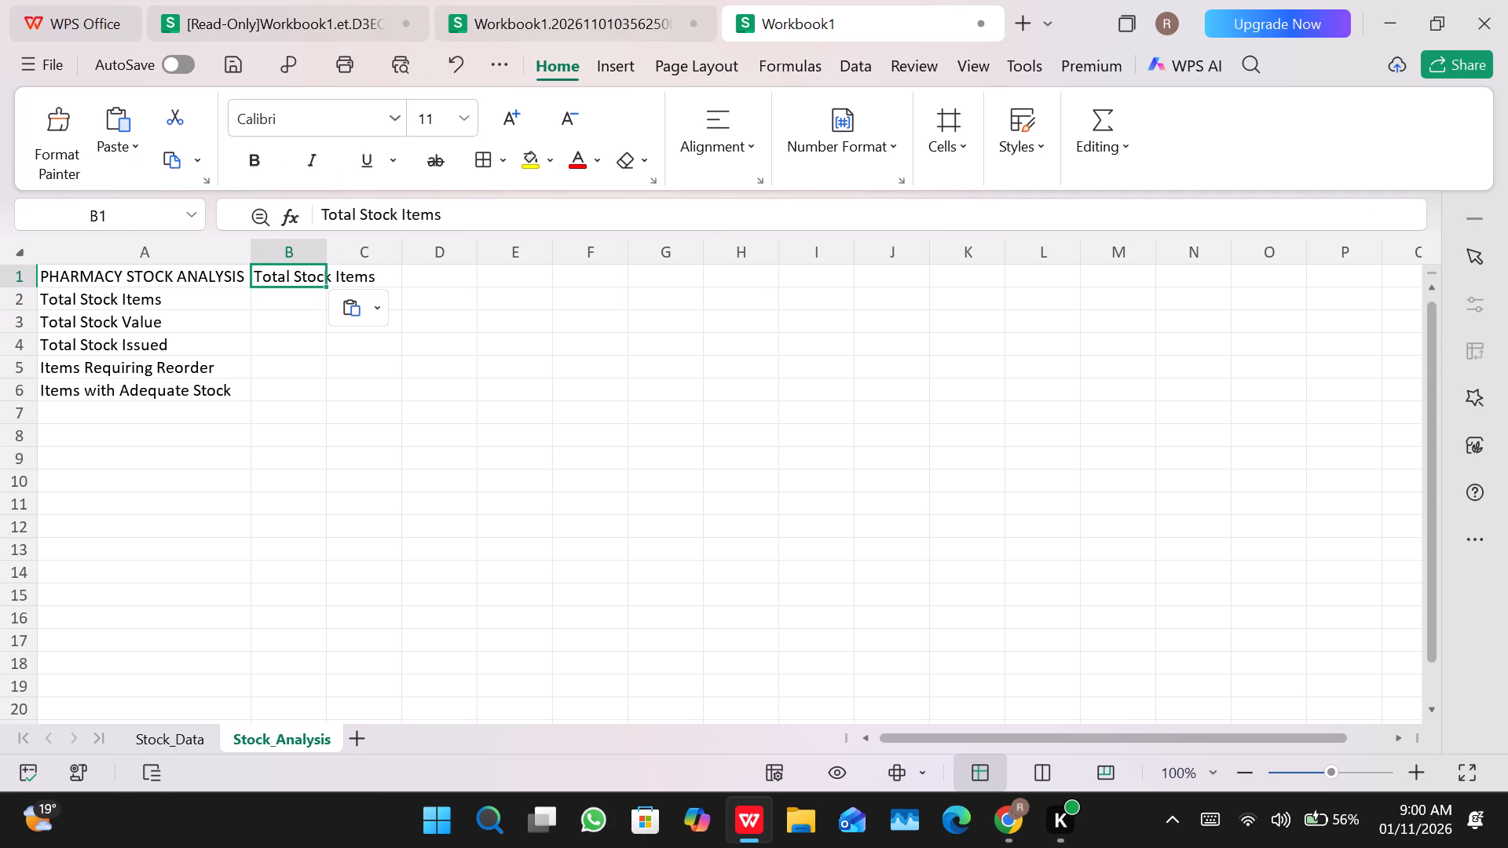
Widen column B to about 14 characters so that the Total Stock Items text in B1 fits.
drag(323, 247, 393, 270)
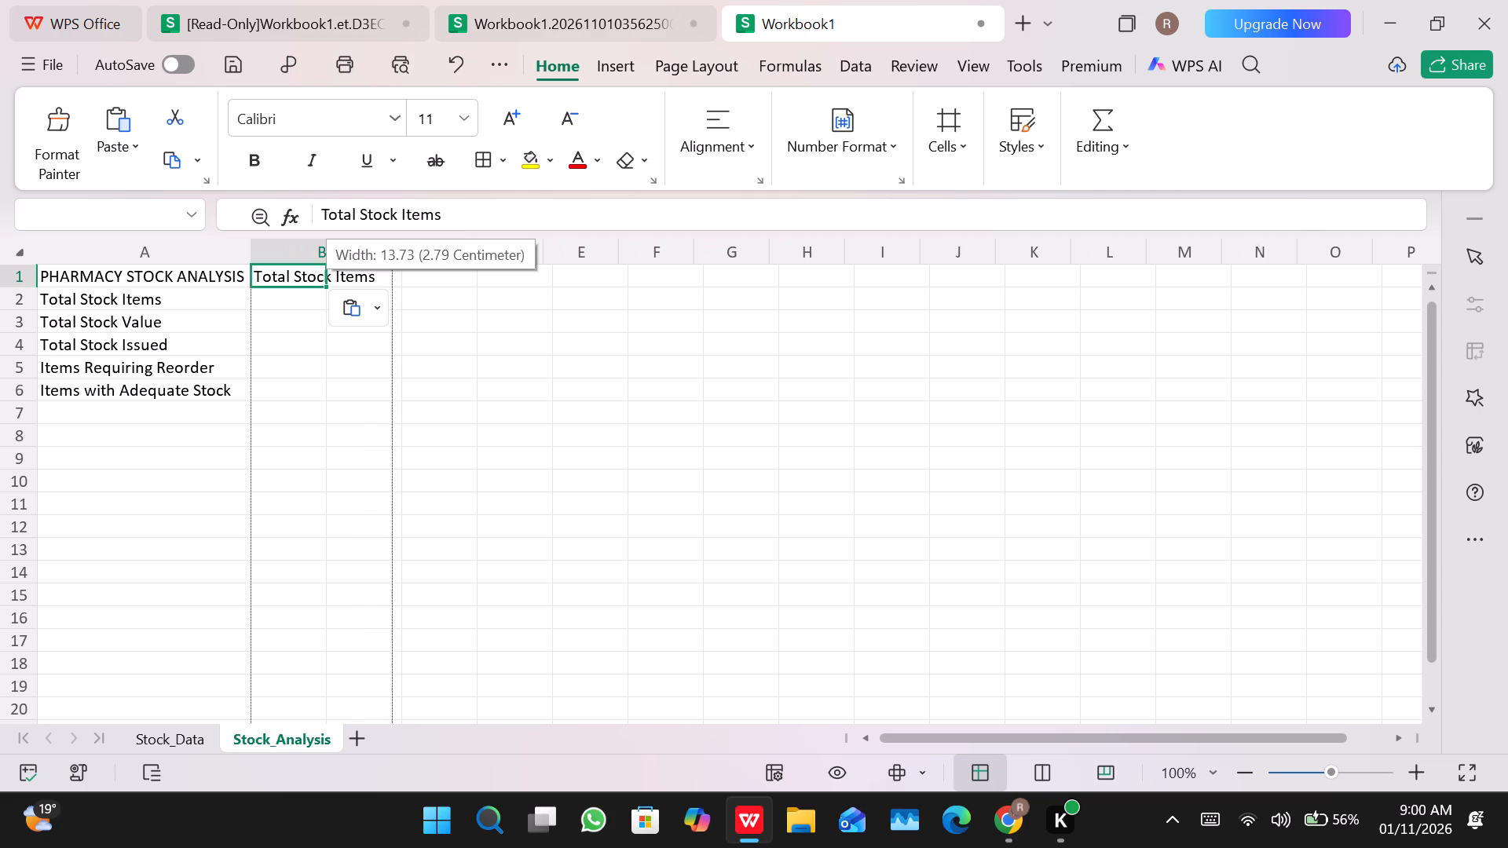
drag(393, 270, 394, 270)
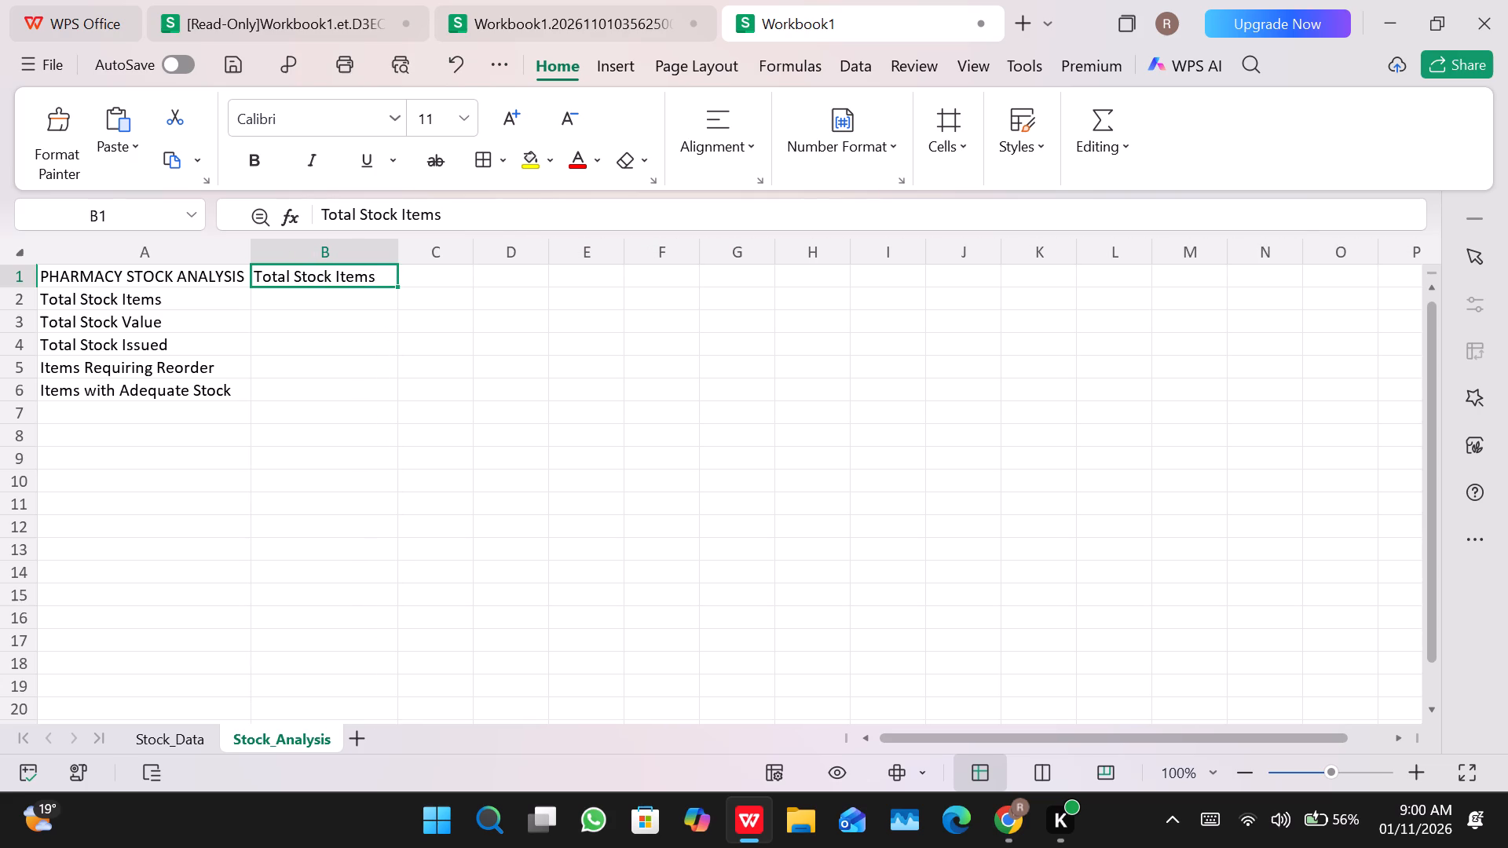
Copy the text "Total Stock Value" from cell A3 and paste it into cell C1.
click(117, 326)
click(166, 320)
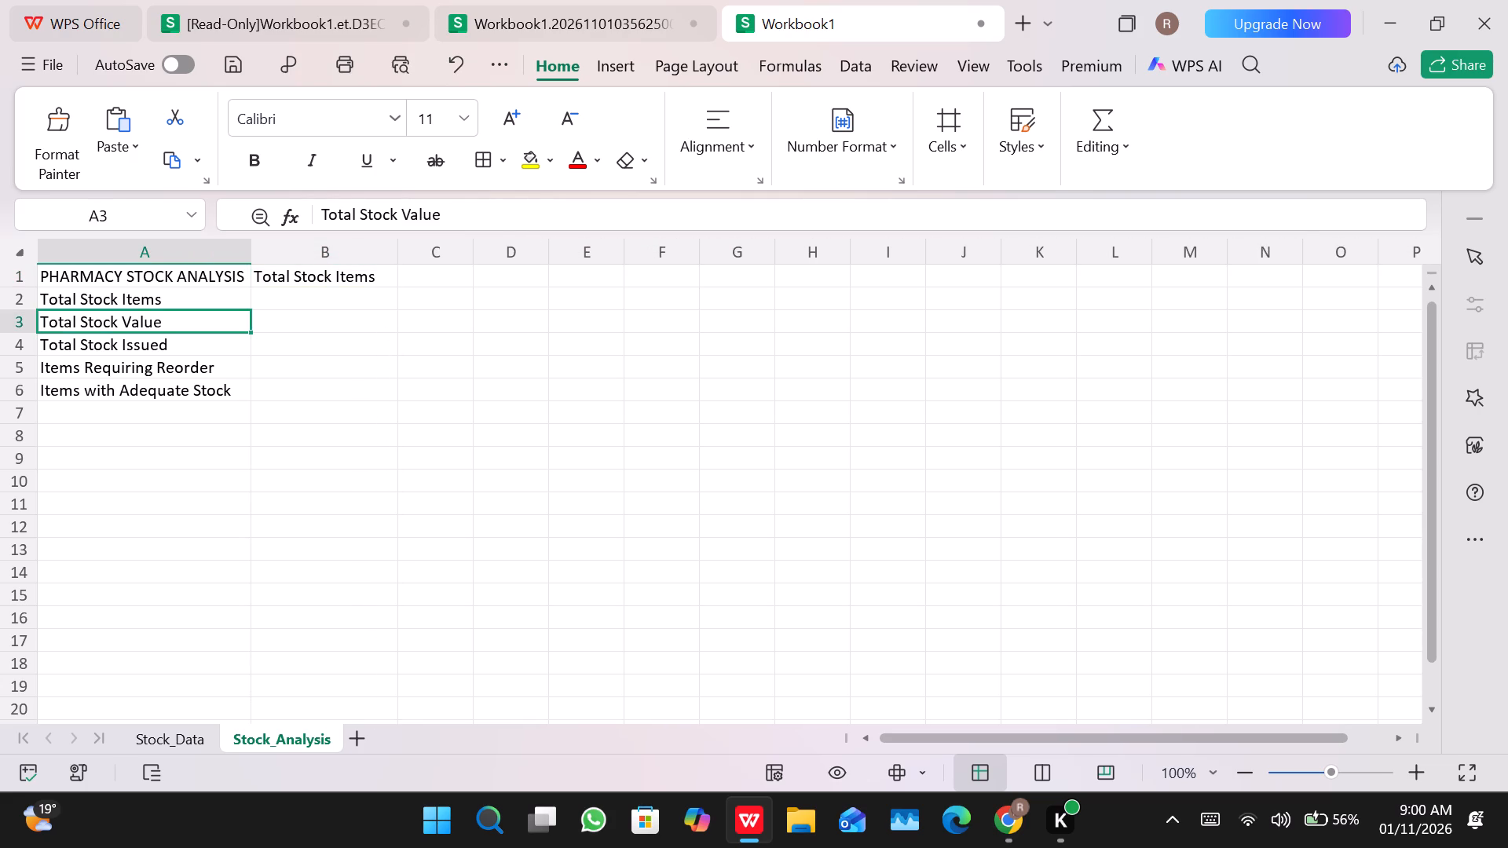
drag(452, 214, 317, 196)
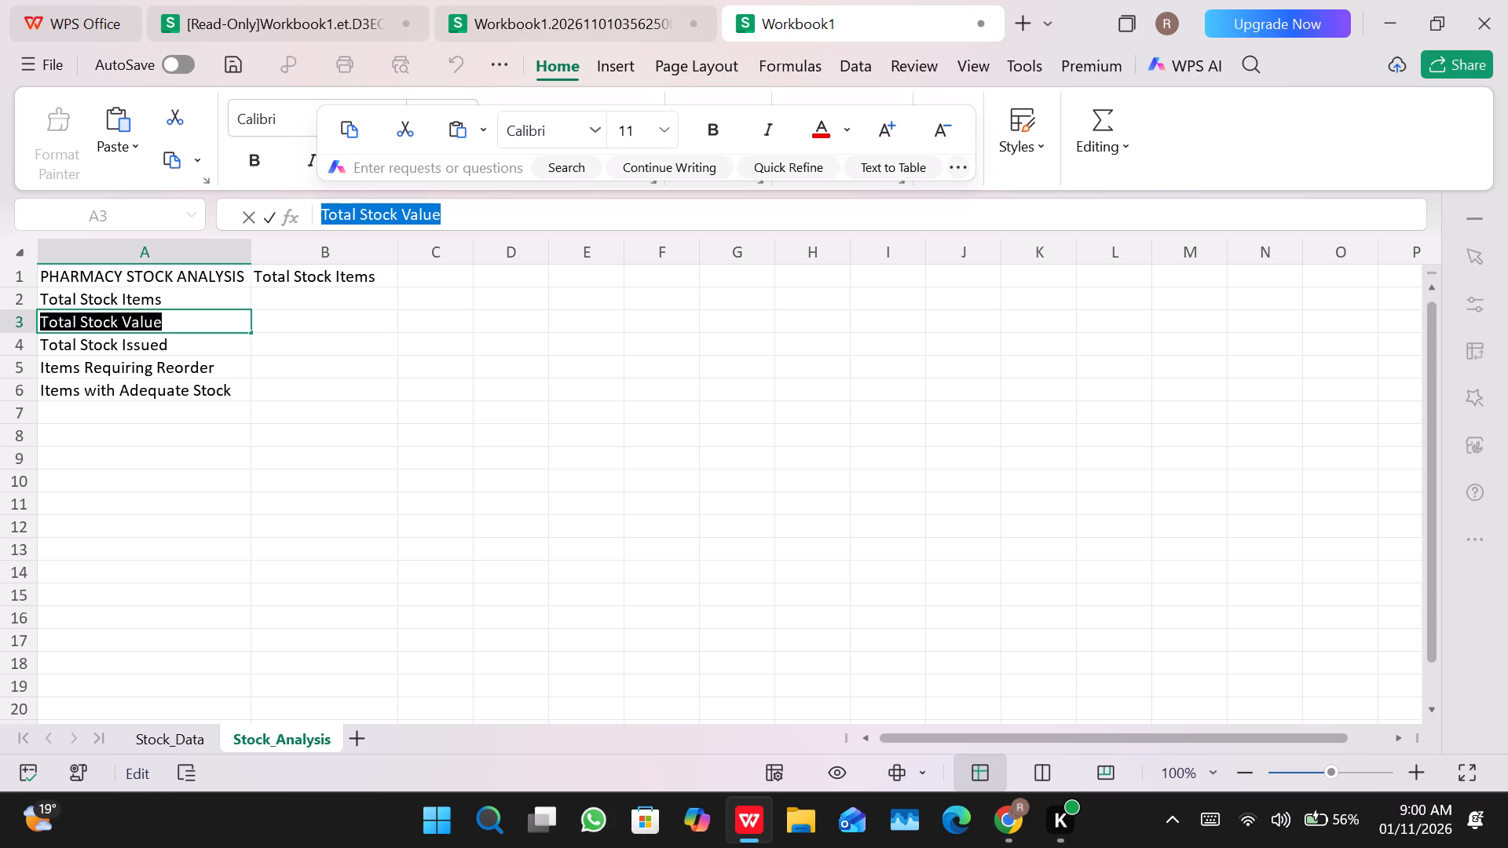
click(345, 148)
click(405, 281)
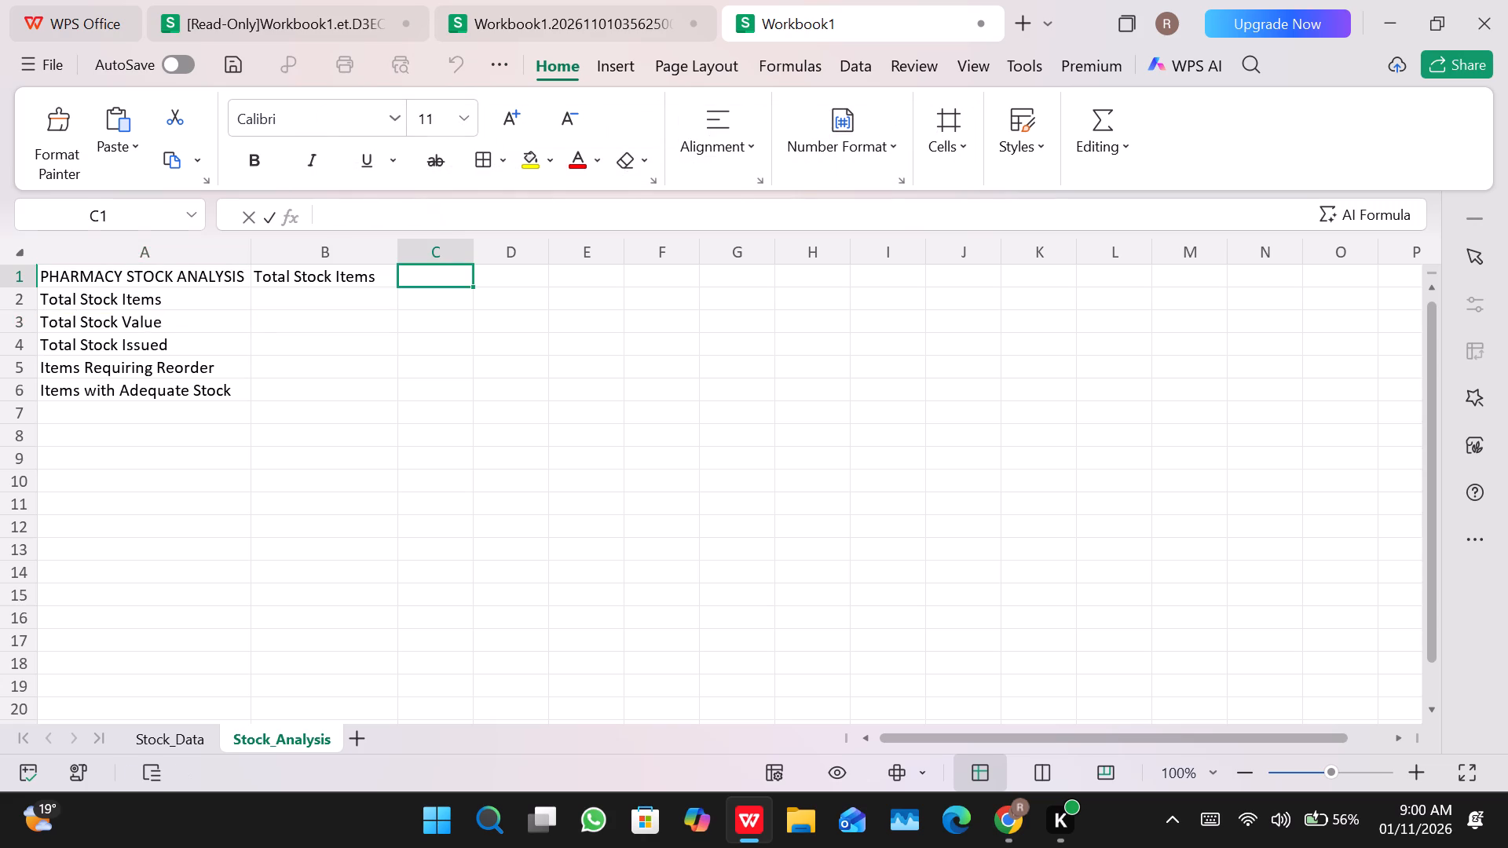
right_click(427, 277)
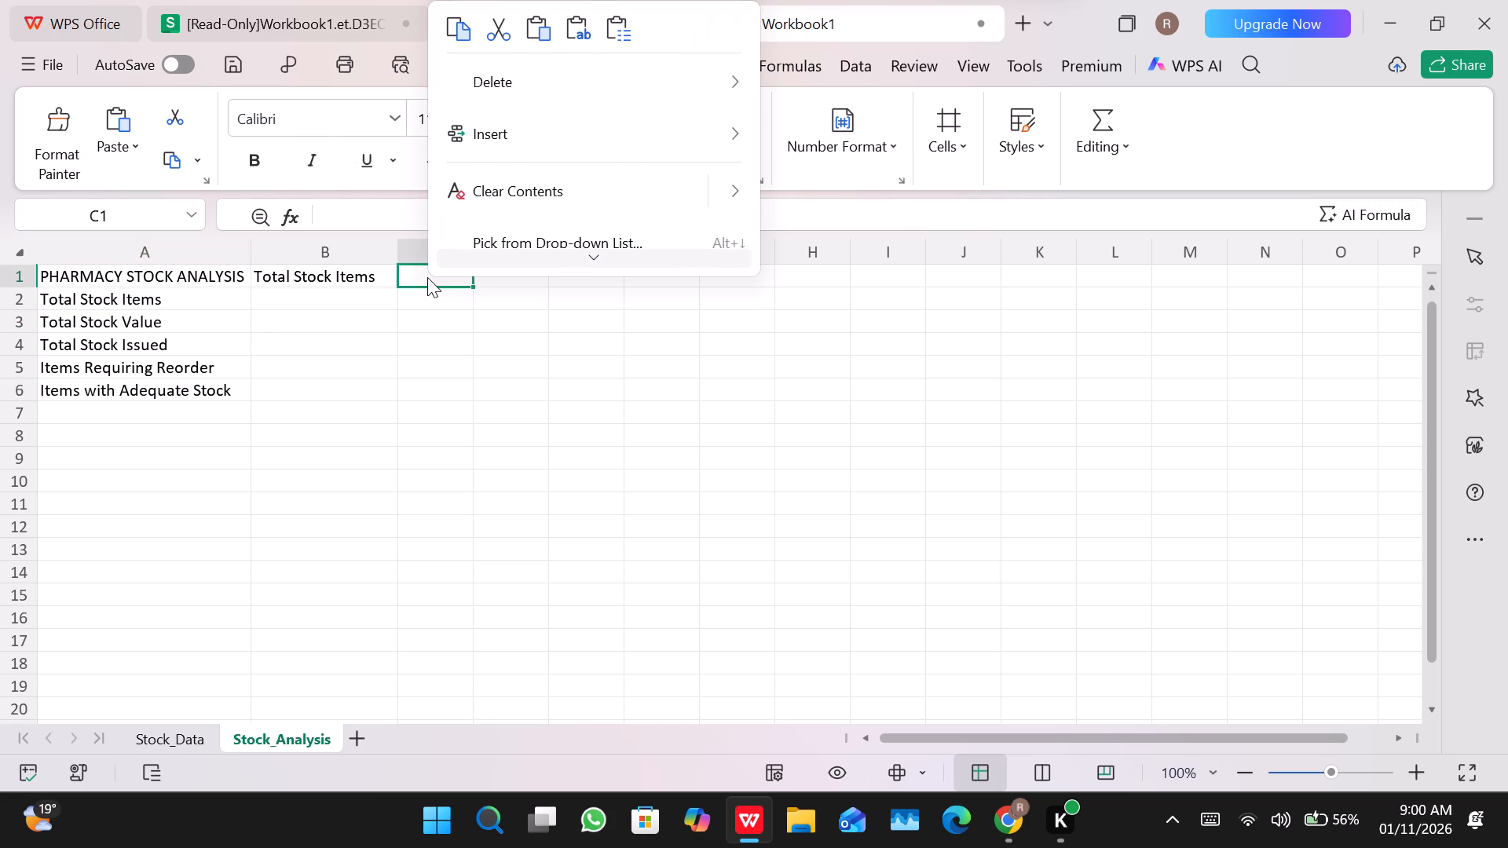
click(555, 20)
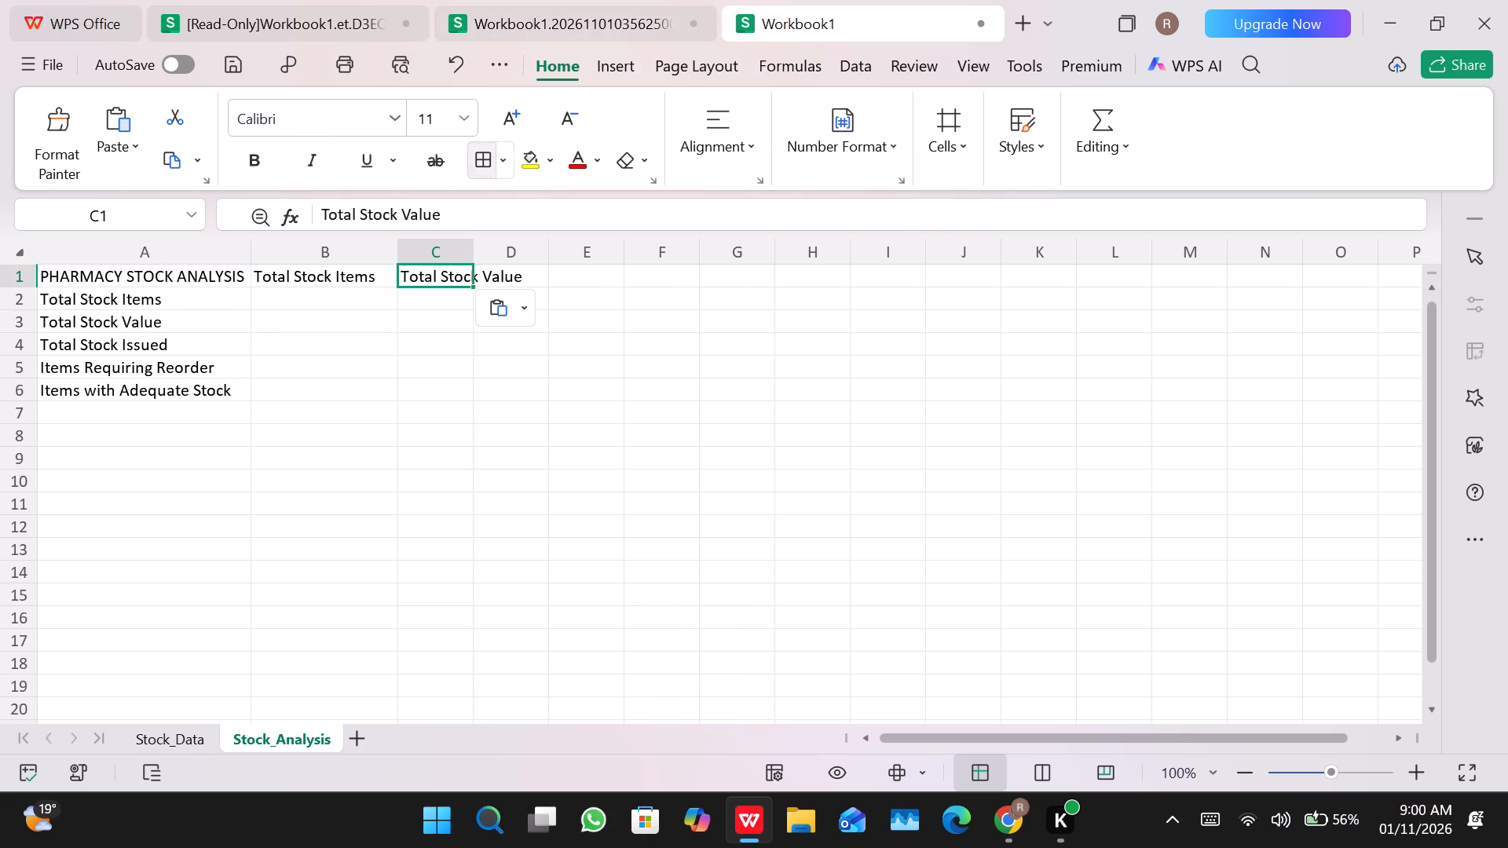
Widen column C to about 17 characters so that the Total Stock Value text in C1 fits.
drag(468, 250, 579, 240)
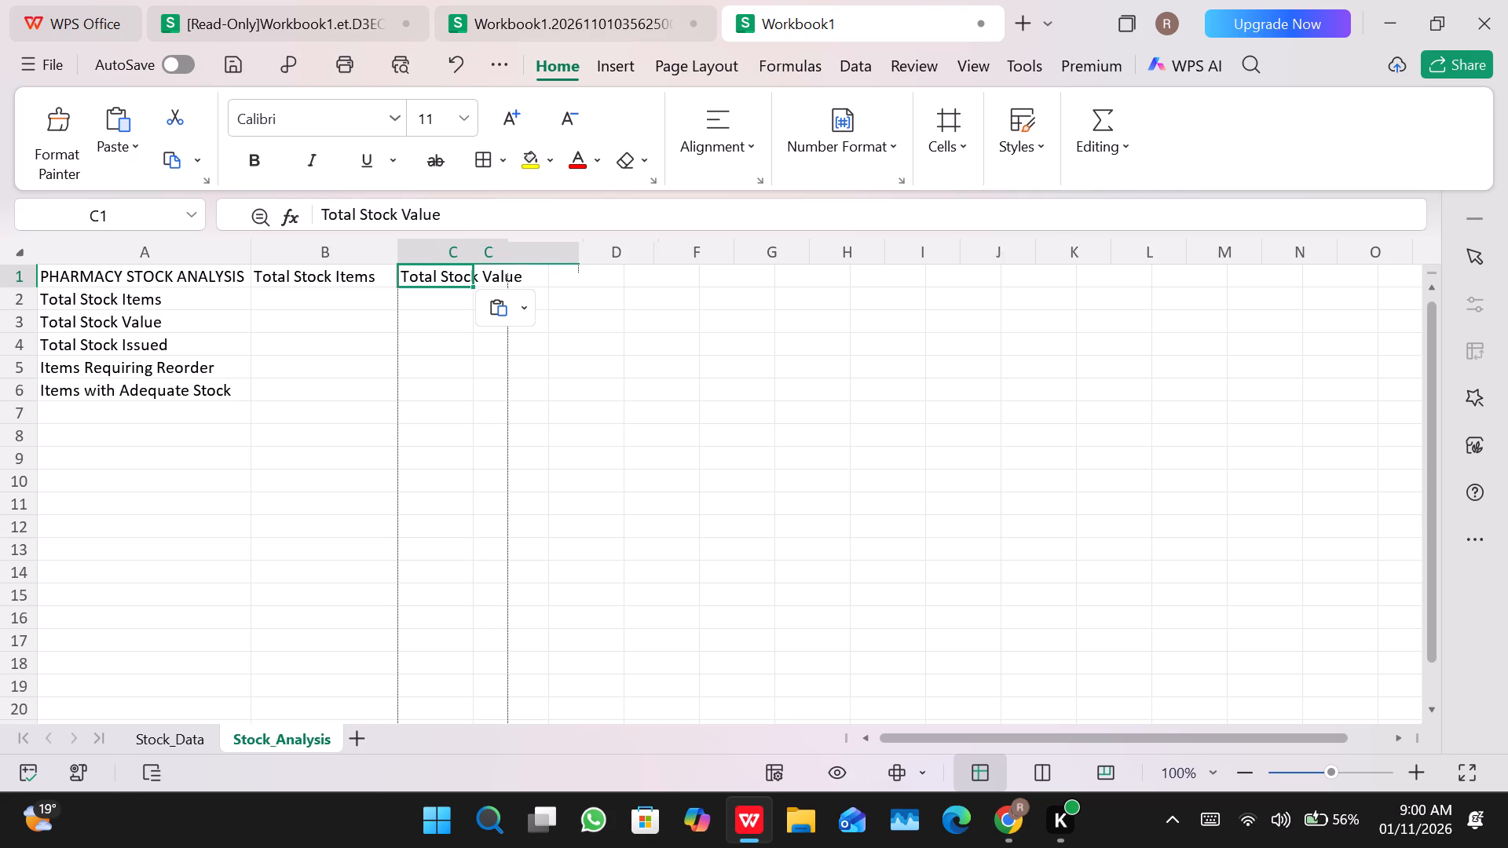
drag(579, 240, 547, 239)
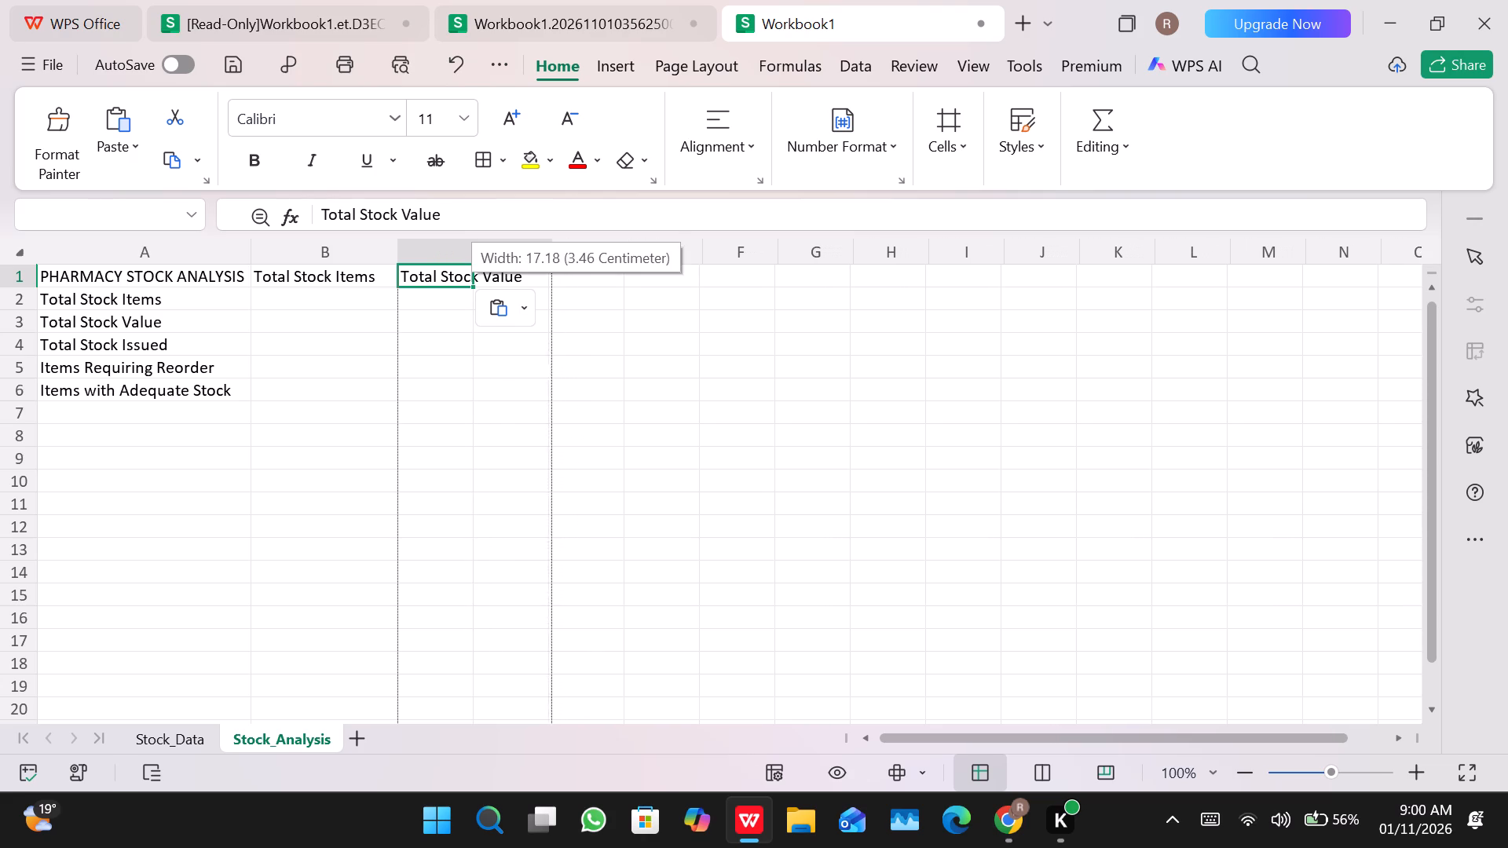
drag(547, 239, 546, 239)
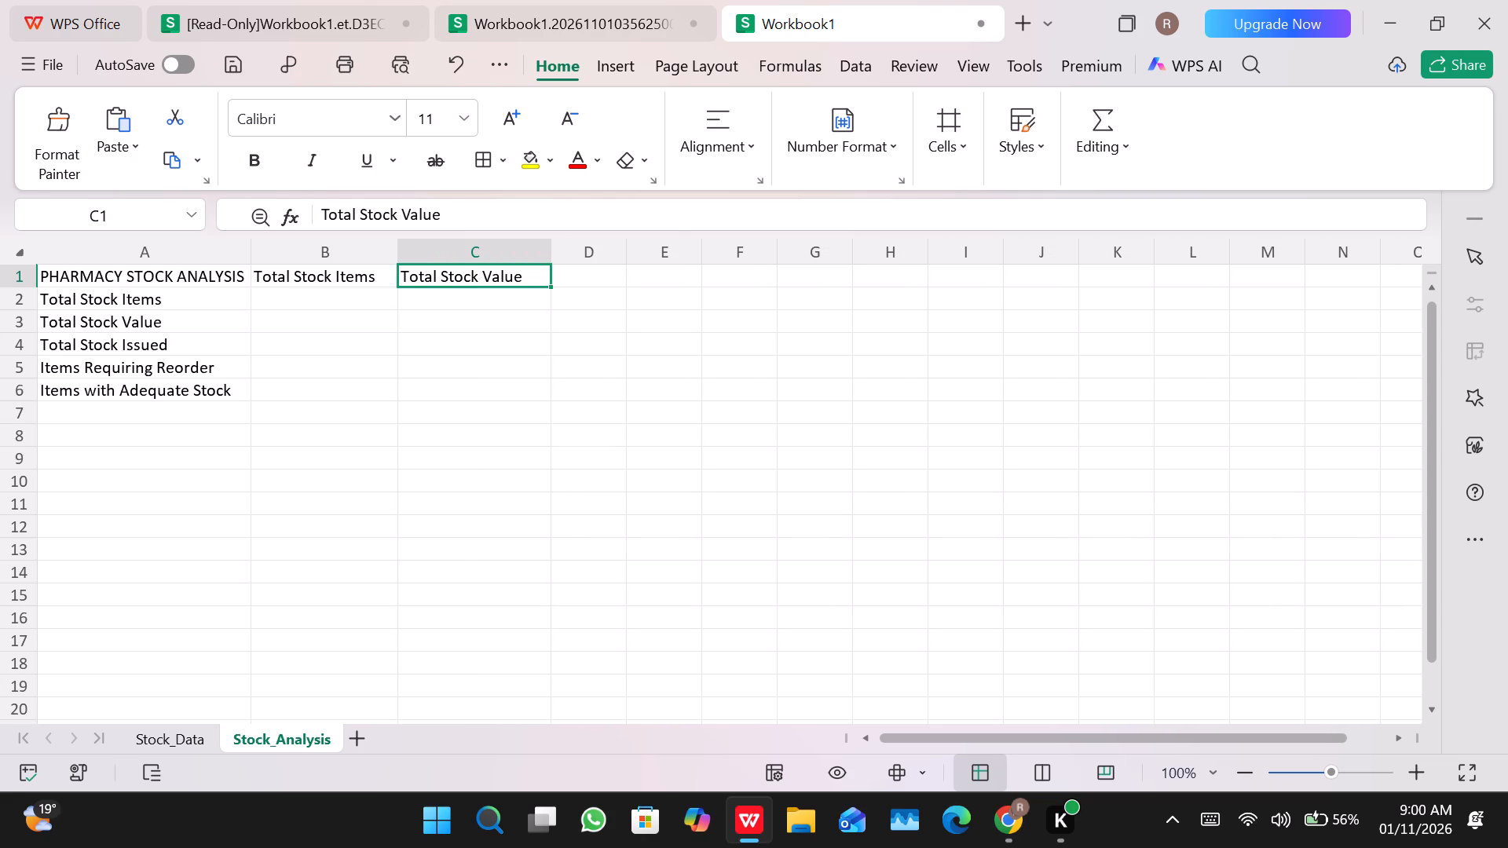
Copy the text "Total Stock Issued" from cell A4 and paste it into cell D1.
click(99, 345)
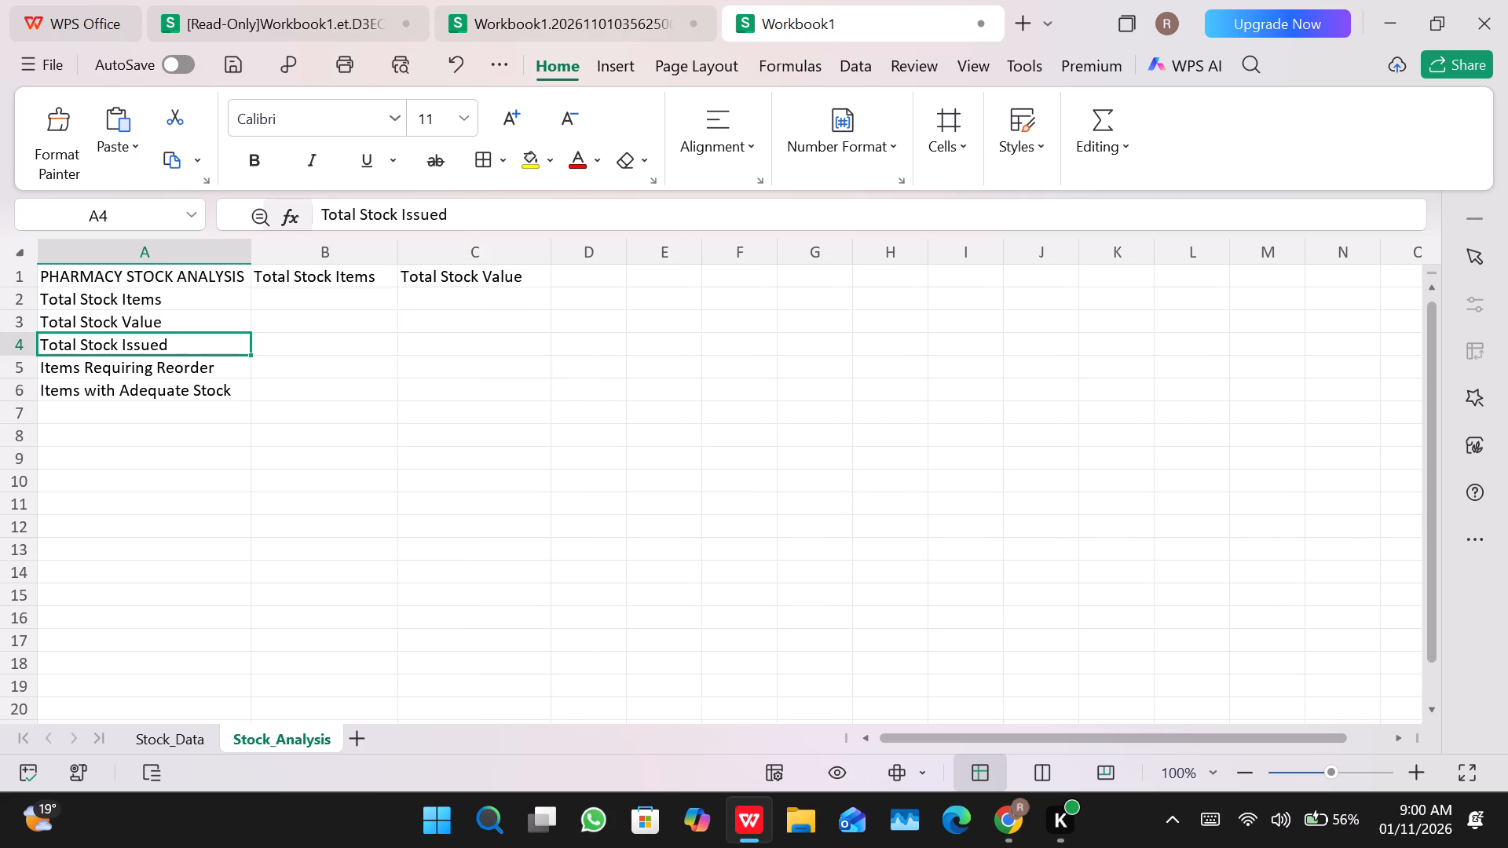
drag(455, 213, 312, 202)
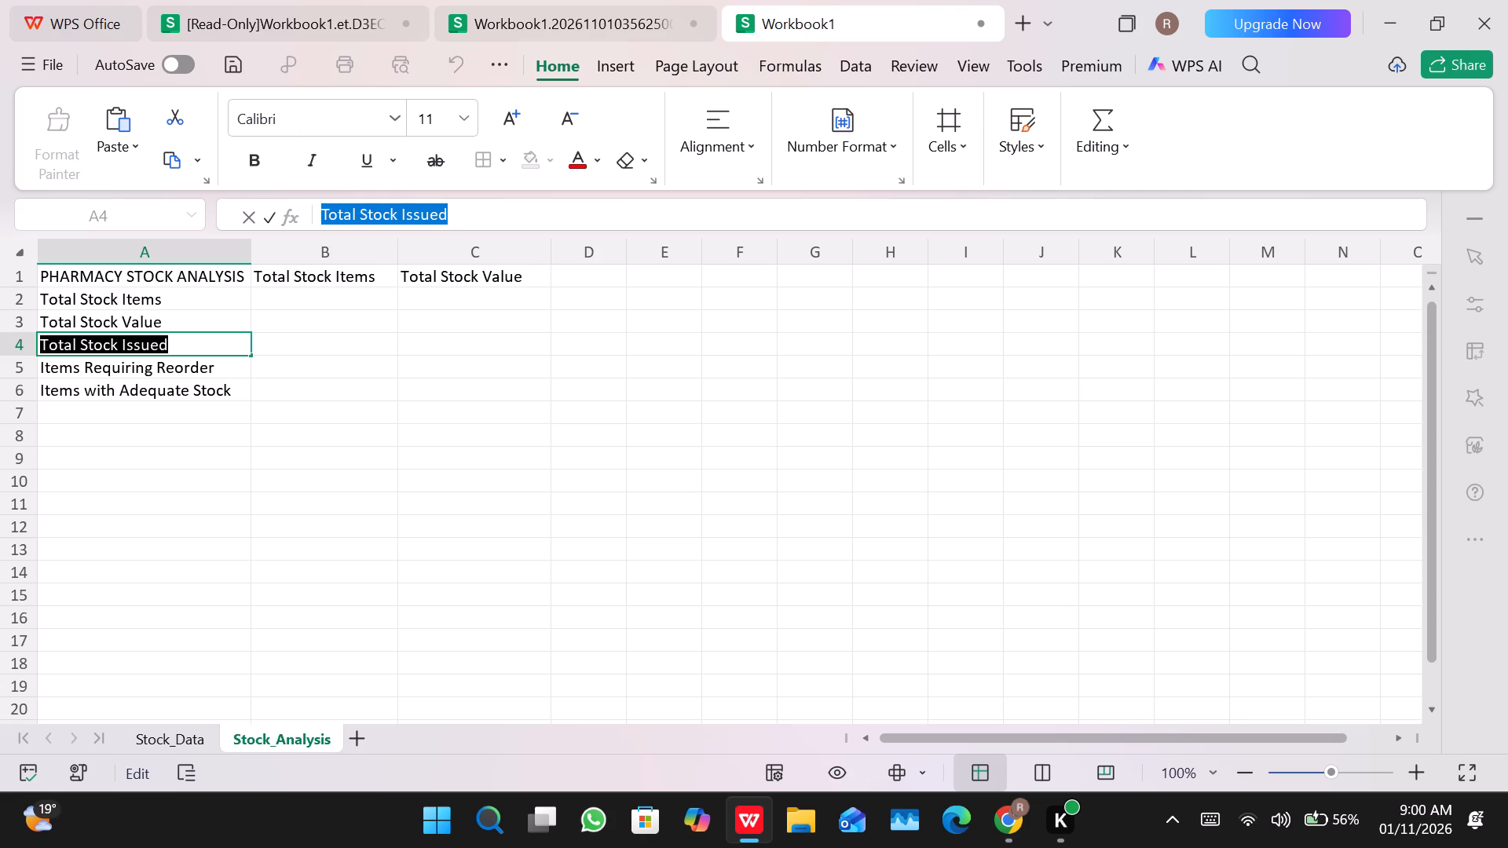
click(356, 133)
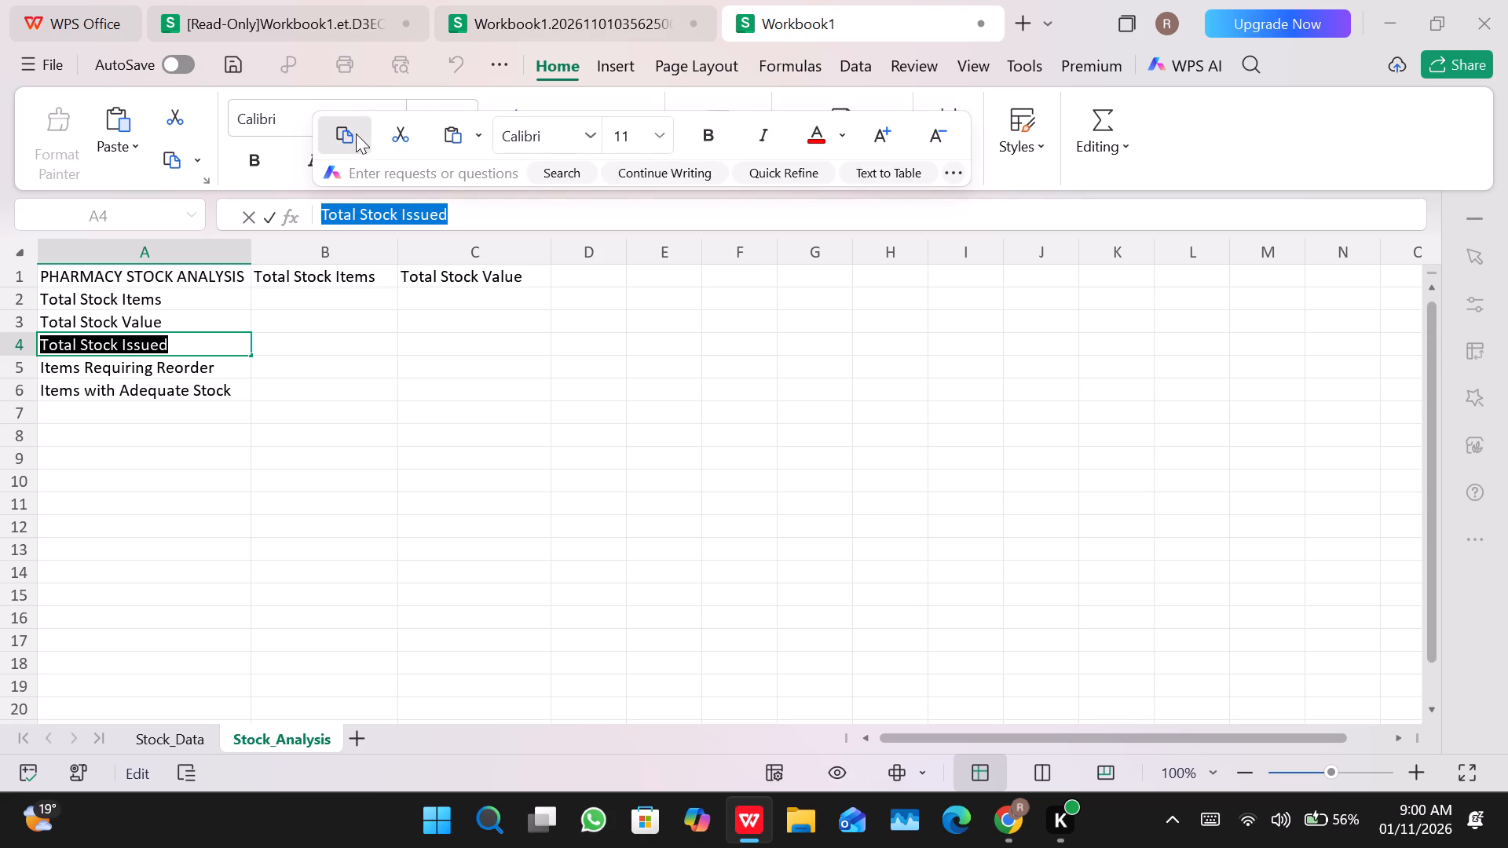
click(575, 280)
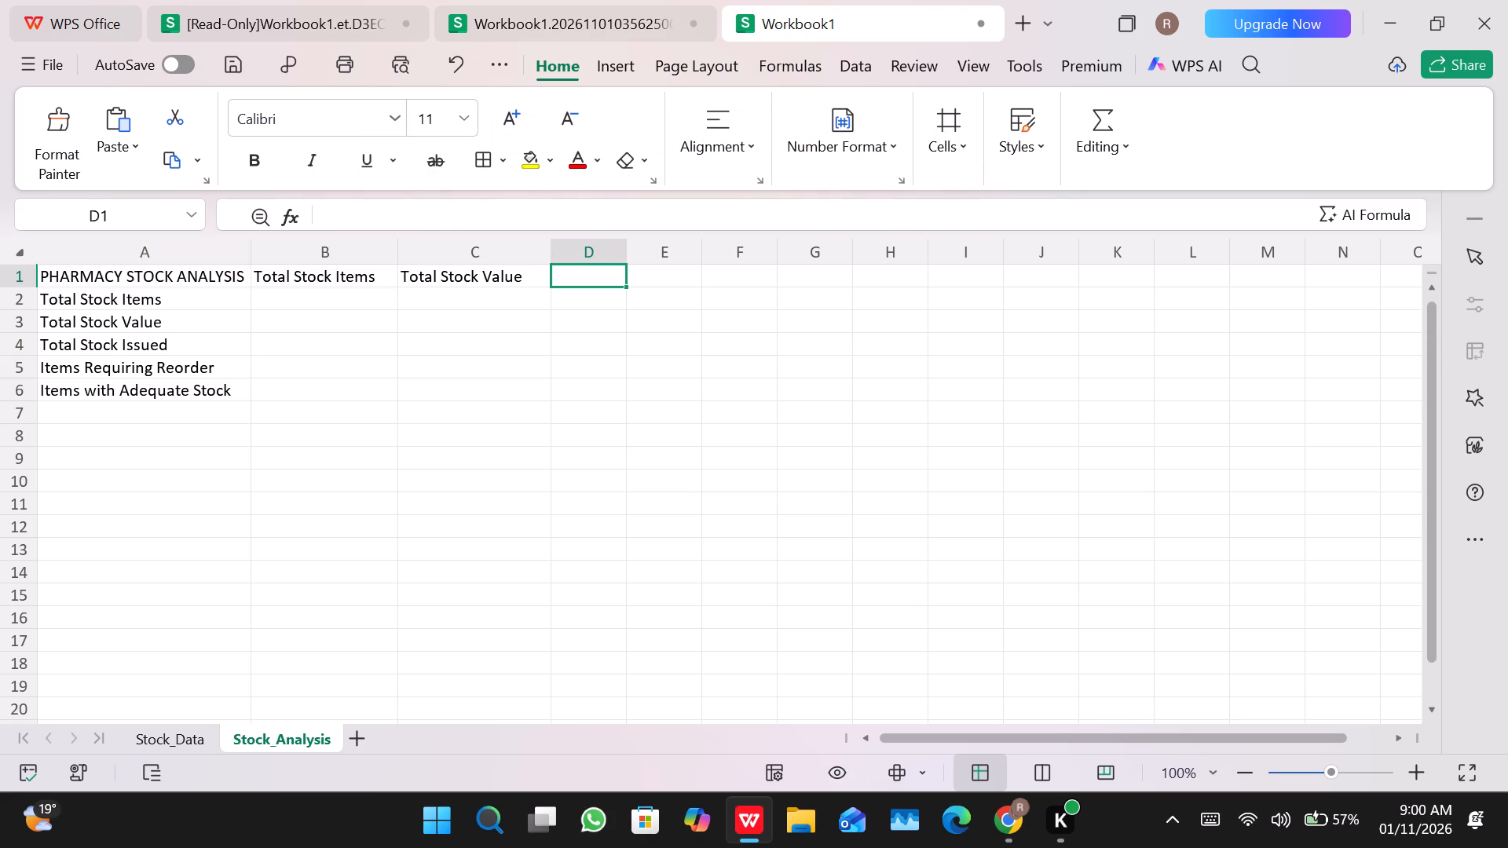
key(p)
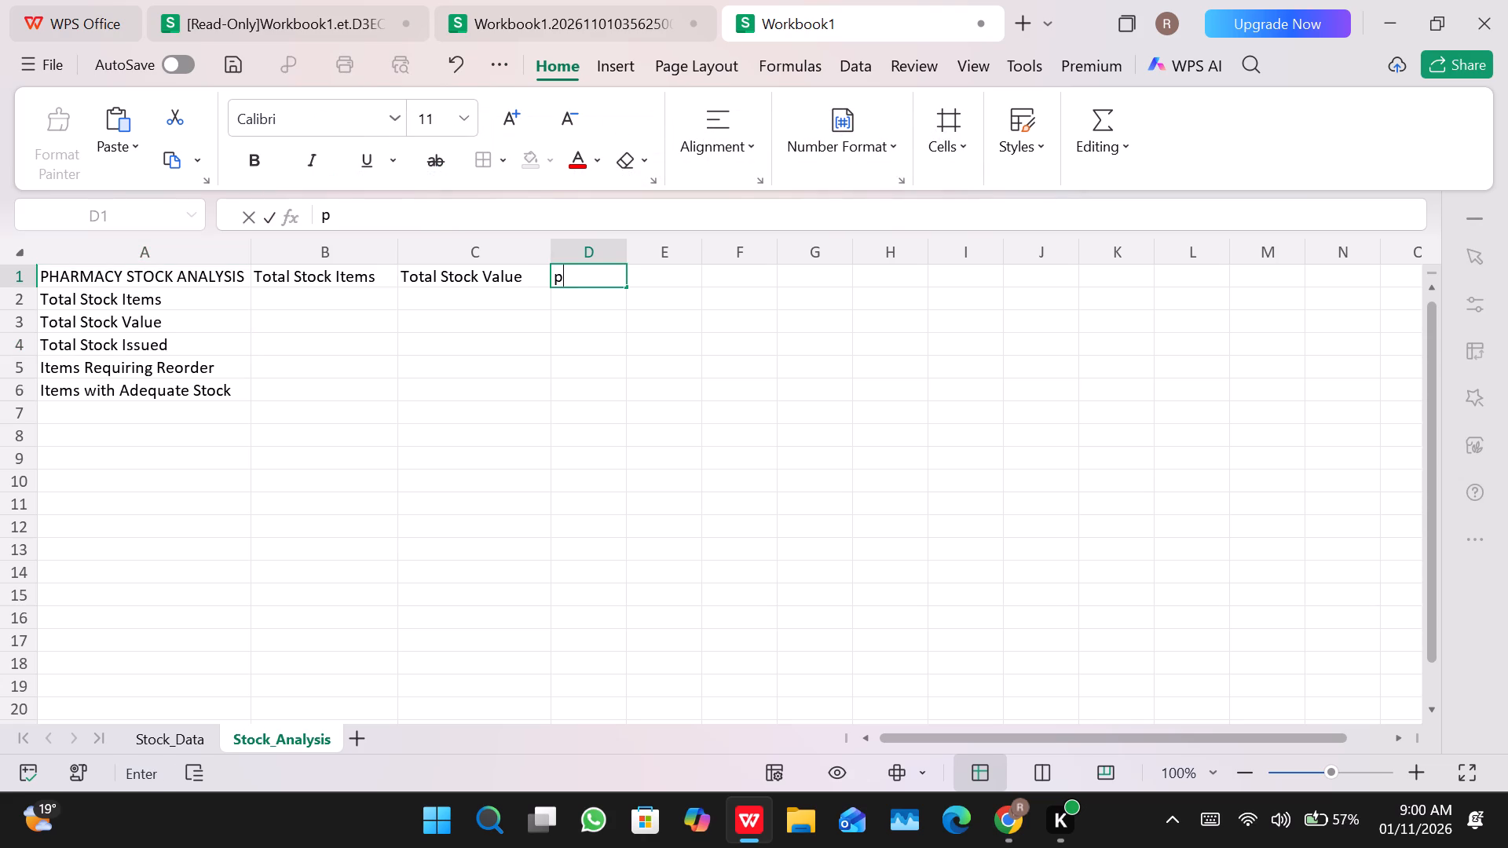
key(BackSpace)
right_click(575, 280)
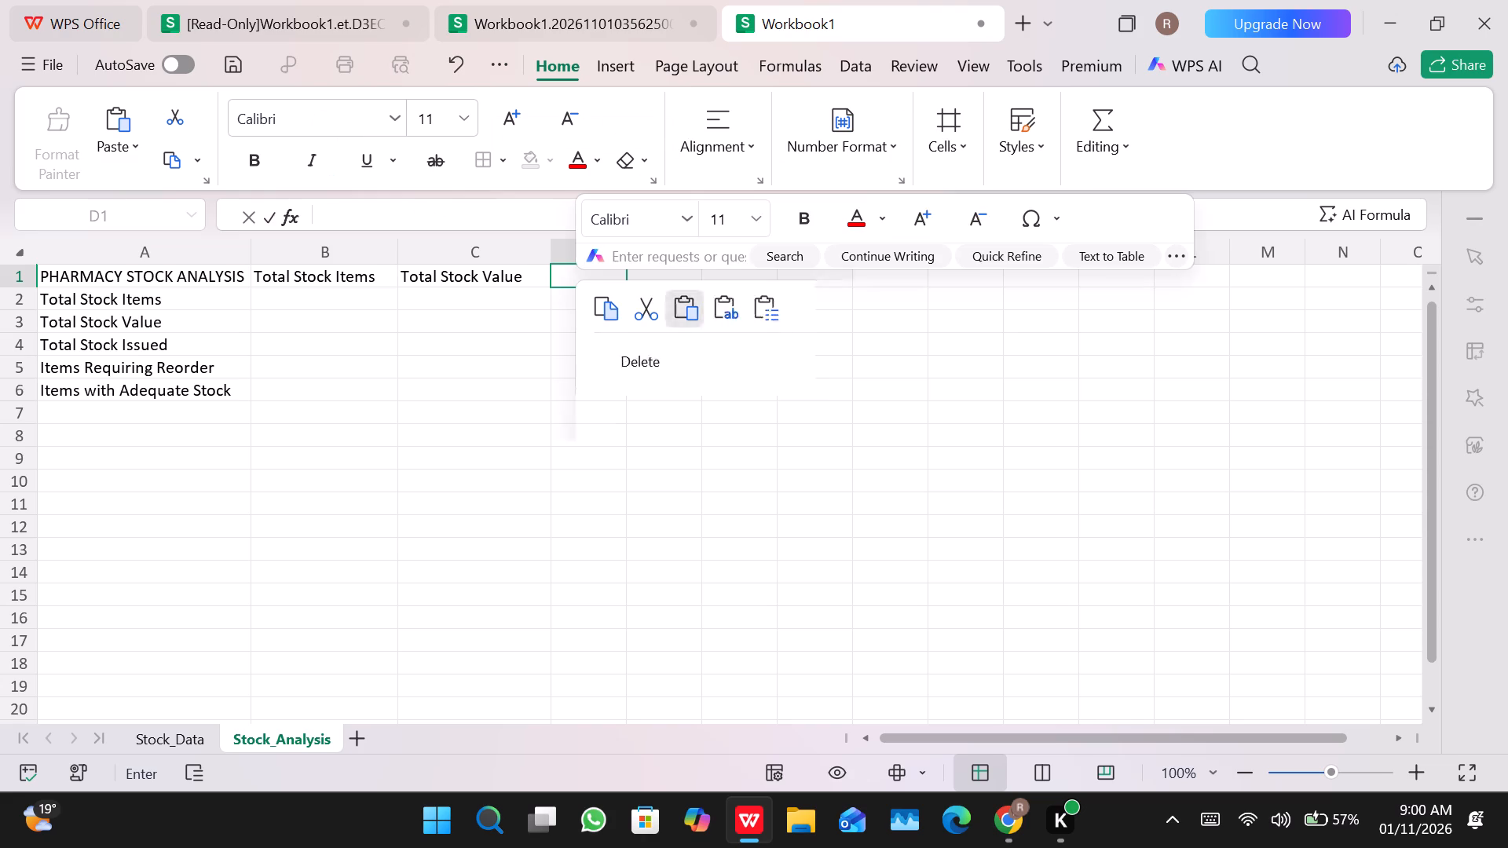
click(671, 296)
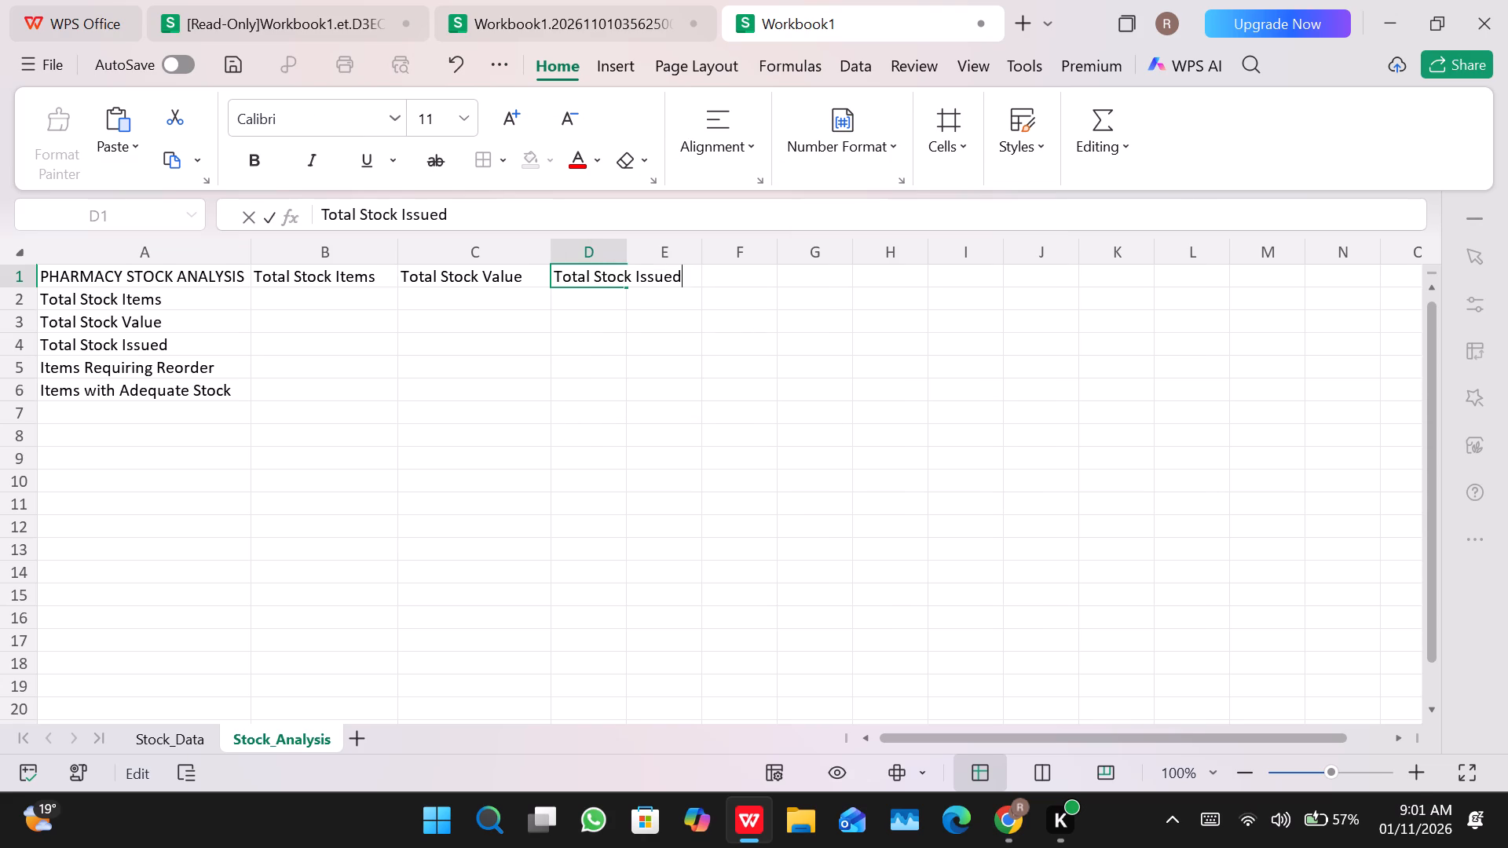
Widen column D to about 17 characters so that the Total Stock Issued text in D1 fits.
drag(622, 248, 697, 252)
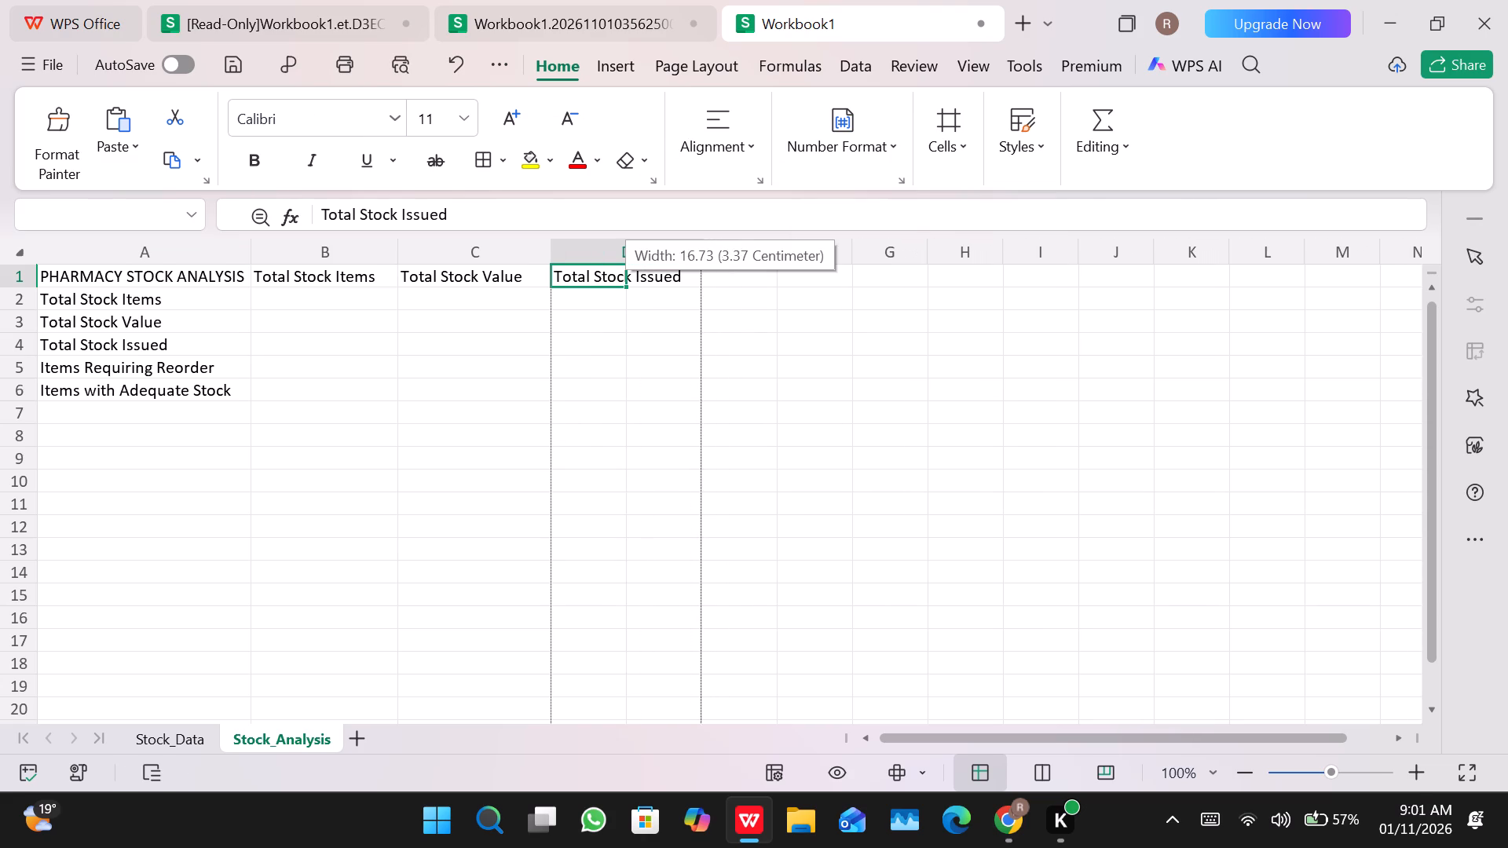
drag(697, 252, 697, 251)
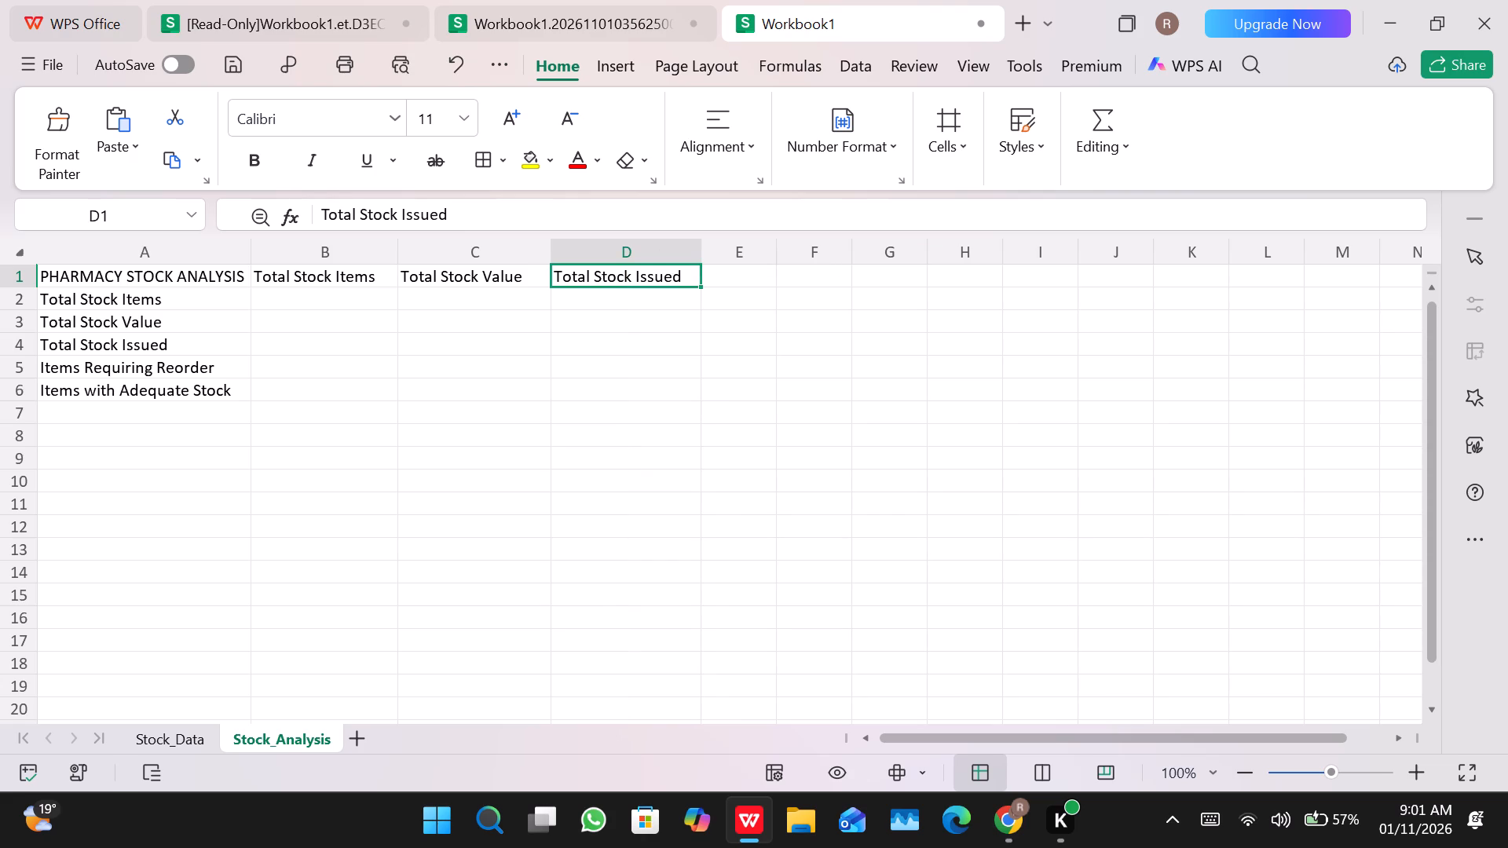
Copy the text "Items Requiring Reorder" from cell A5 and paste it into cell E1.
click(219, 367)
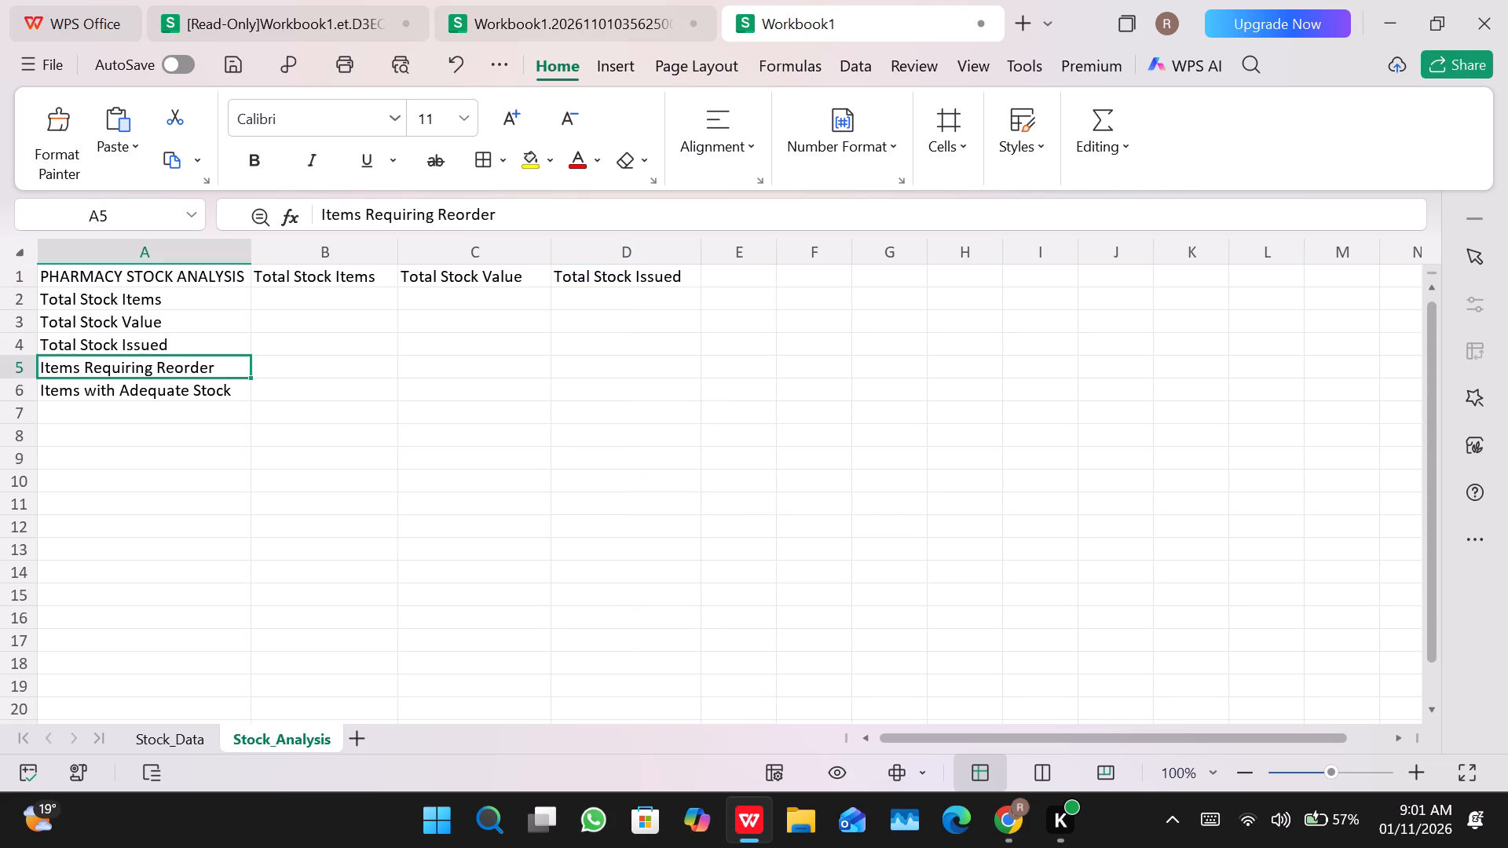
drag(514, 211, 357, 185)
click(390, 119)
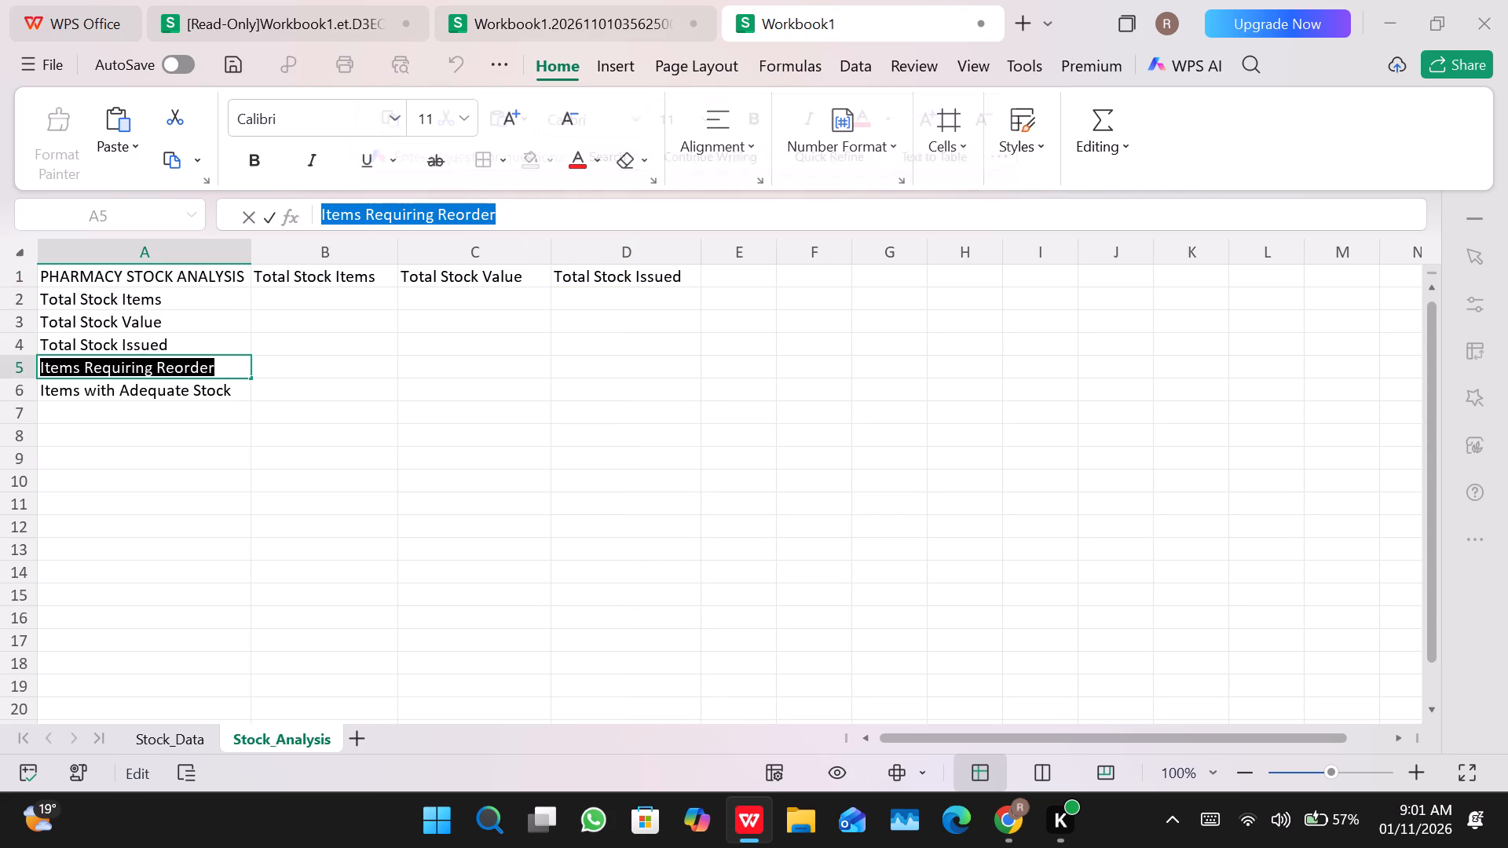
click(733, 280)
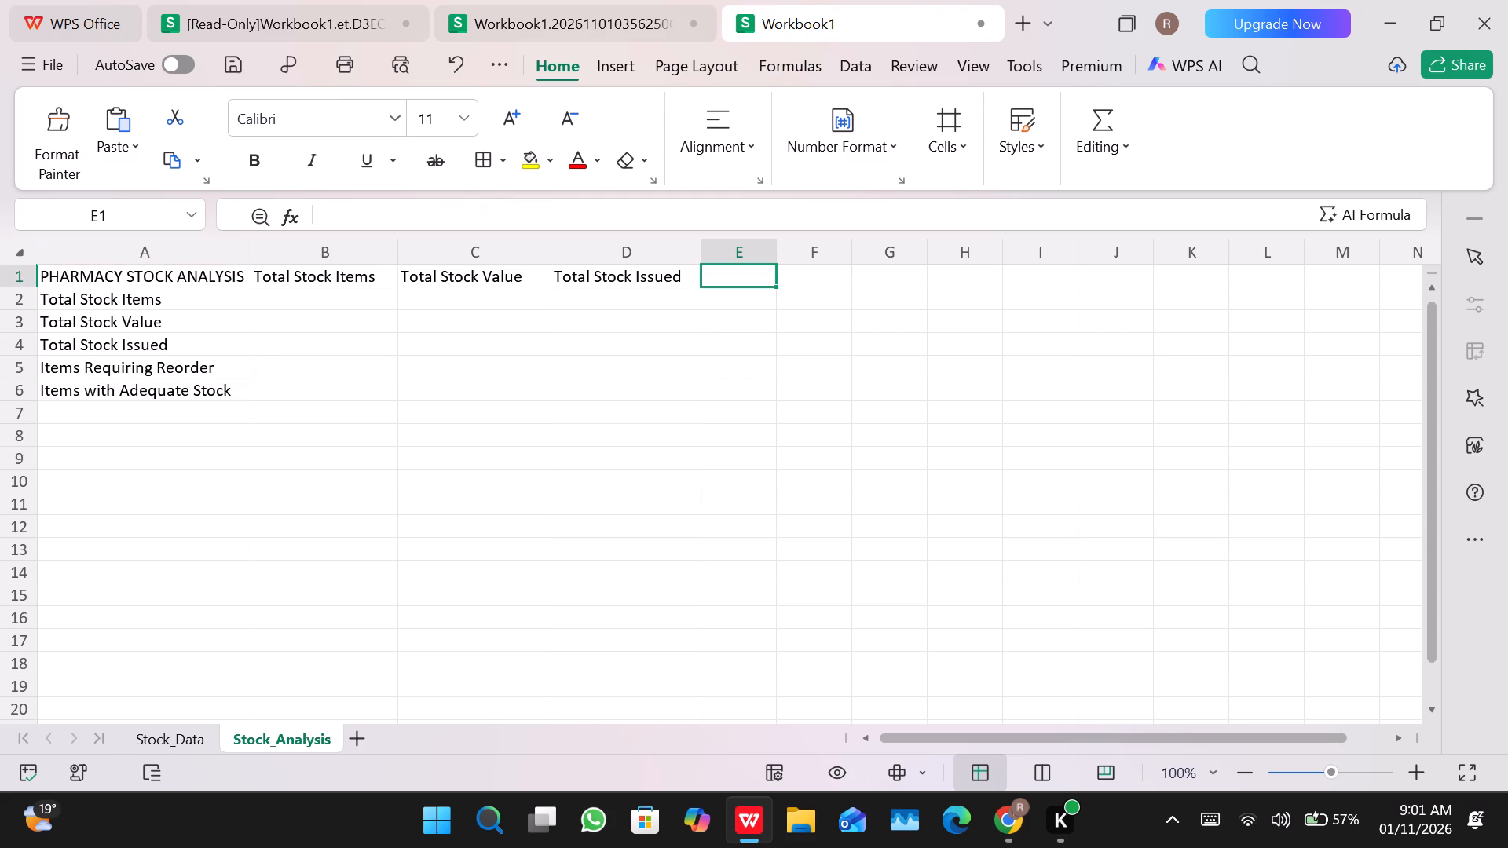
right_click(733, 280)
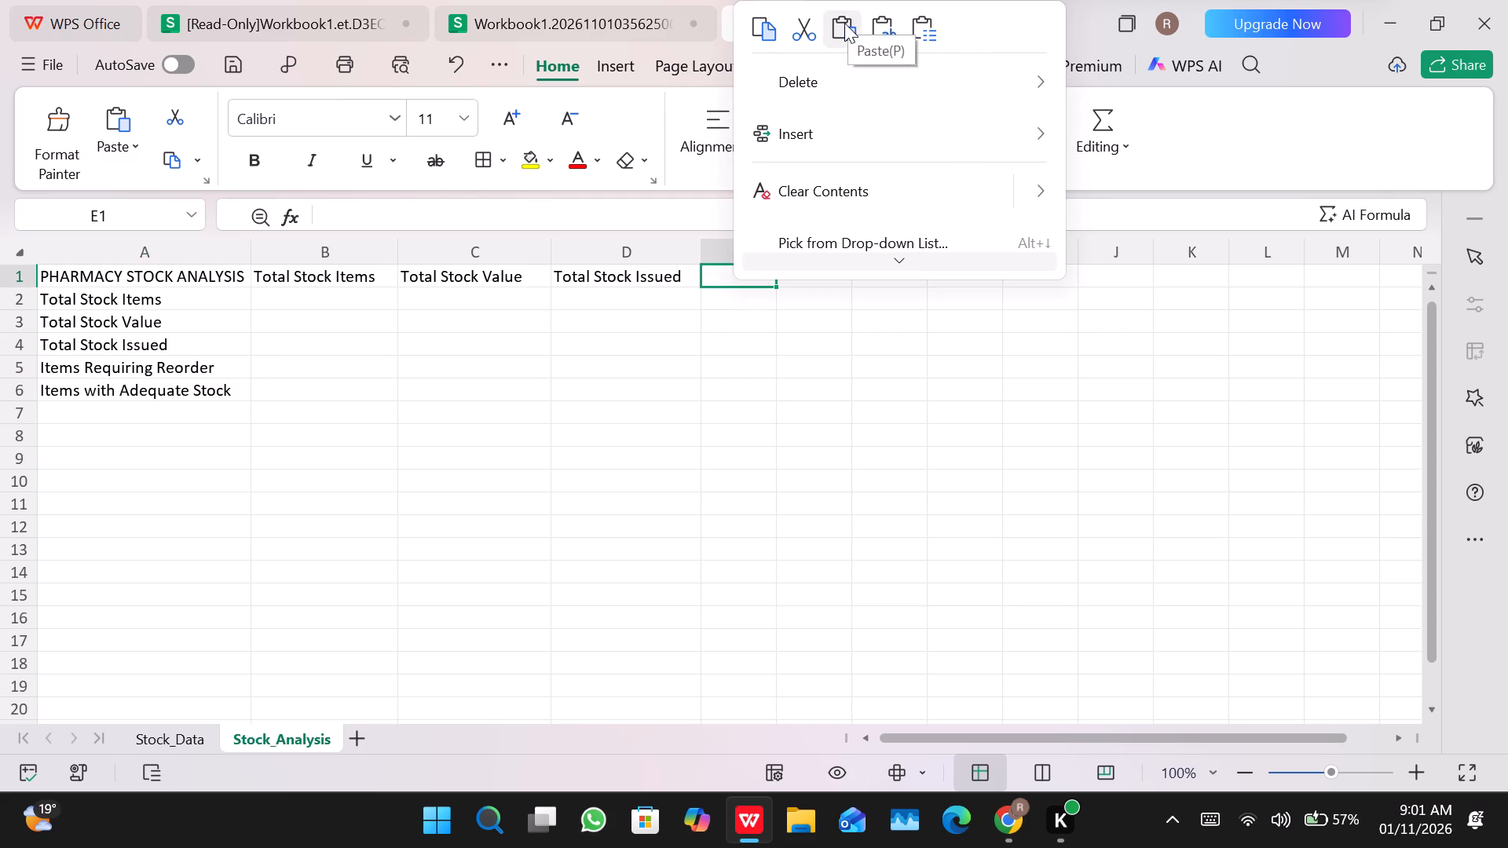
click(844, 23)
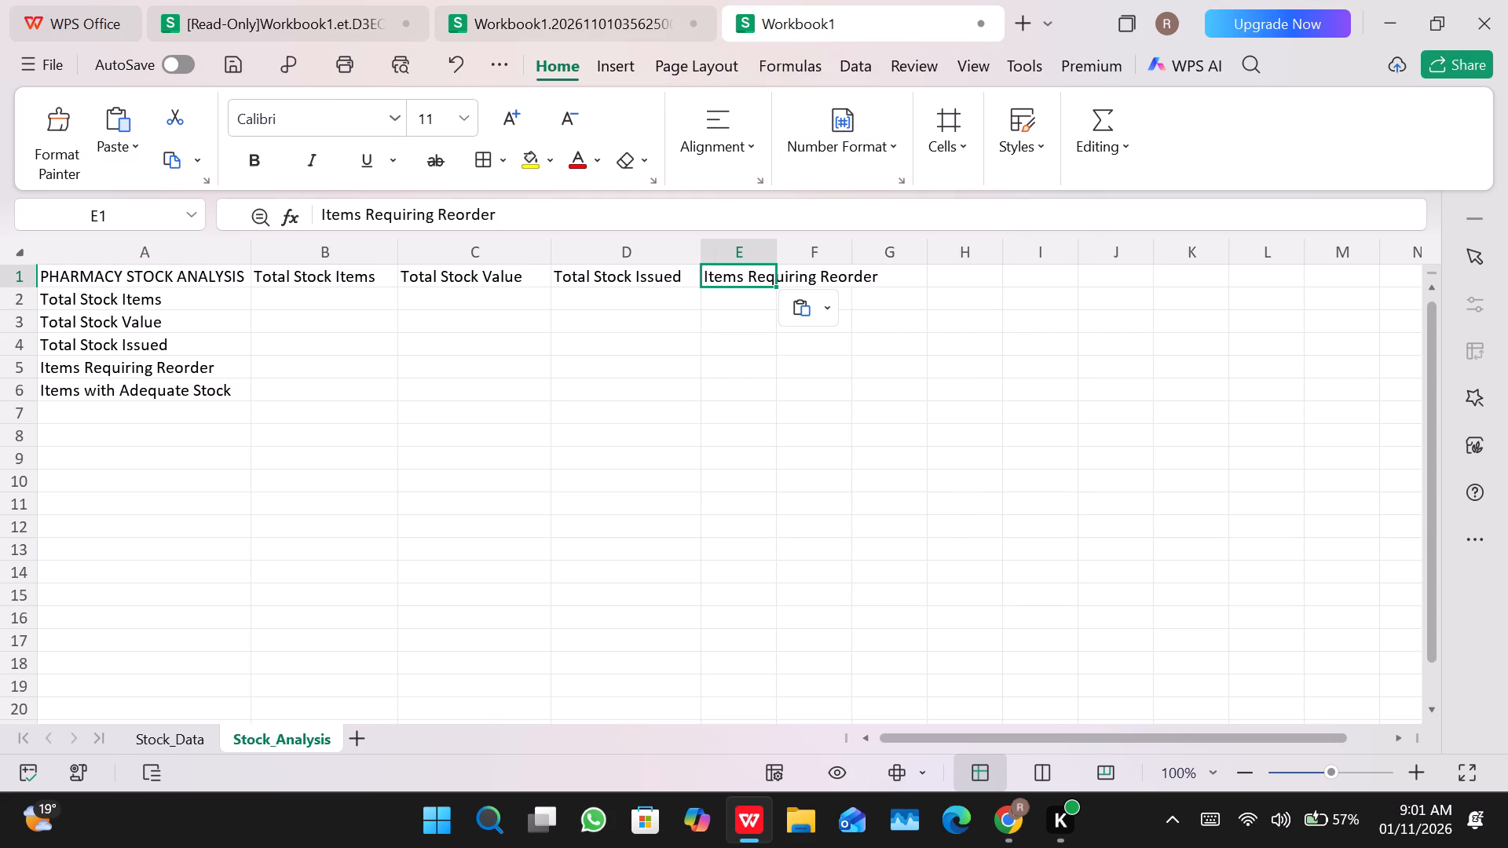
Widen column E so that the Items Requiring Reorder text in E1 fits inside it.
drag(779, 251, 872, 243)
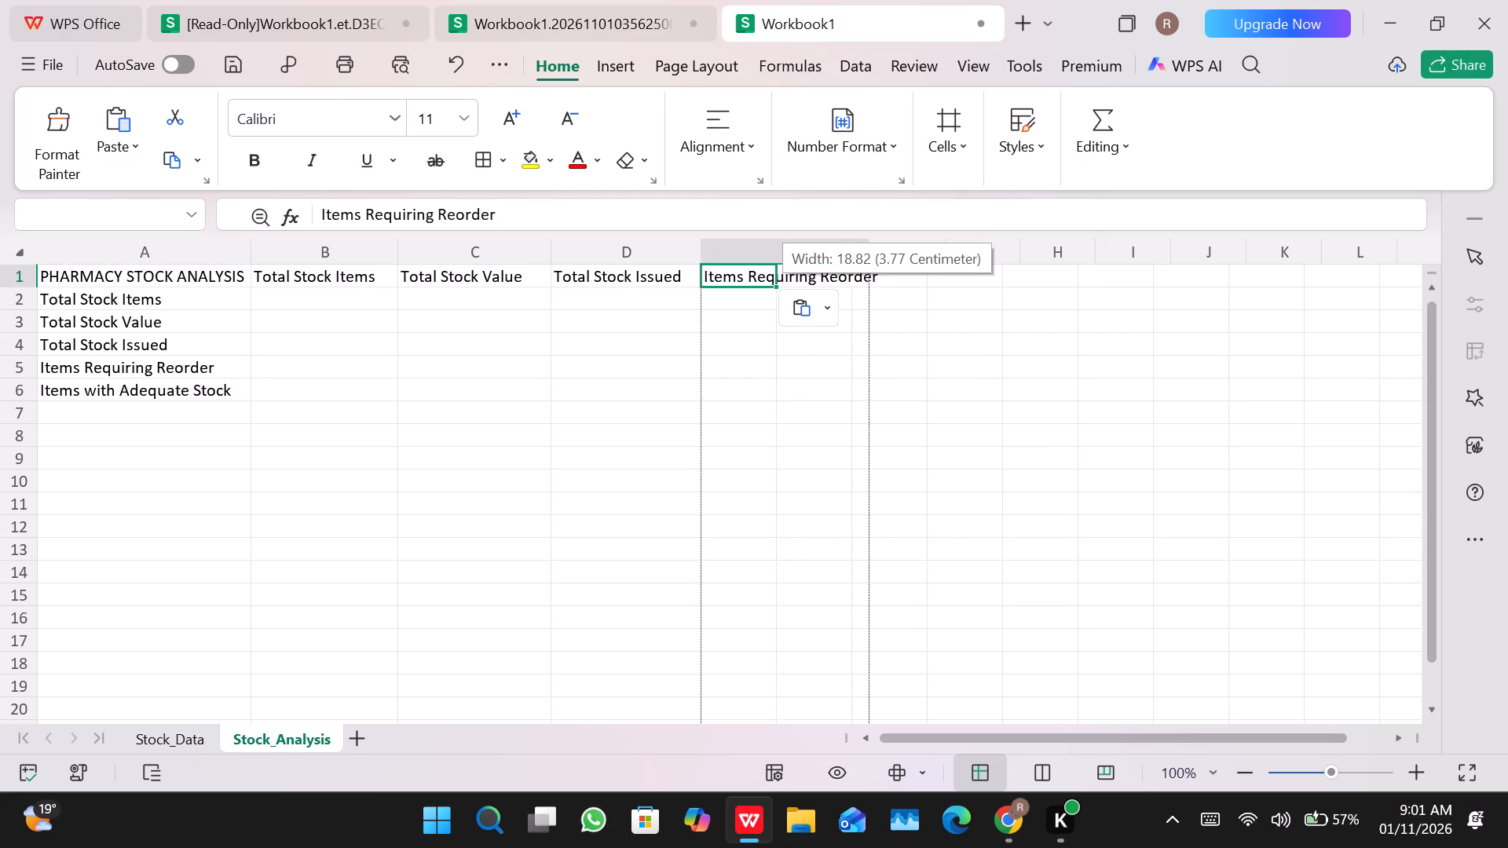
drag(872, 243, 886, 240)
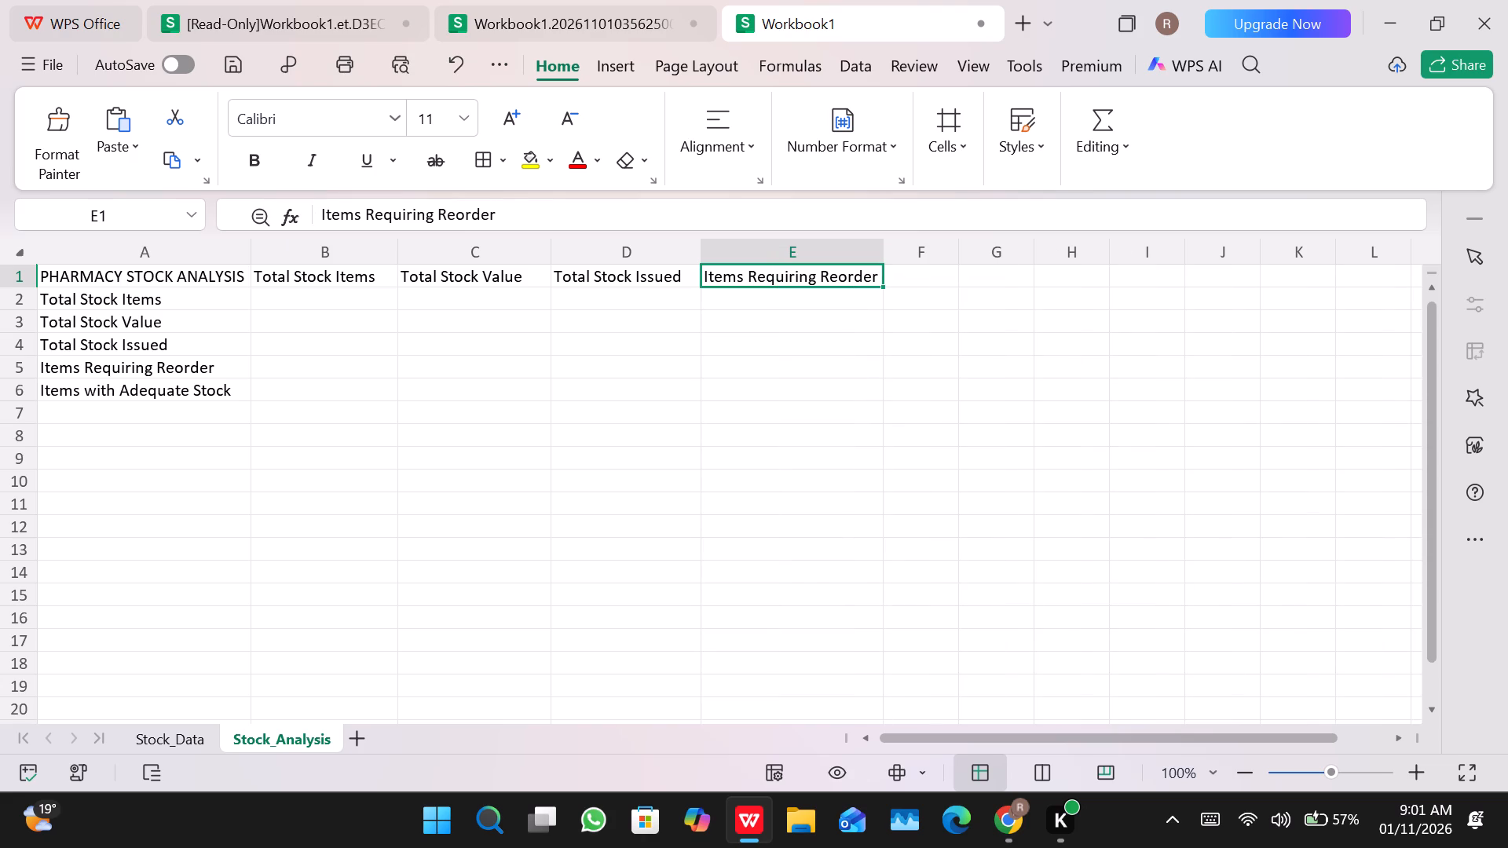
Copy the text "Items with Adequate Stock" from cell A6 and paste it into cell F1.
click(231, 389)
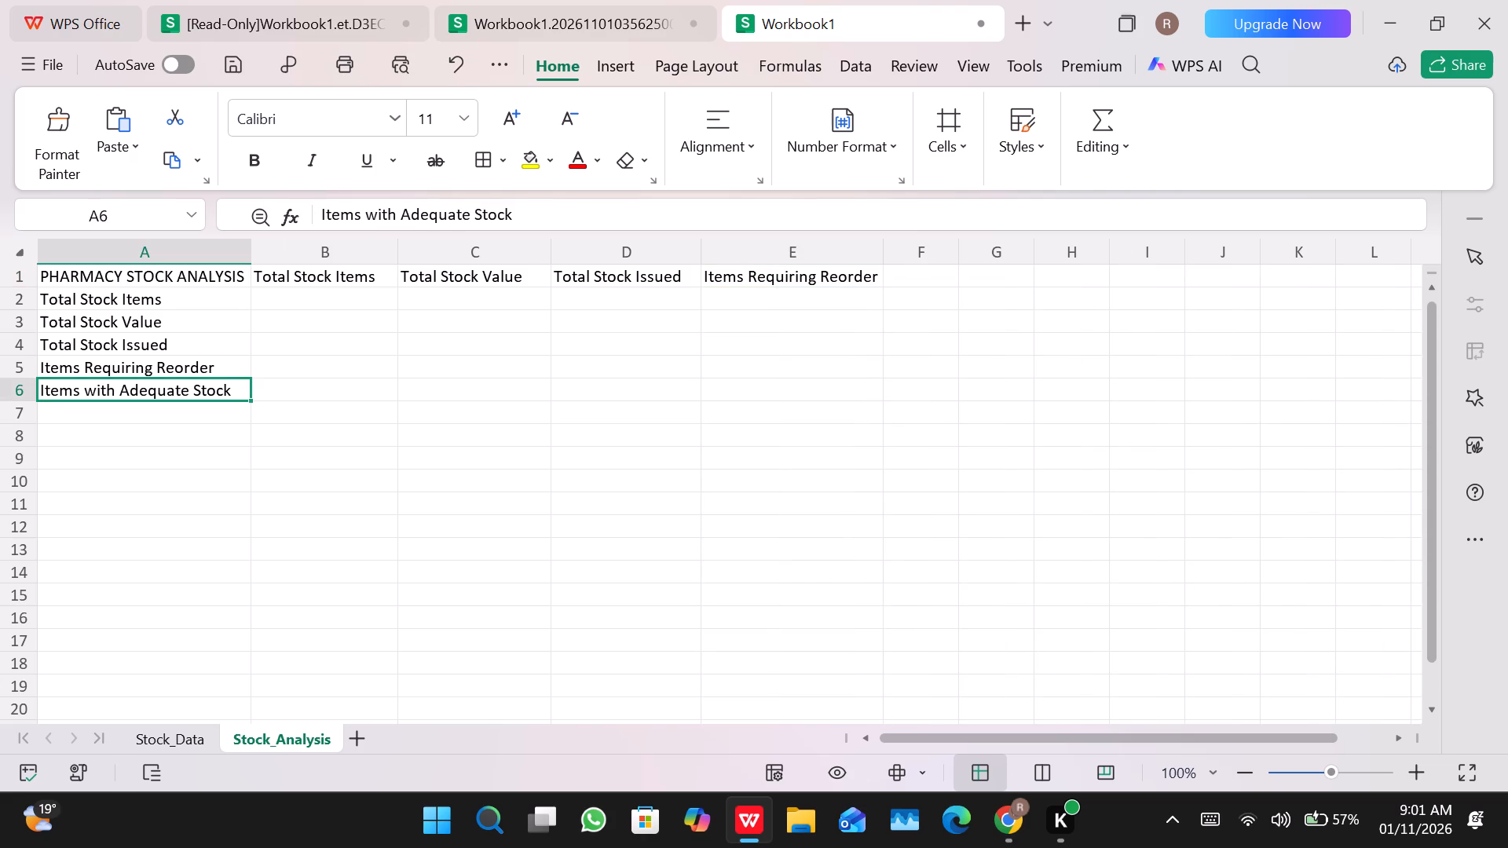
drag(518, 207, 328, 211)
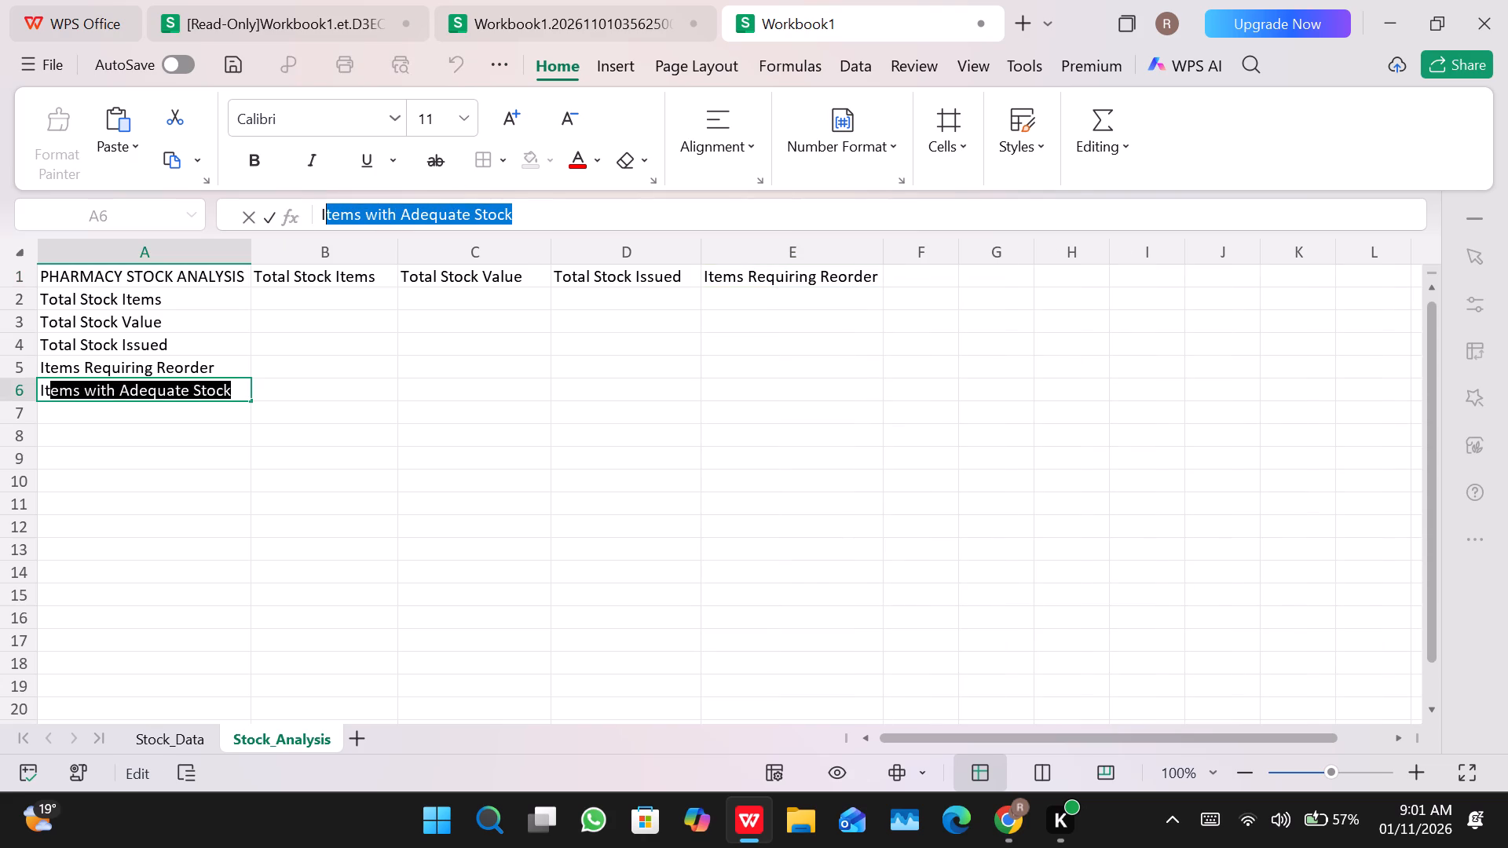
drag(328, 211, 321, 211)
click(355, 141)
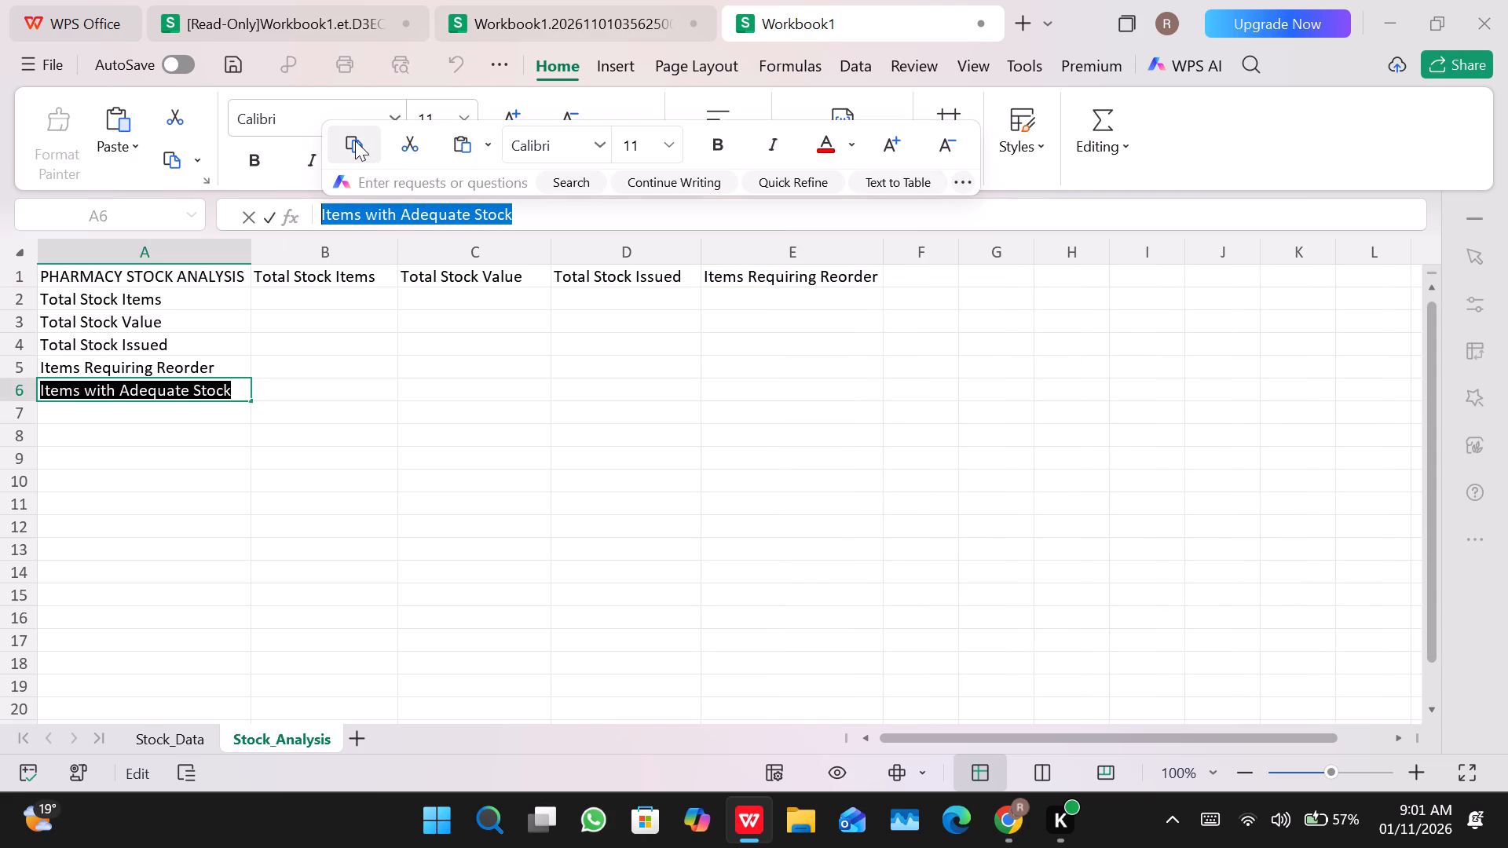
click(906, 273)
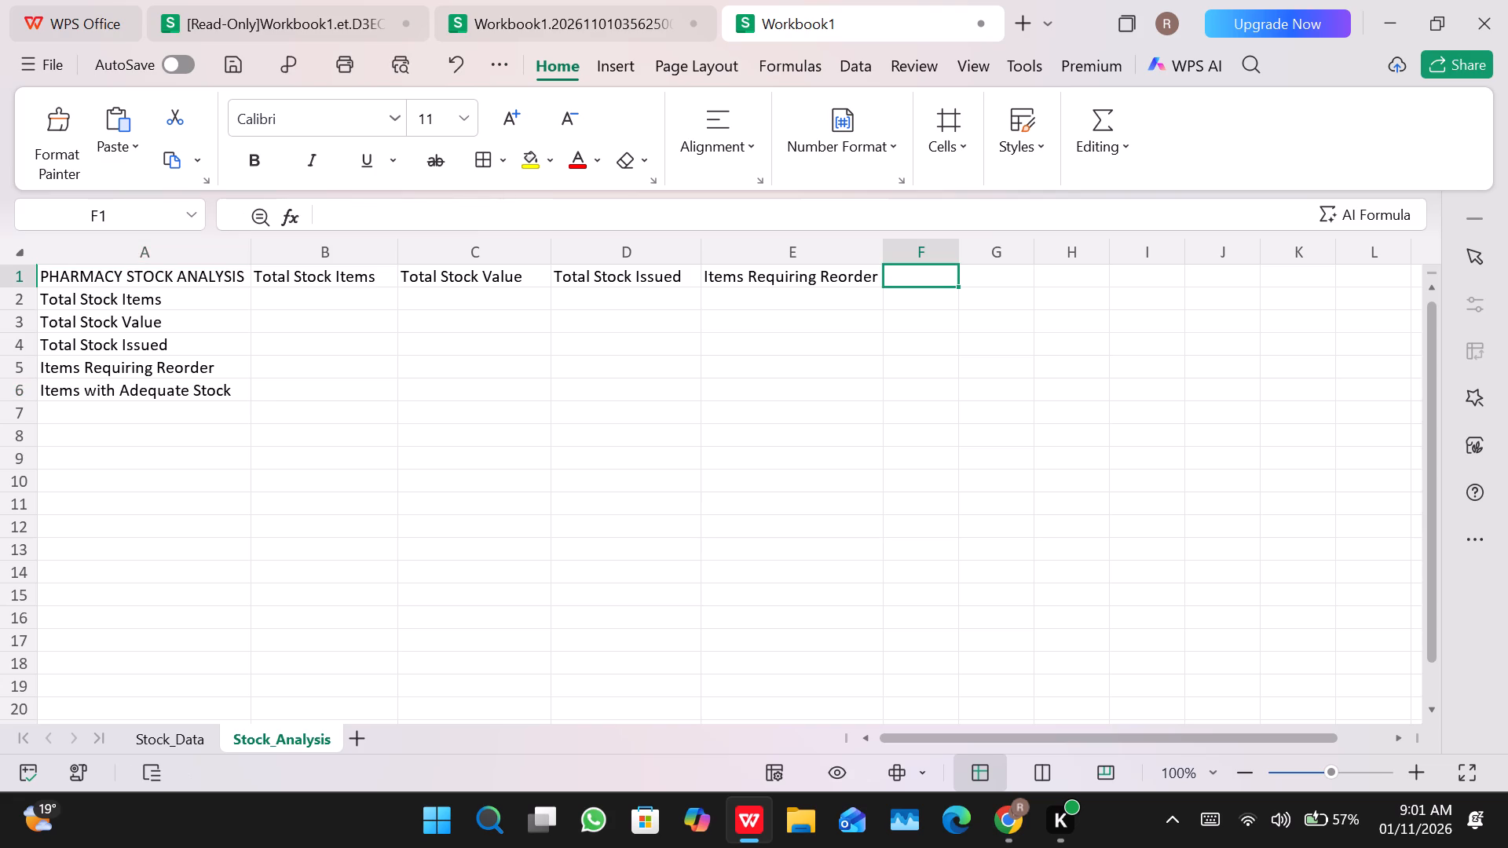
right_click(906, 273)
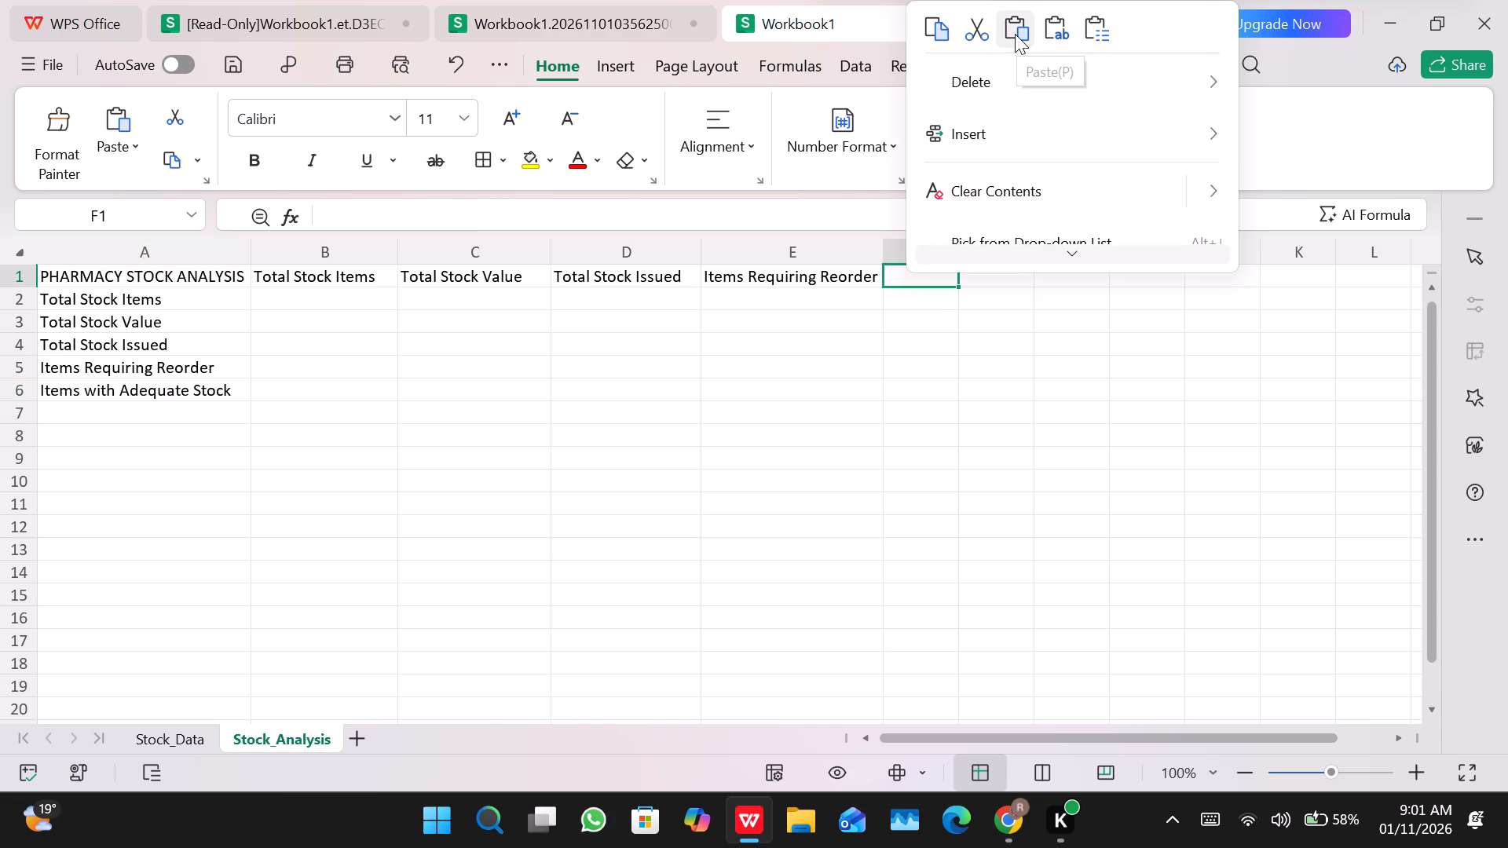
click(1015, 34)
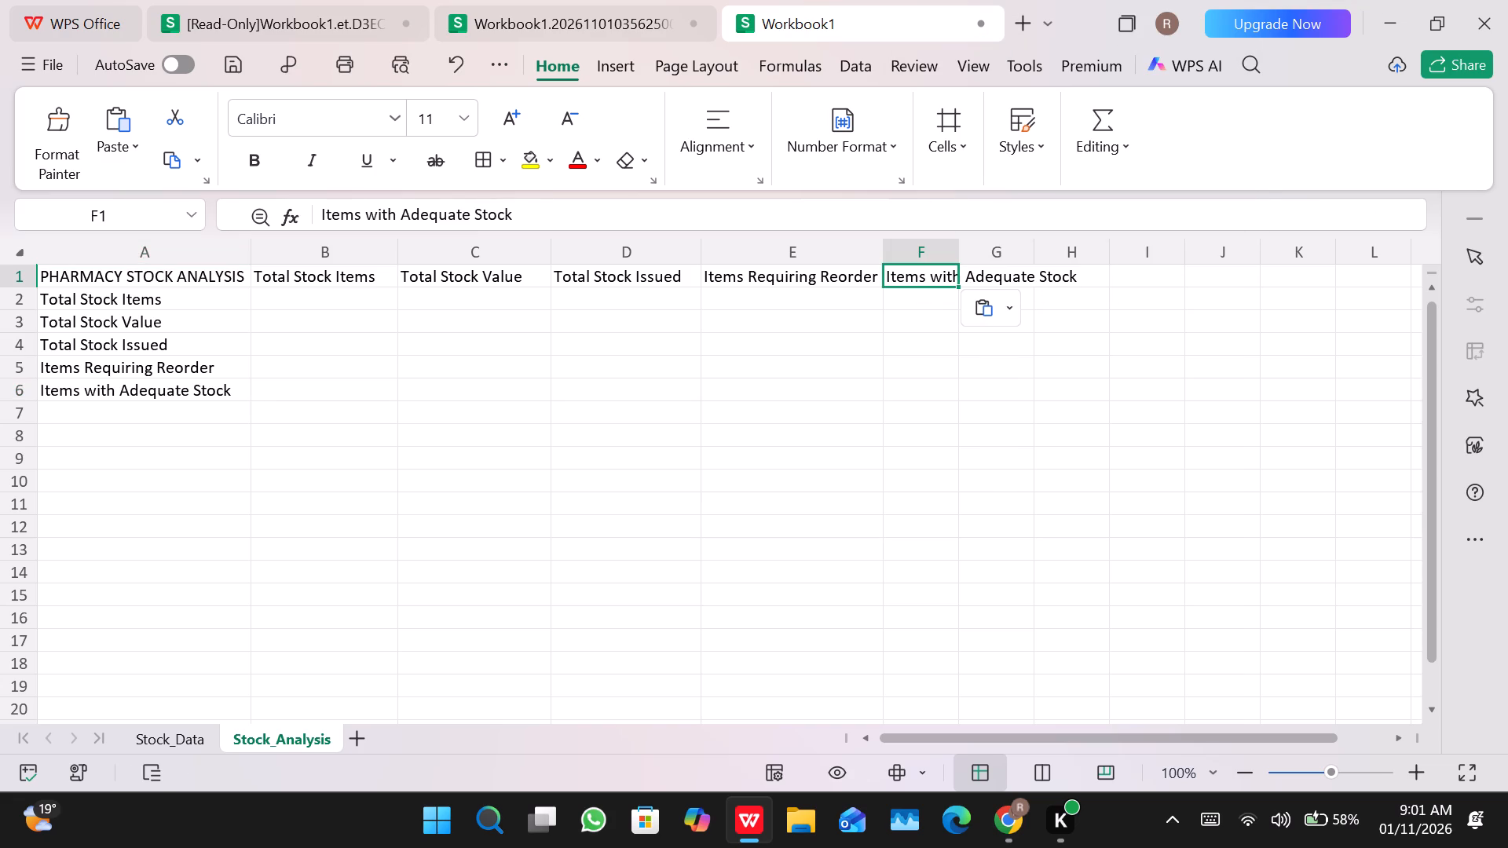
Widen column F so that the Items with Adequate Stock text in F1 fits inside it.
drag(961, 257, 1086, 256)
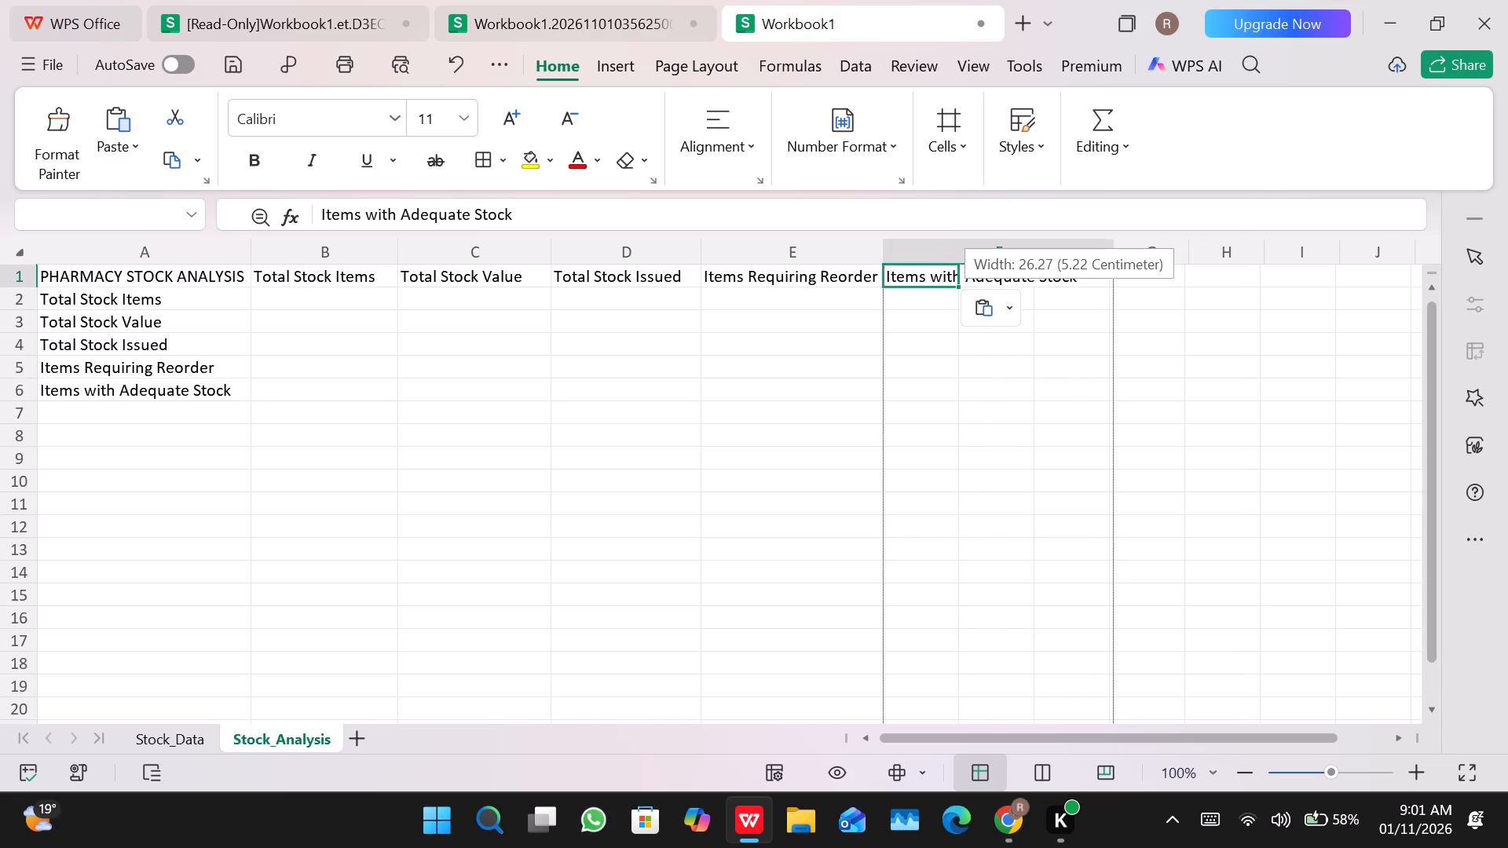
drag(1086, 256, 1079, 256)
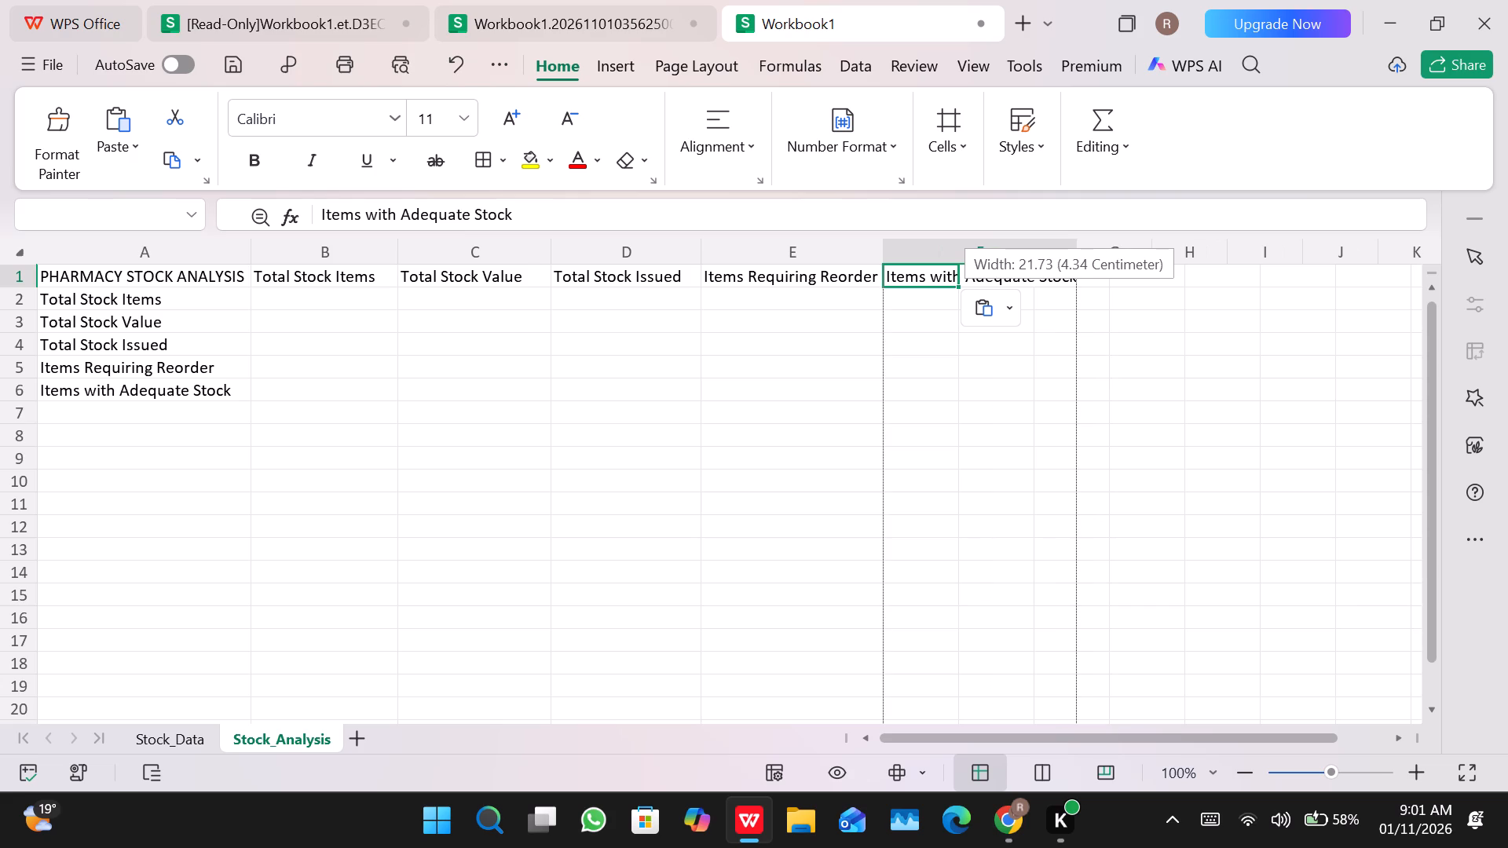
drag(1079, 256, 1096, 254)
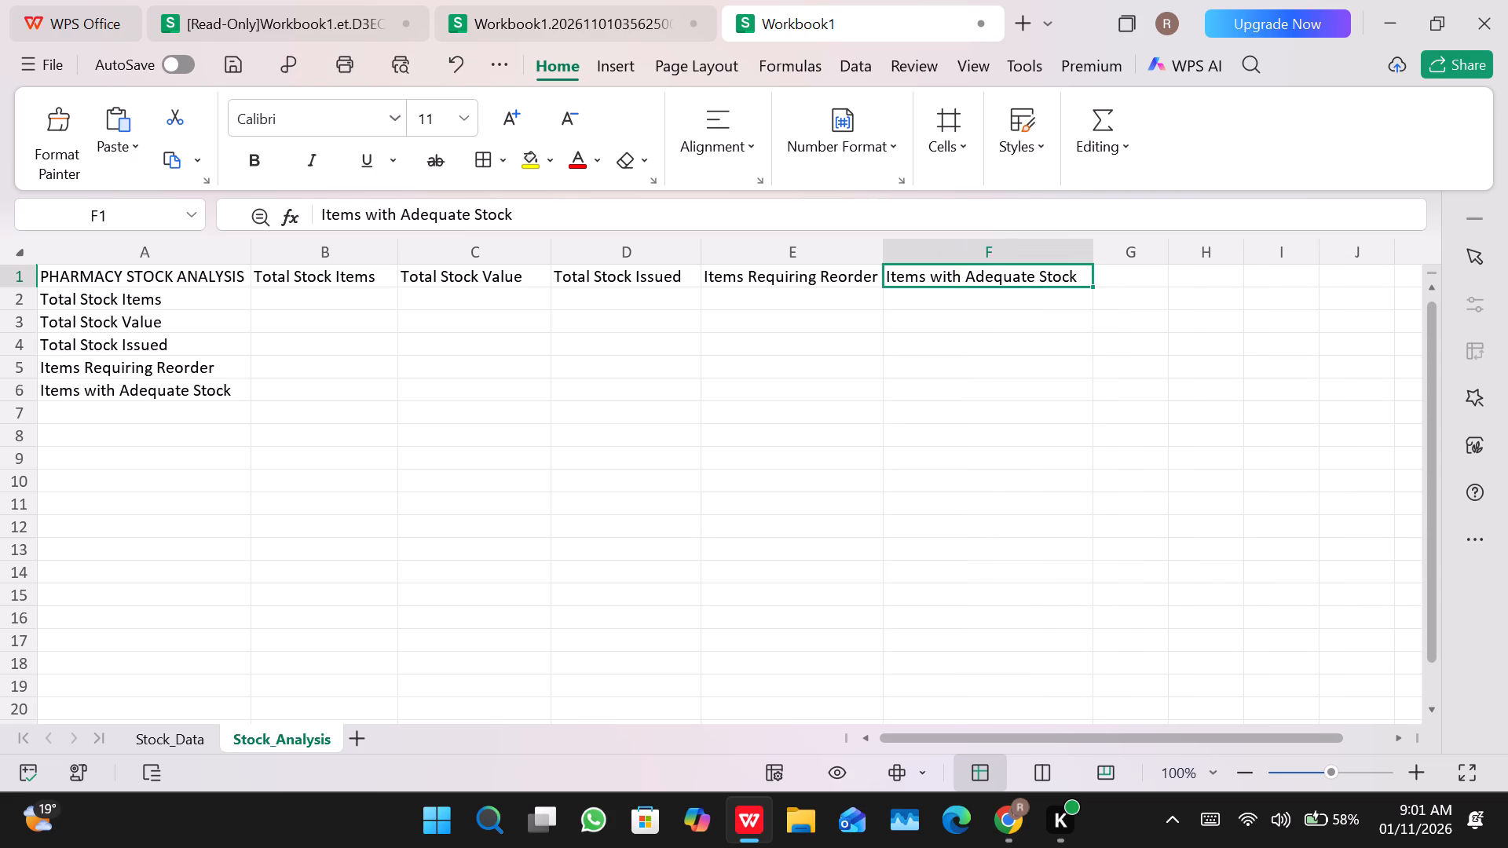
Clear the stock metric labels from cells A2 through A6, keeping the PHARMACY STOCK ANALYSIS title in A1.
click(199, 382)
key(BackSpace)
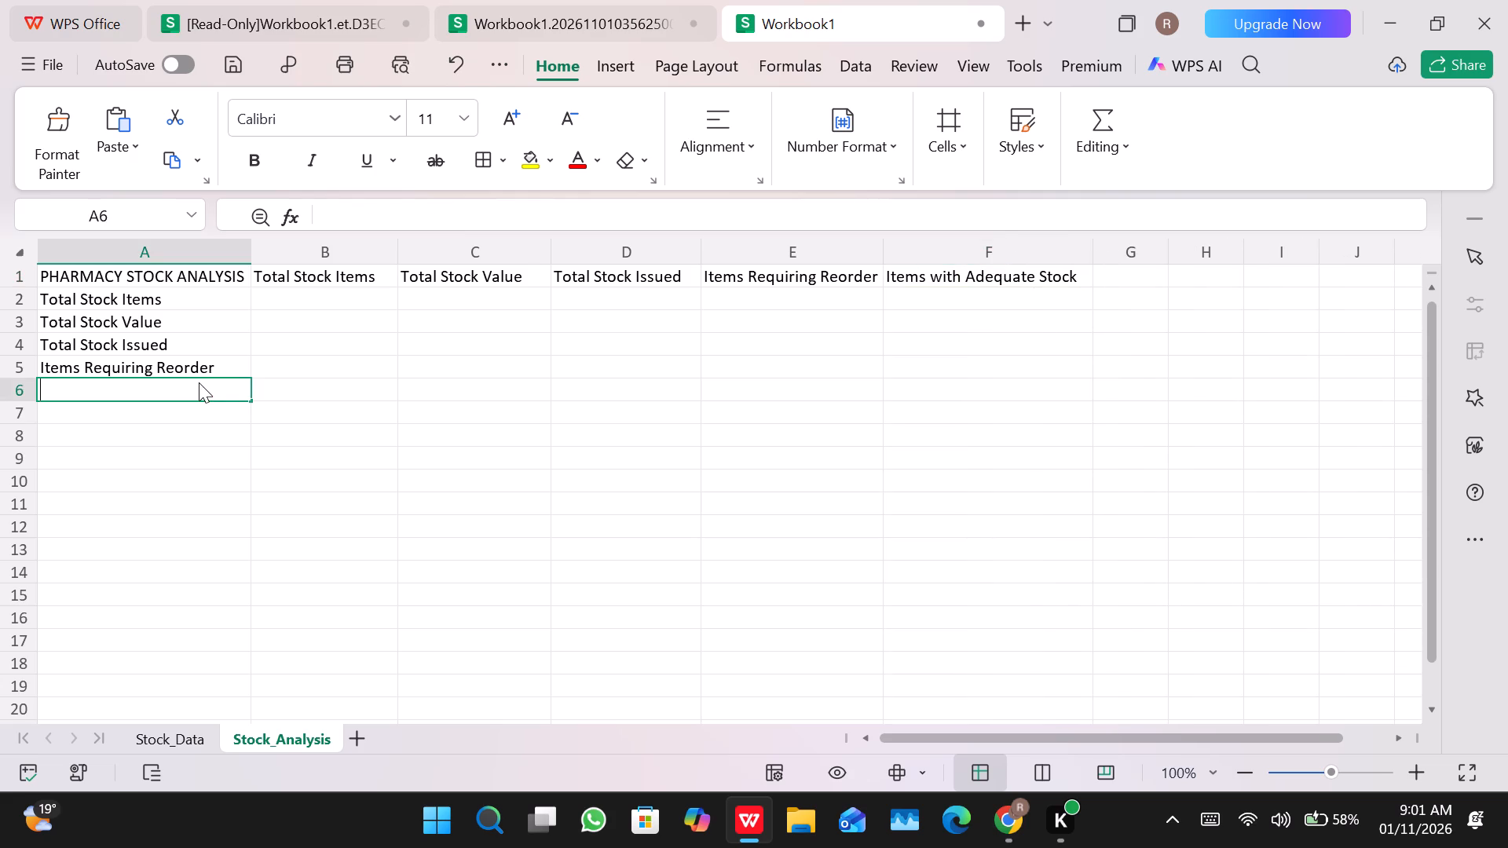
key(BackSpace)
key(Up)
key(BackSpace)
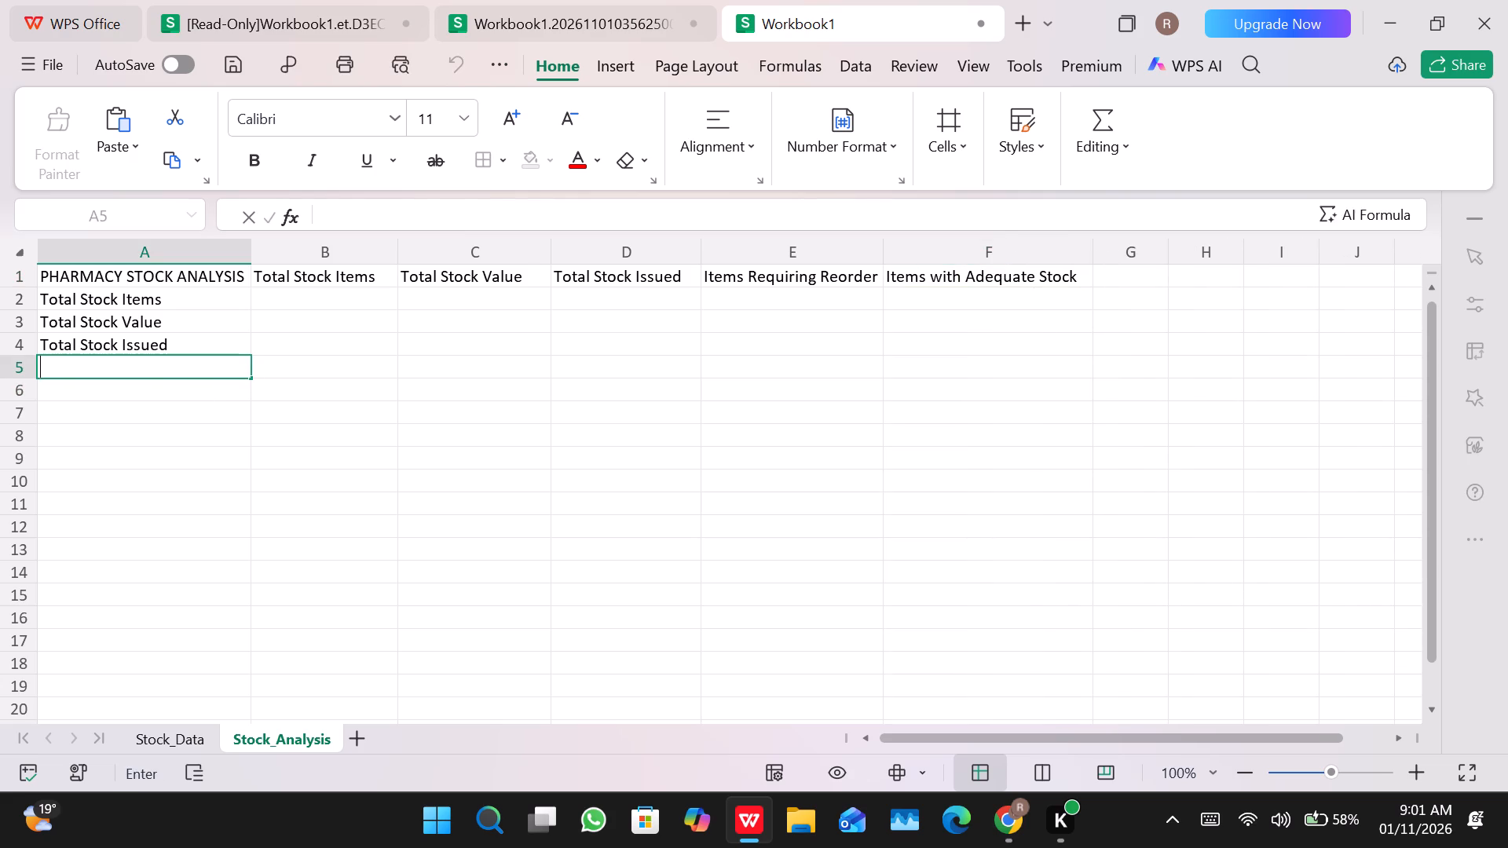
key(Up)
key(BackSpace)
key(Up)
key(BackSpace)
key(Up)
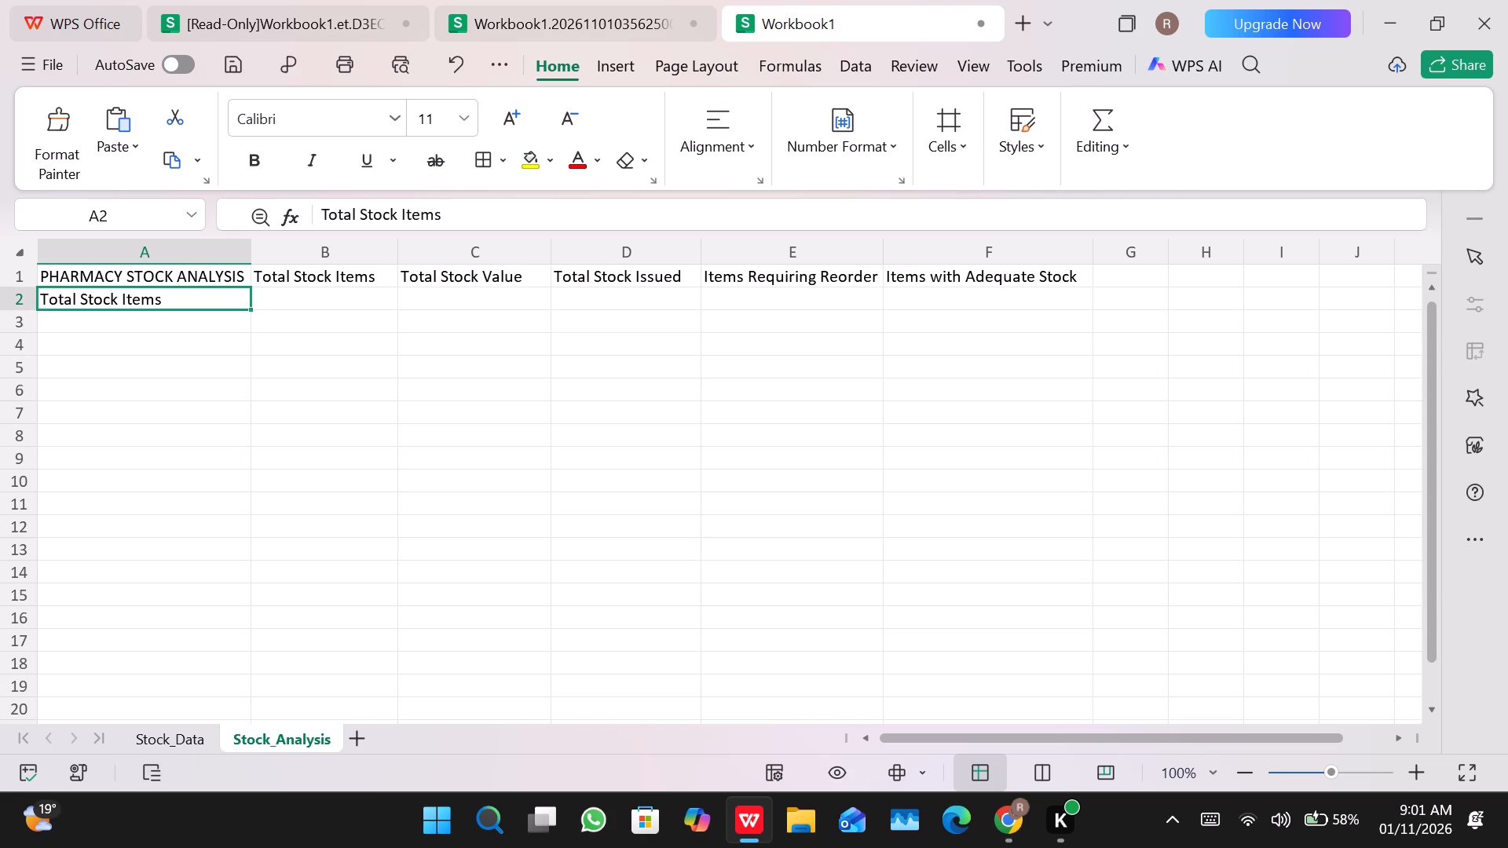
key(BackSpace)
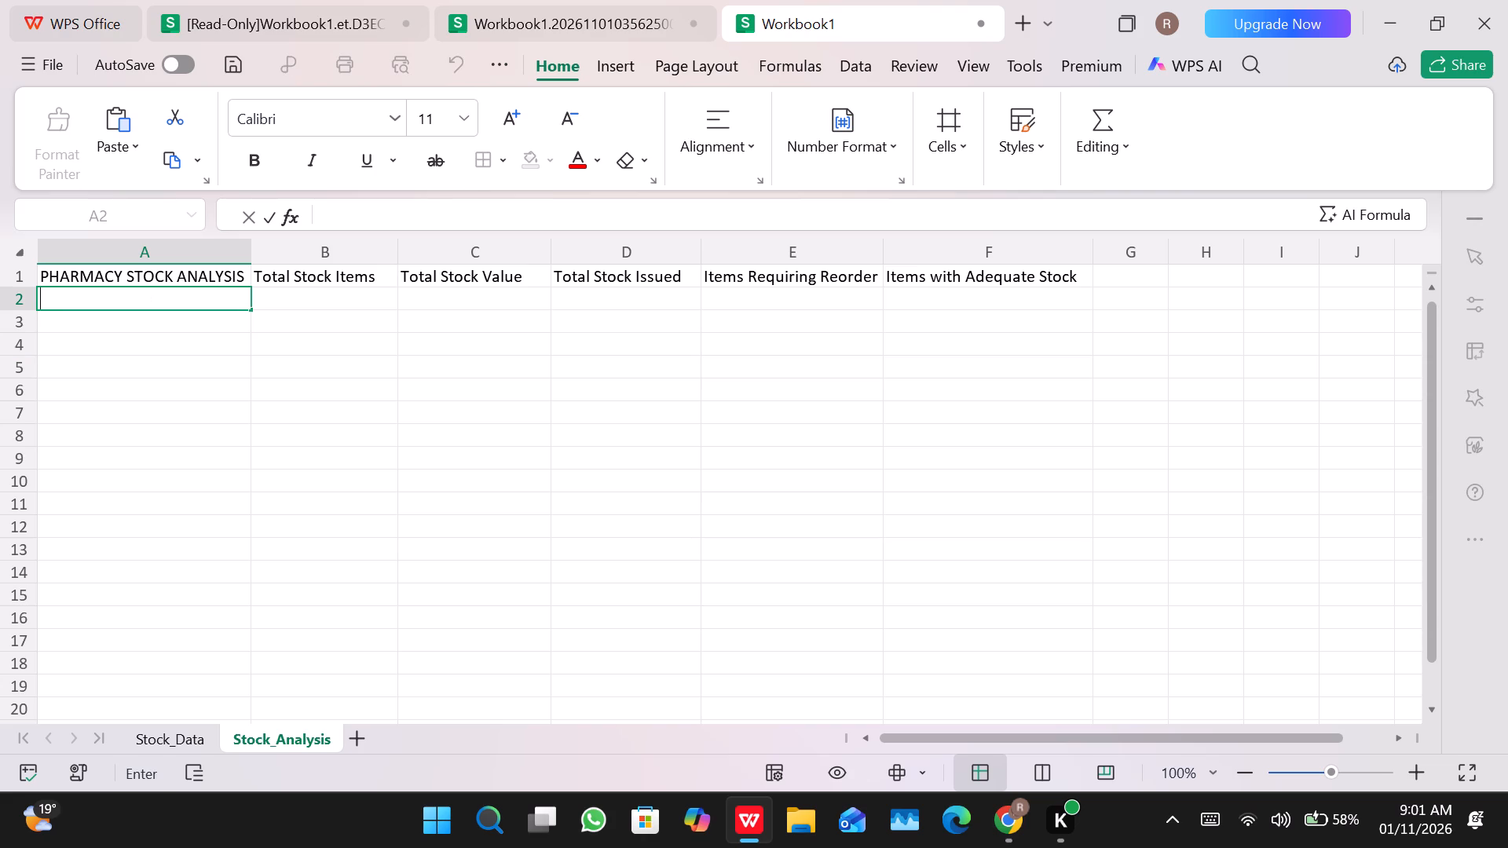
click(289, 324)
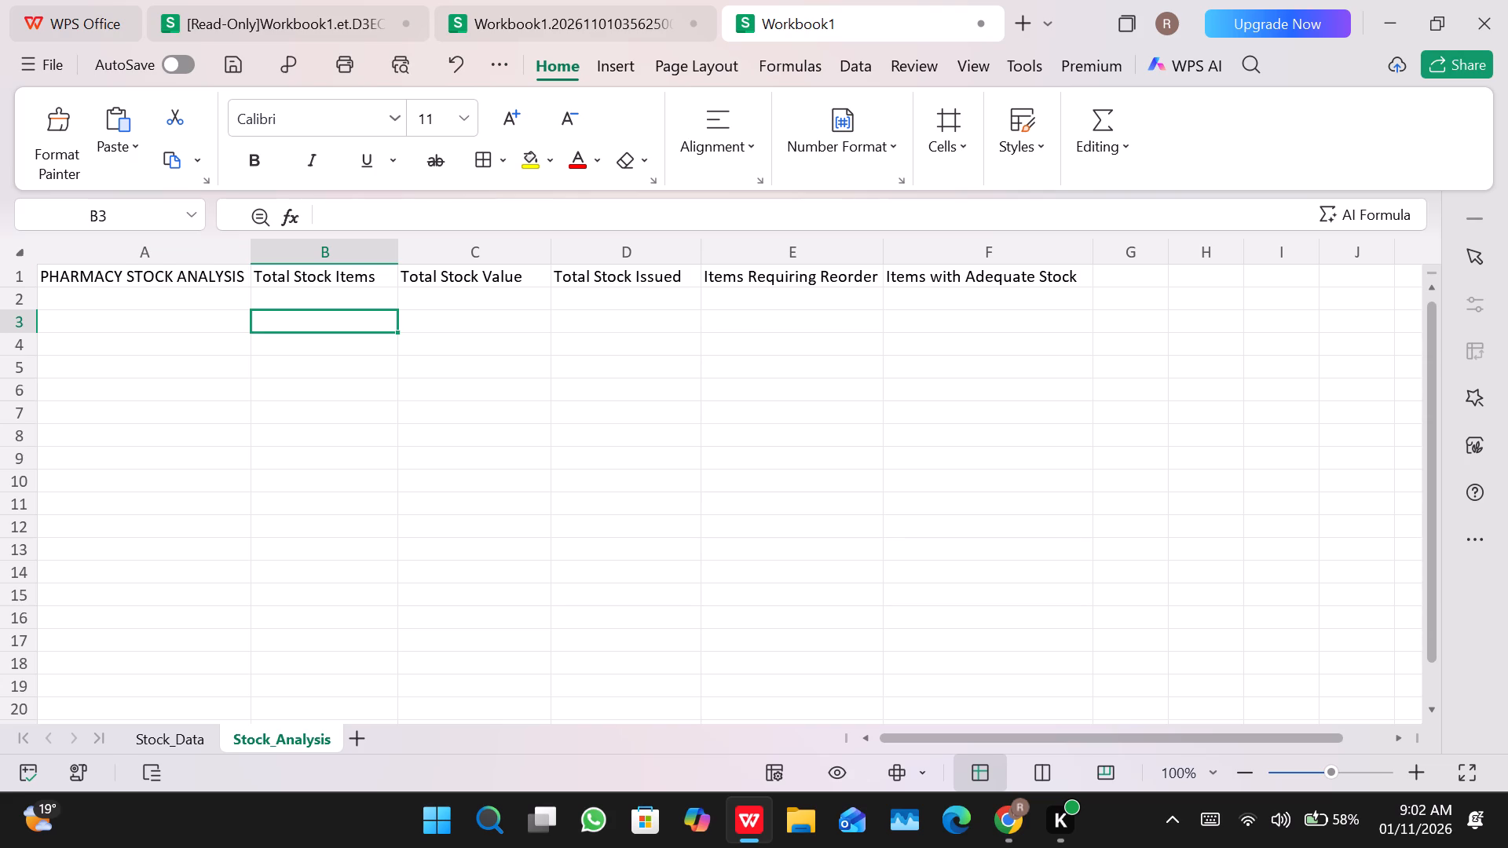
Copy the text "Total Stock Items" from cell B1 and paste it into cell A3.
drag(394, 272, 344, 274)
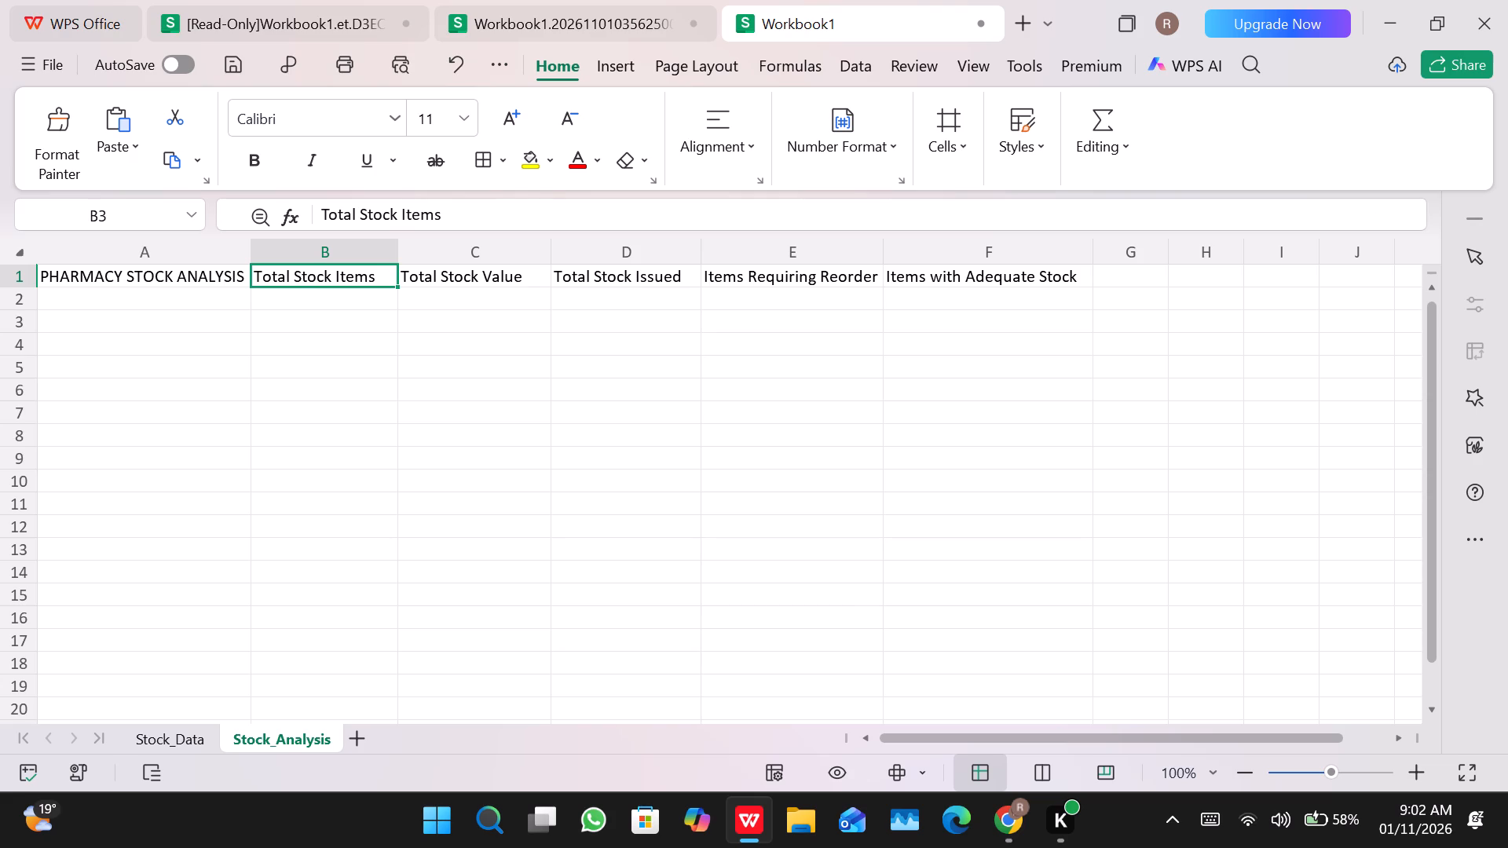
click(379, 277)
drag(379, 277, 450, 219)
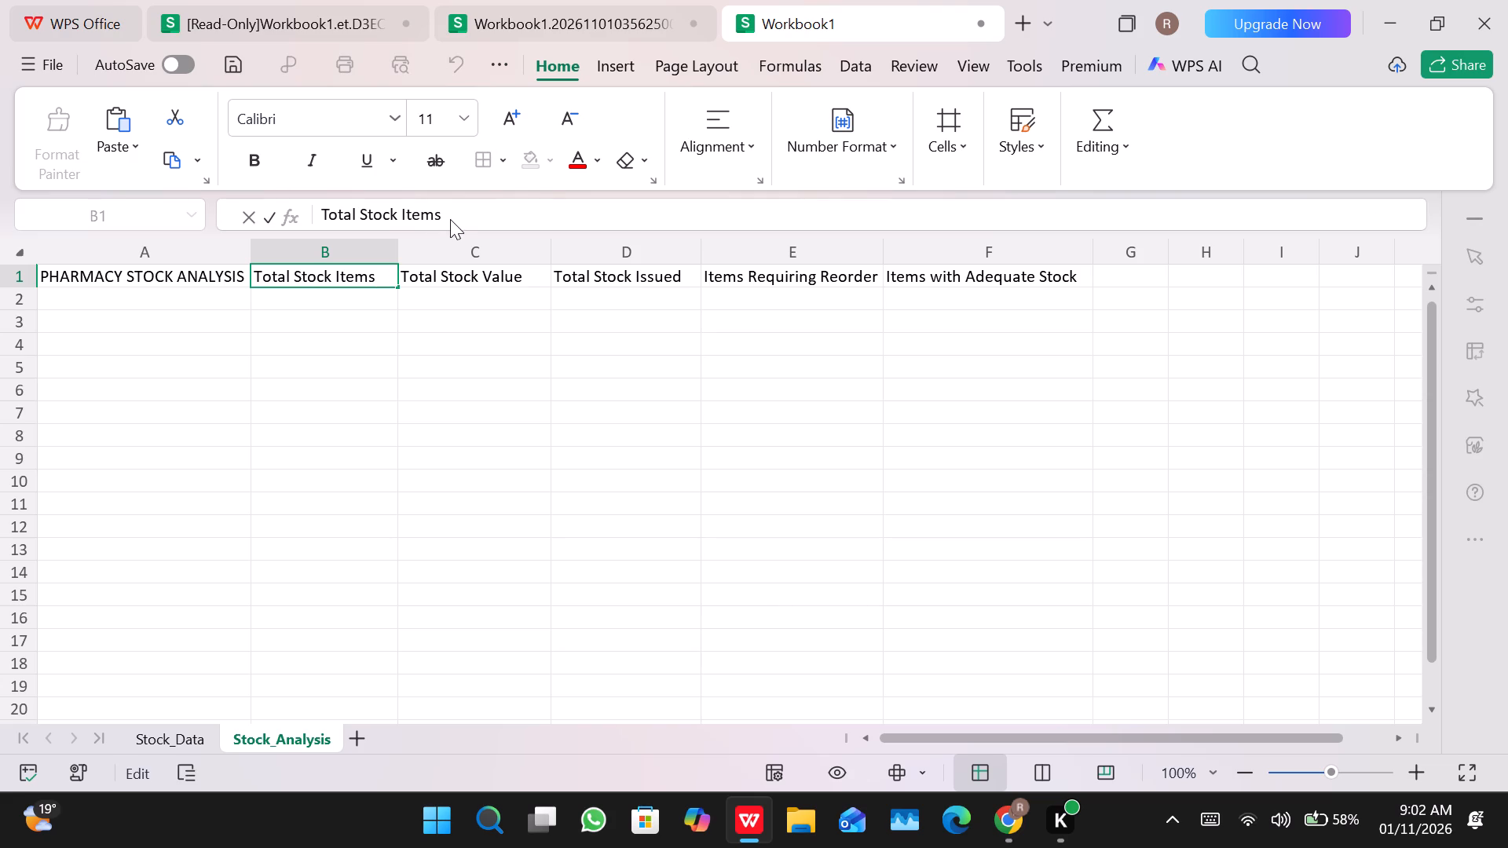
drag(450, 219, 453, 217)
click(453, 217)
drag(453, 217, 393, 203)
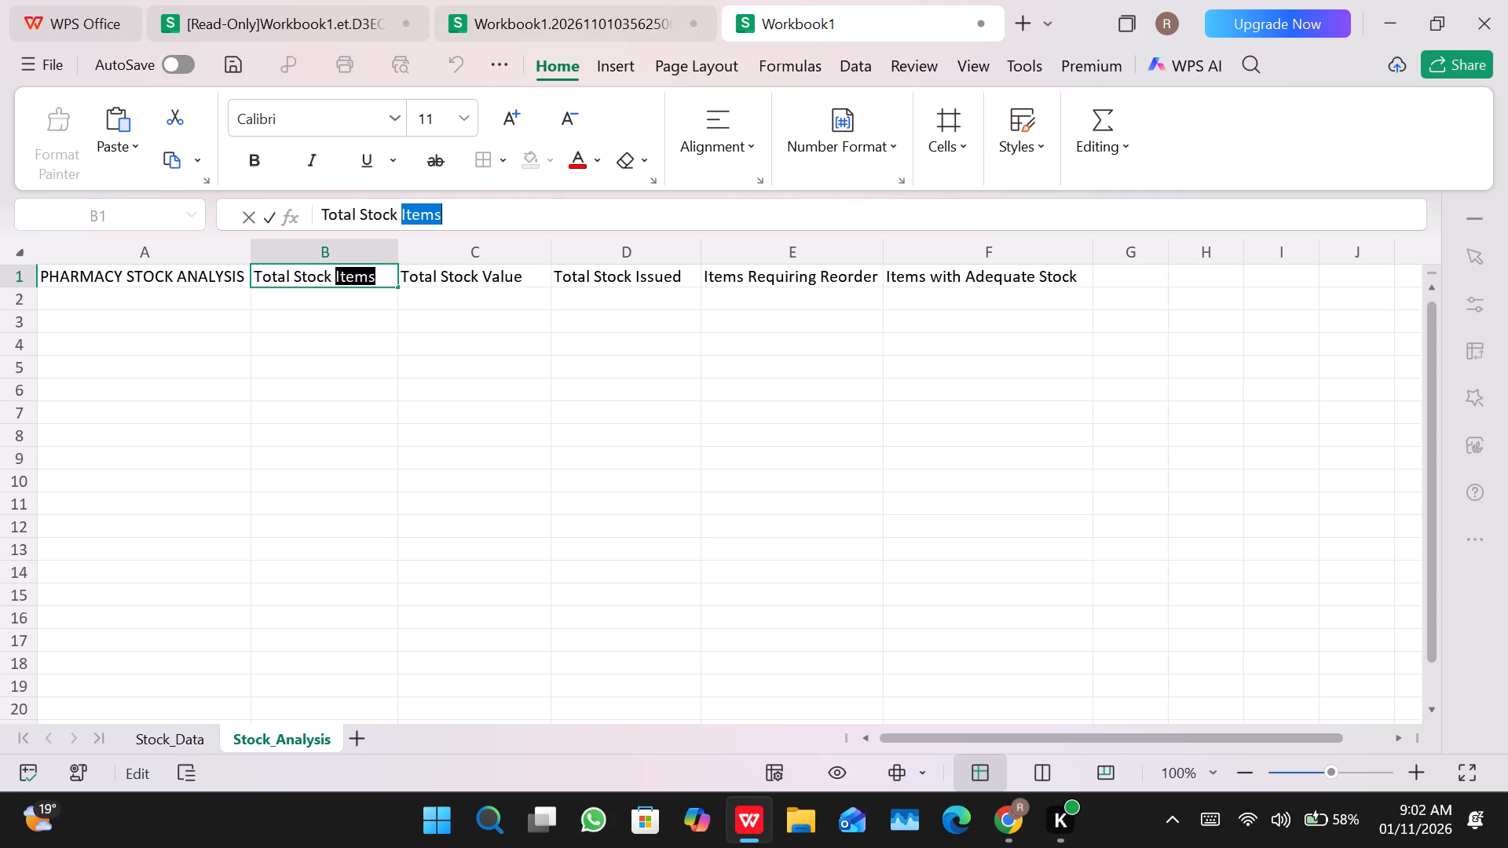
drag(393, 203, 451, 206)
drag(451, 206, 328, 201)
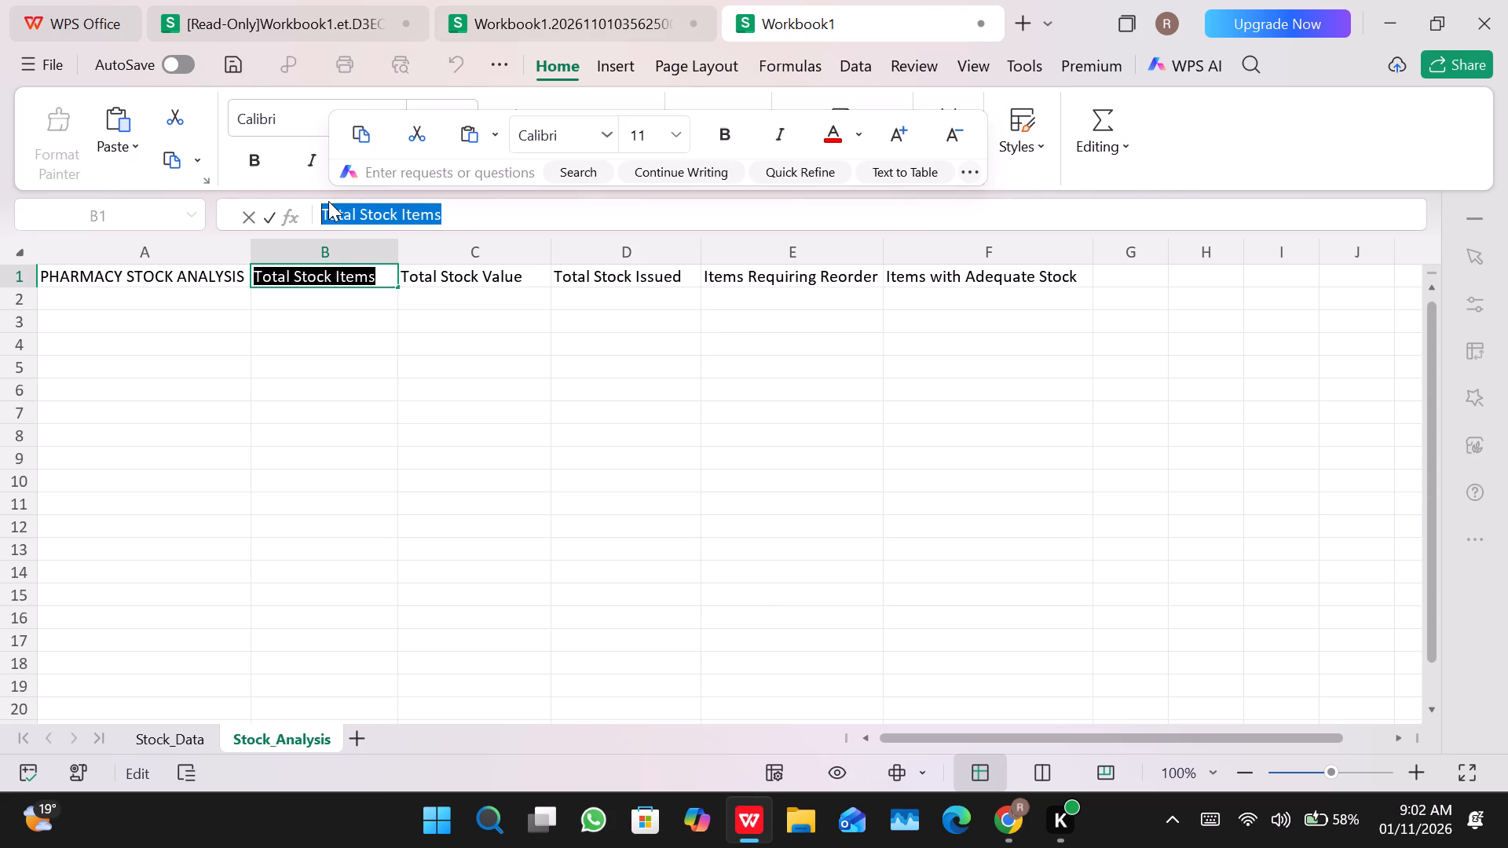
click(355, 137)
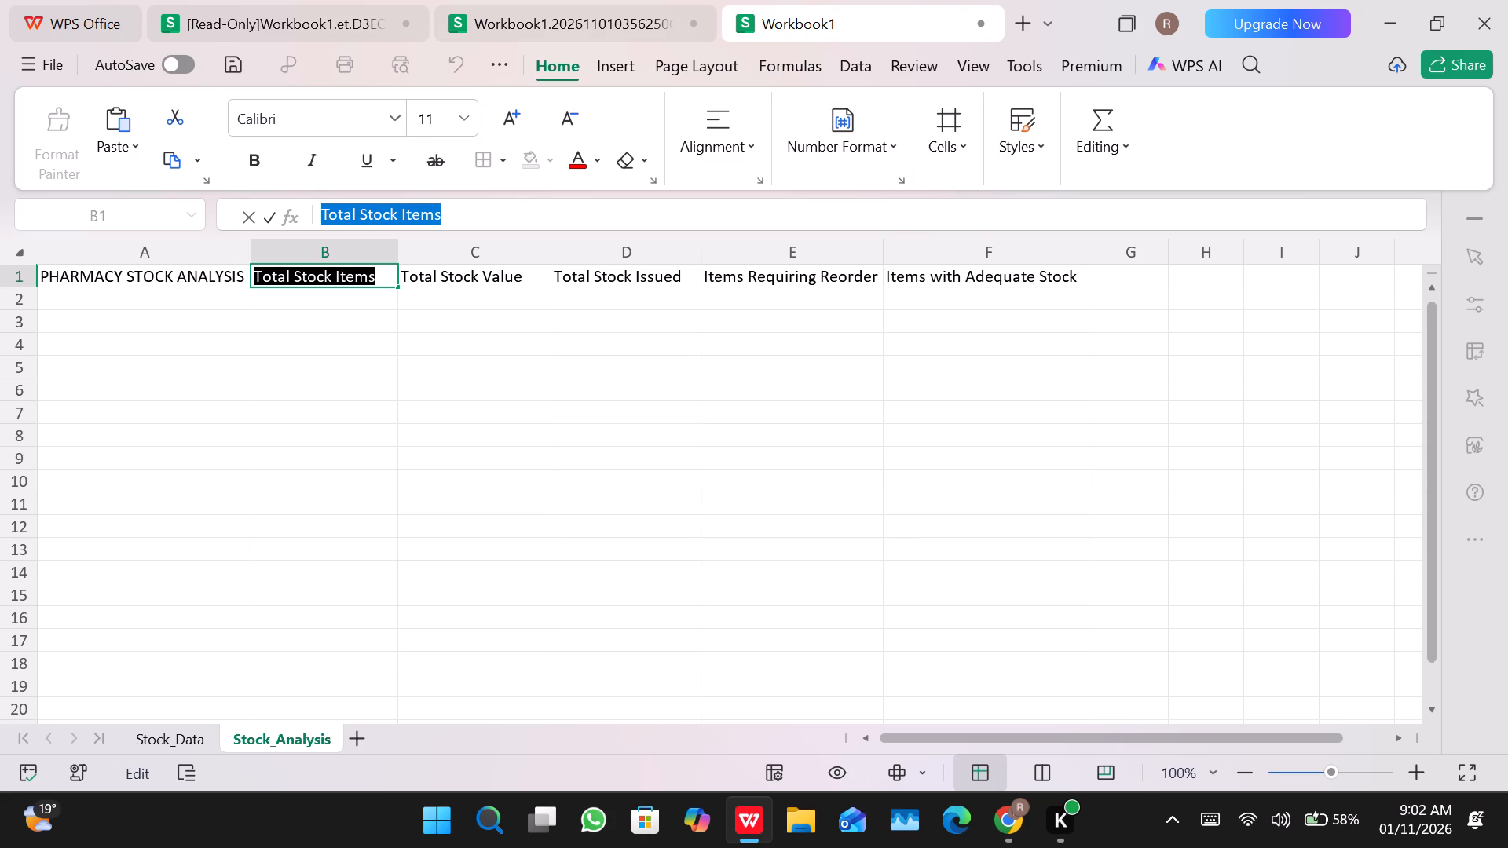
click(64, 324)
right_click(64, 324)
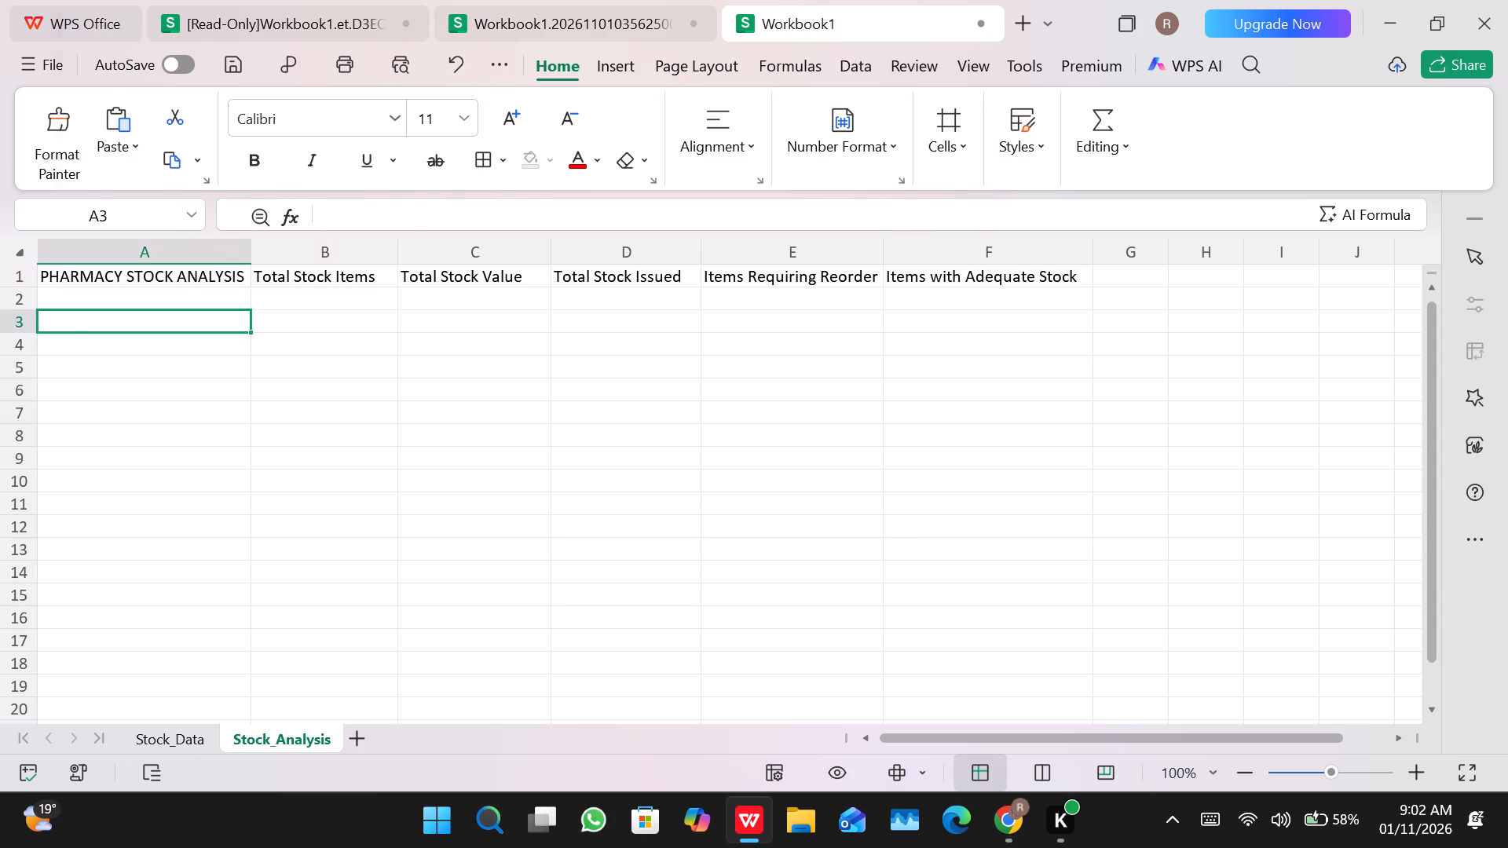
click(163, 25)
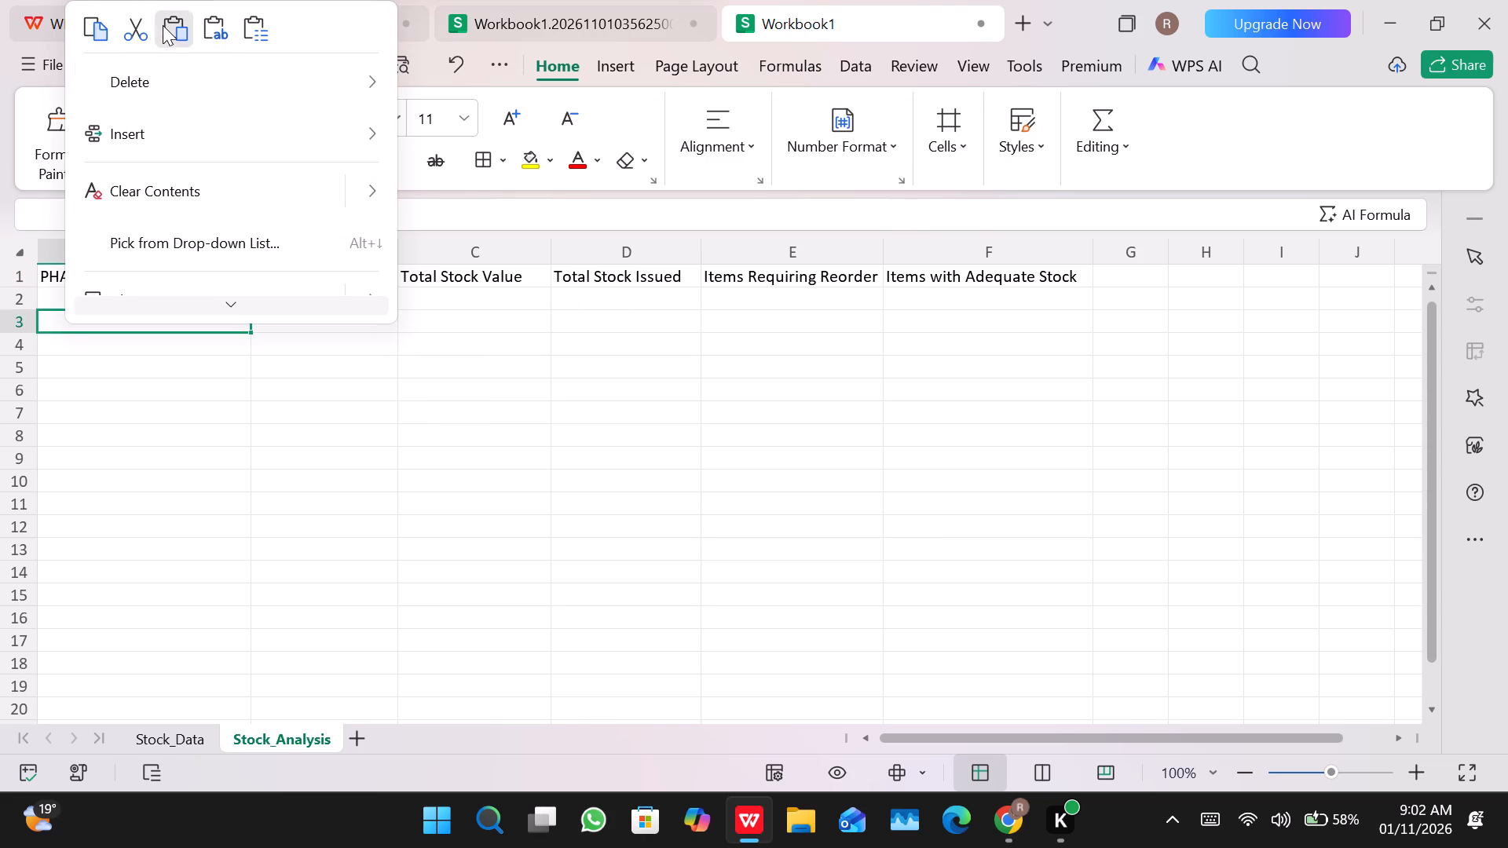
Copy the text "Total Stock Value" from cell C1 and paste it into cell A4.
click(472, 285)
drag(463, 215, 357, 196)
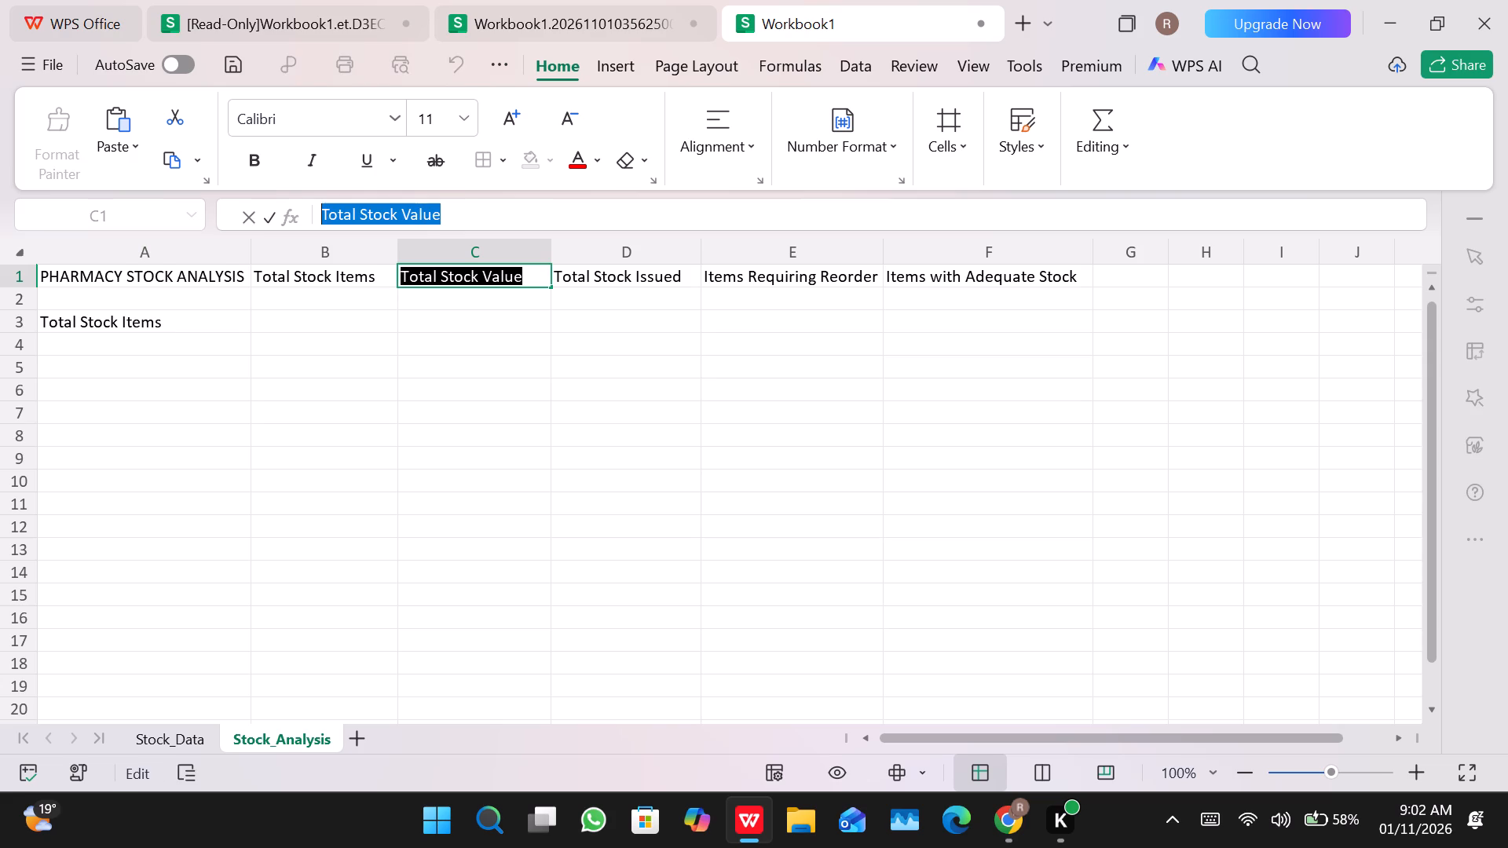
drag(357, 196, 331, 201)
click(369, 121)
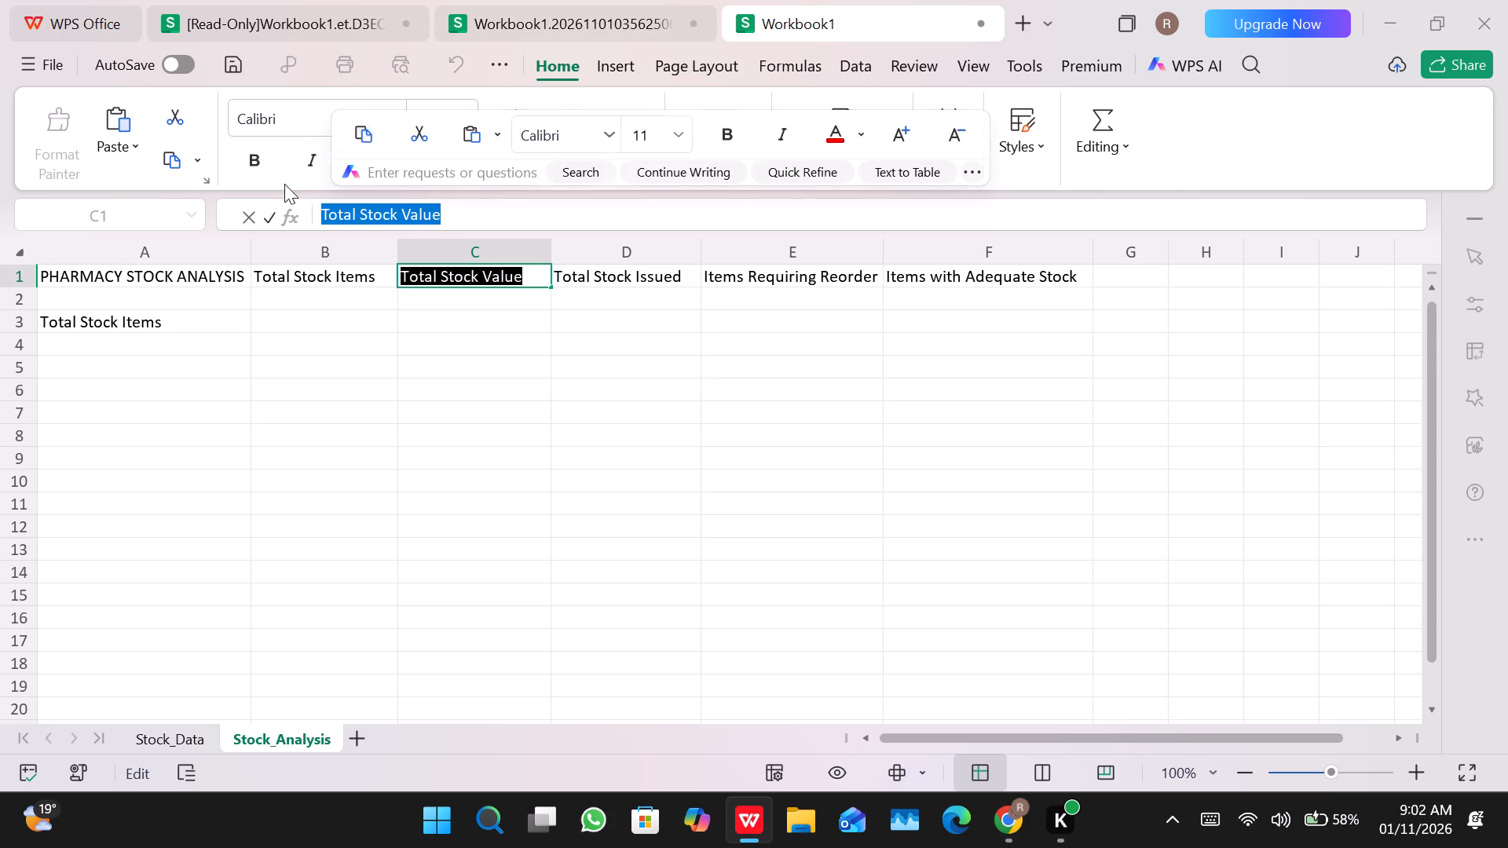
click(96, 350)
right_click(96, 350)
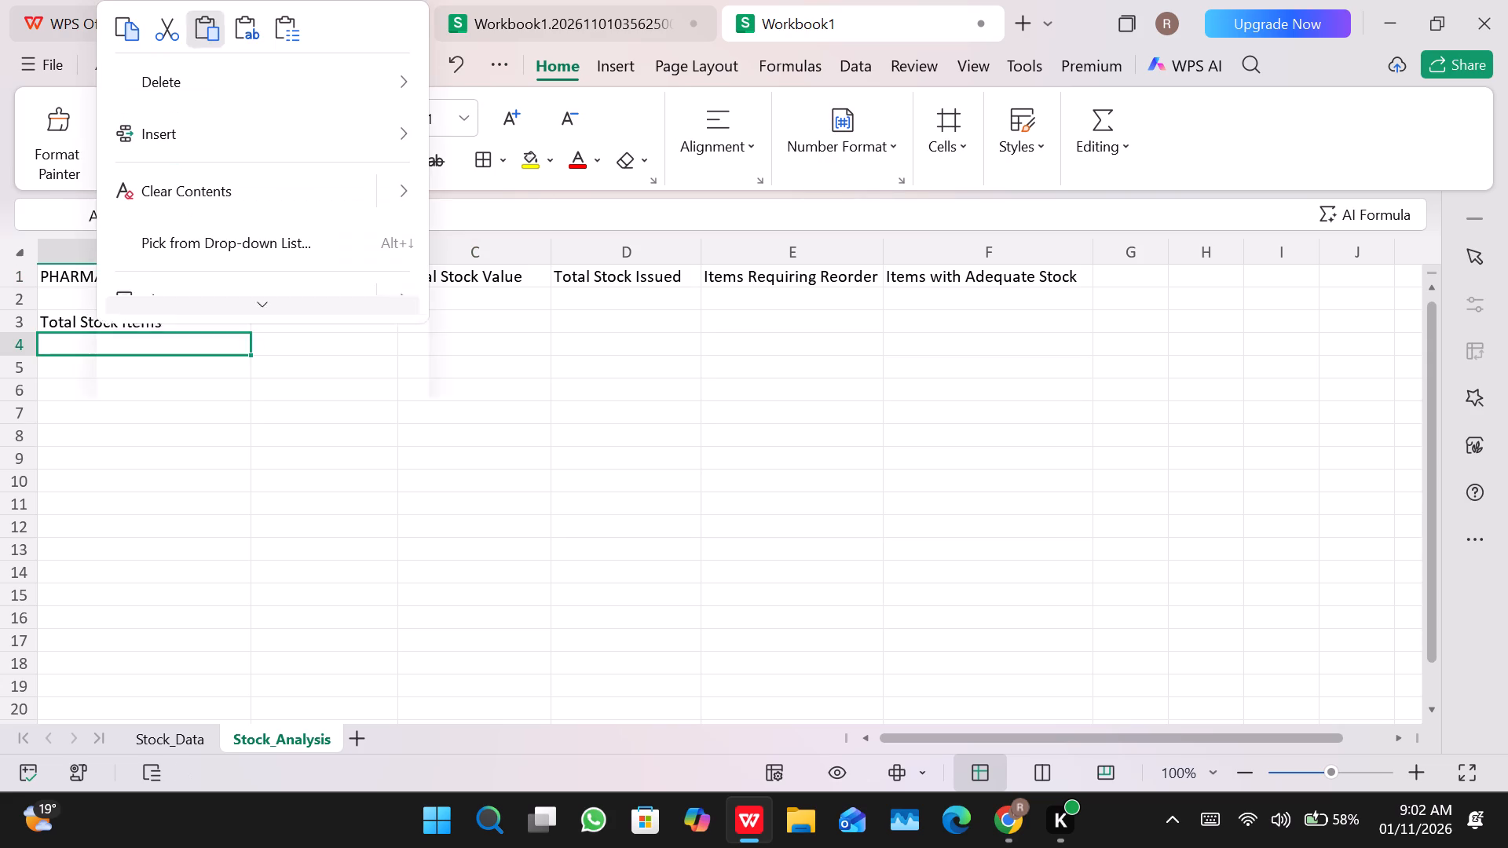
click(209, 13)
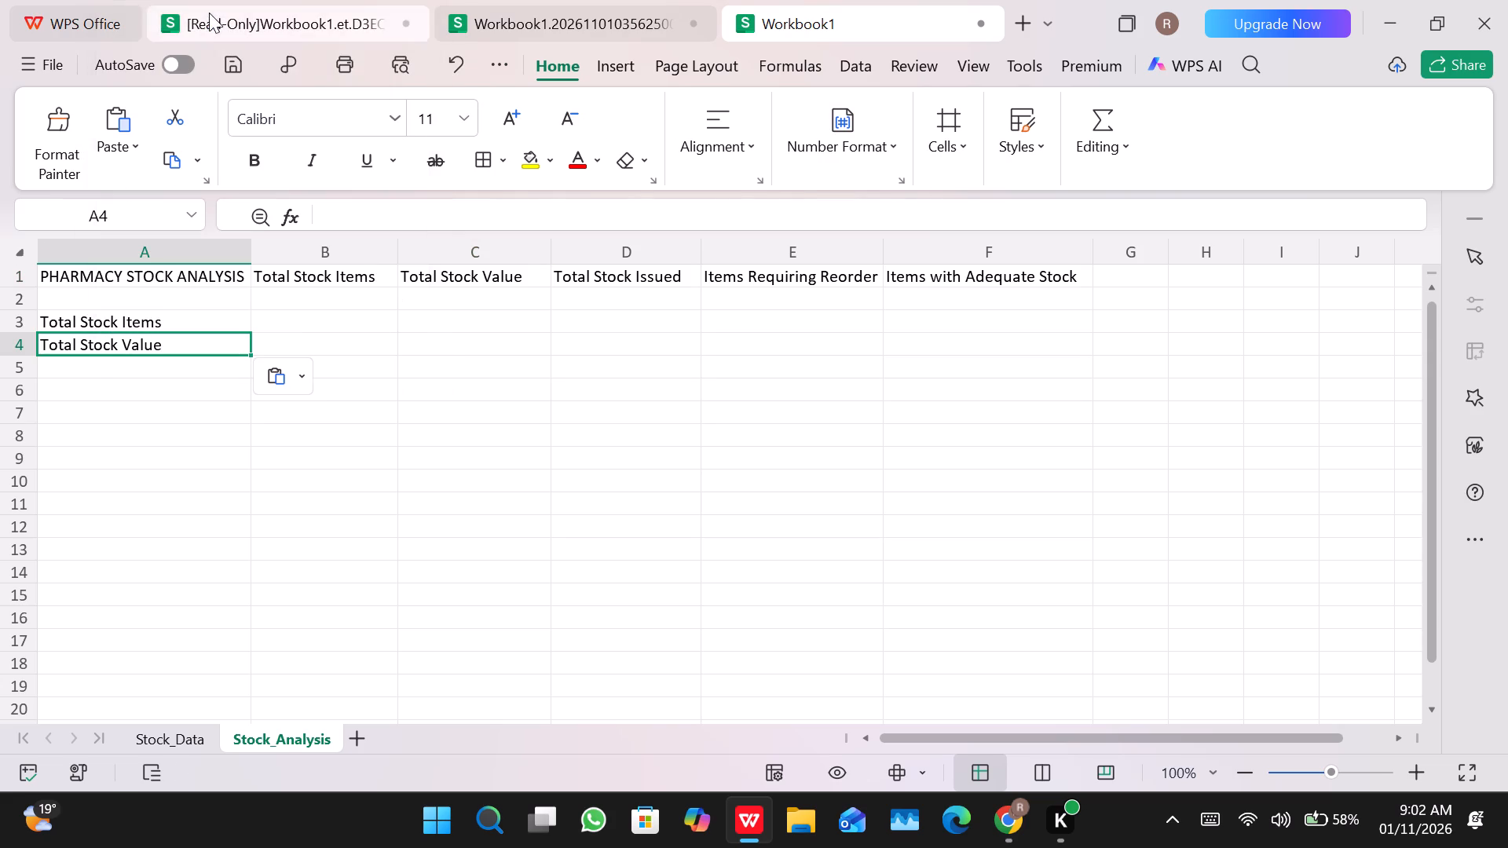
Copy the text "Total Stock Issued" from cell D1 and paste it into cell A5.
click(685, 277)
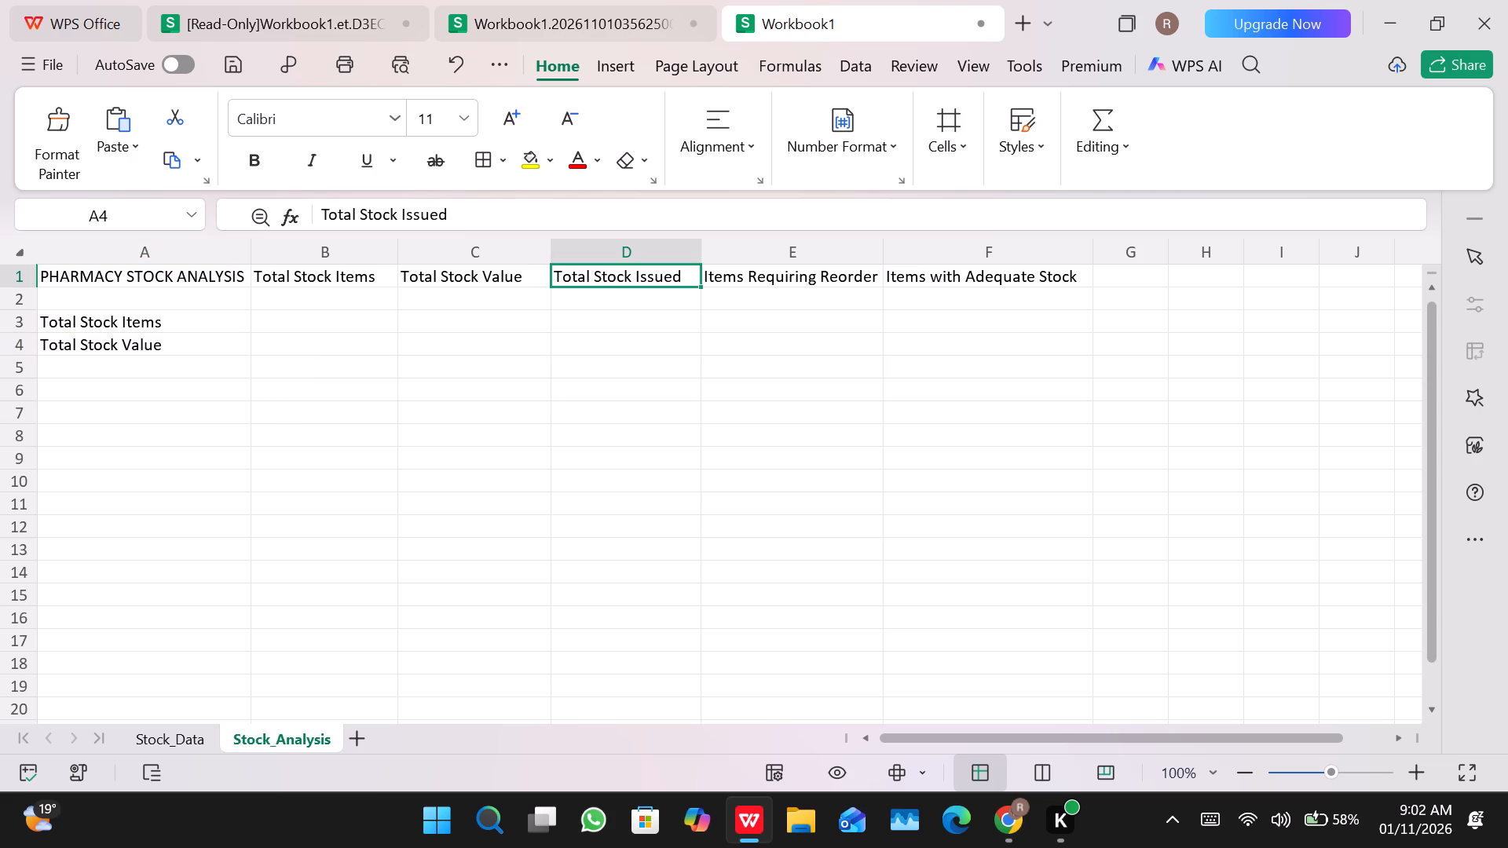
drag(470, 209, 303, 211)
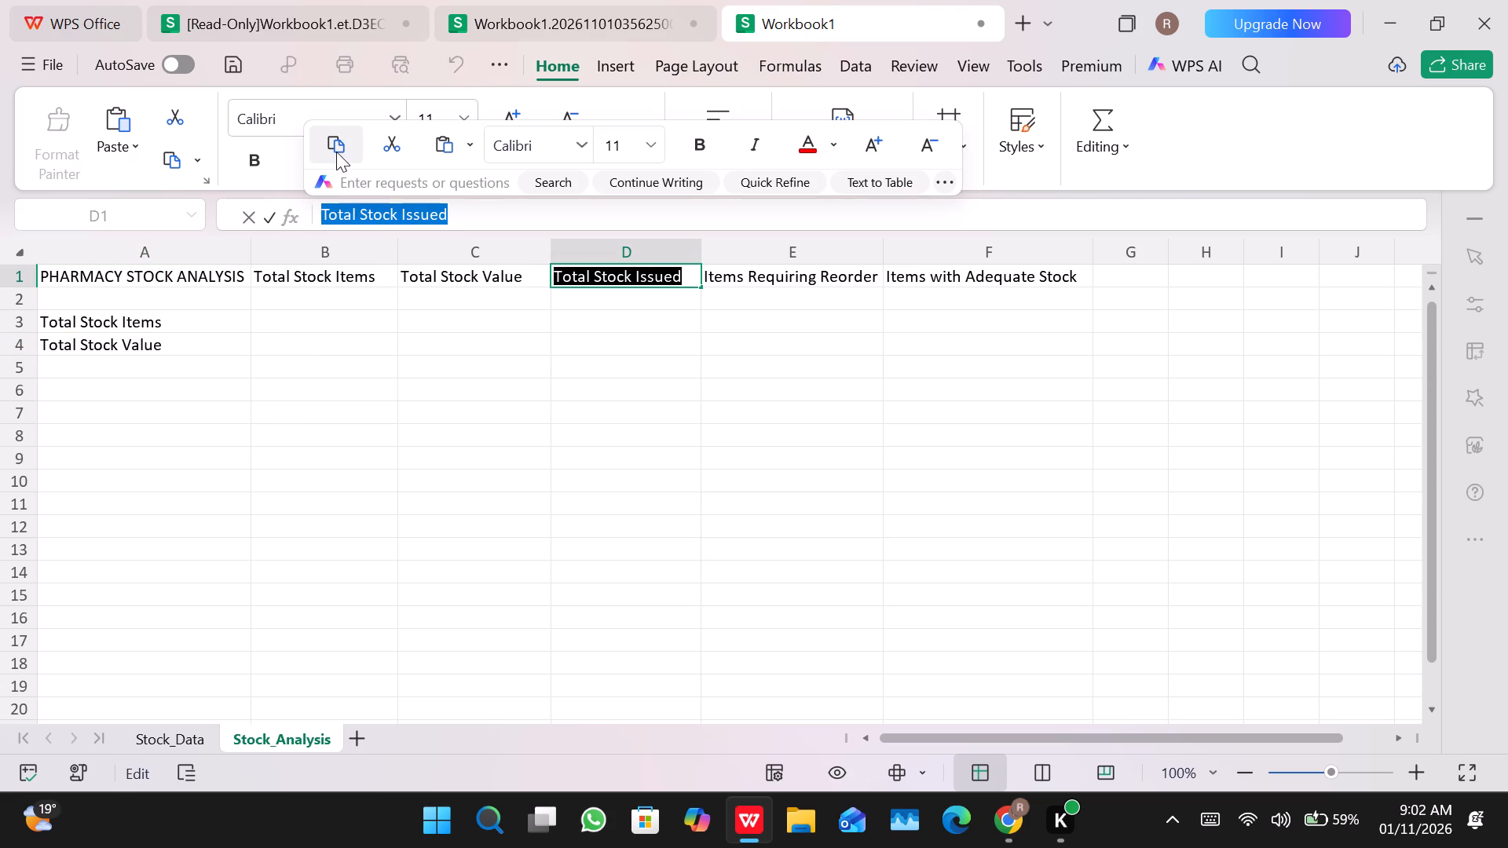
click(336, 152)
click(97, 371)
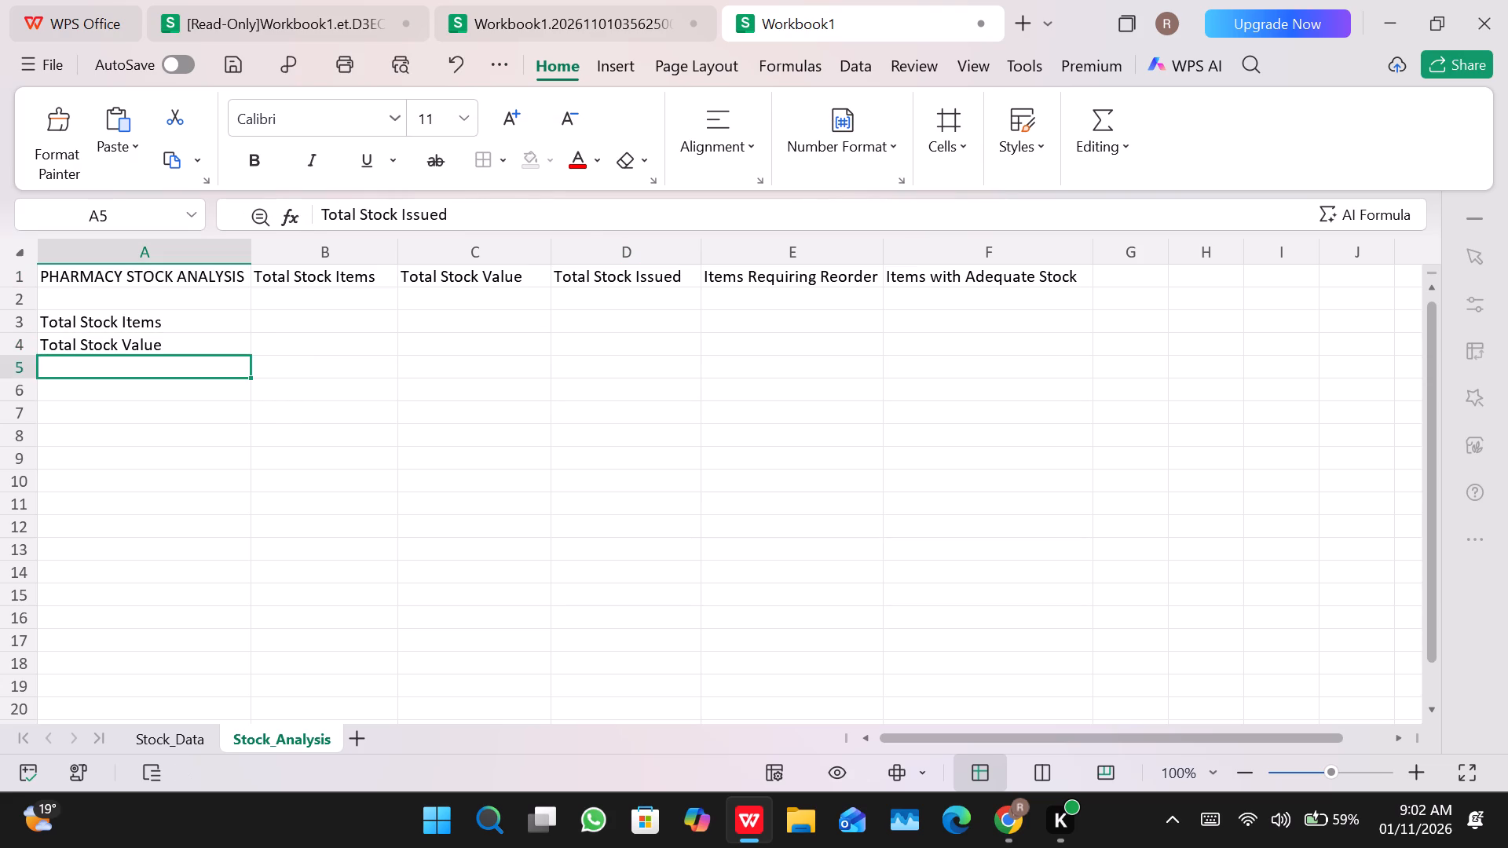
right_click(97, 371)
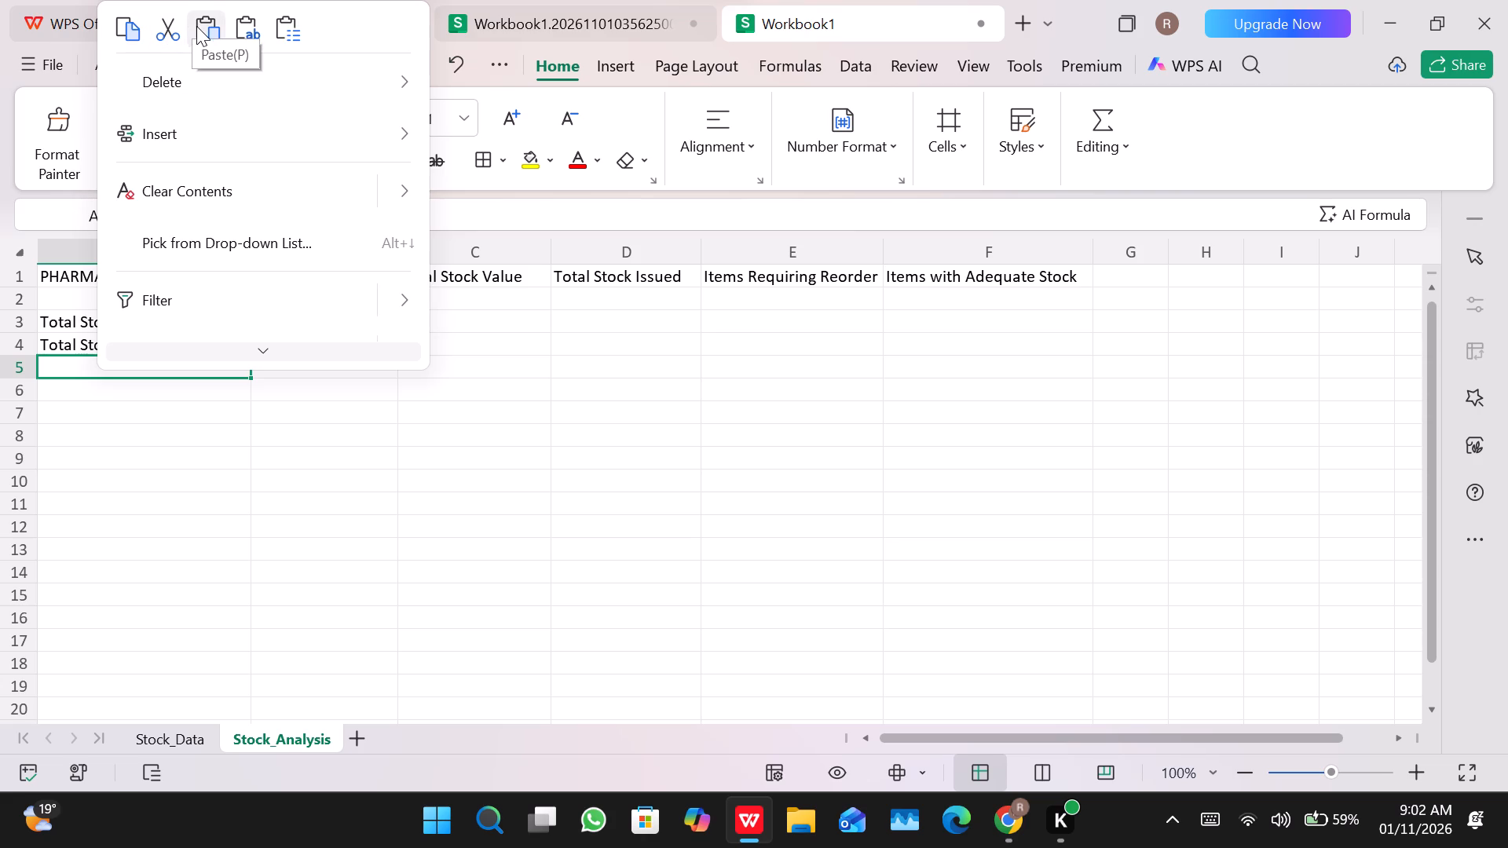
click(196, 26)
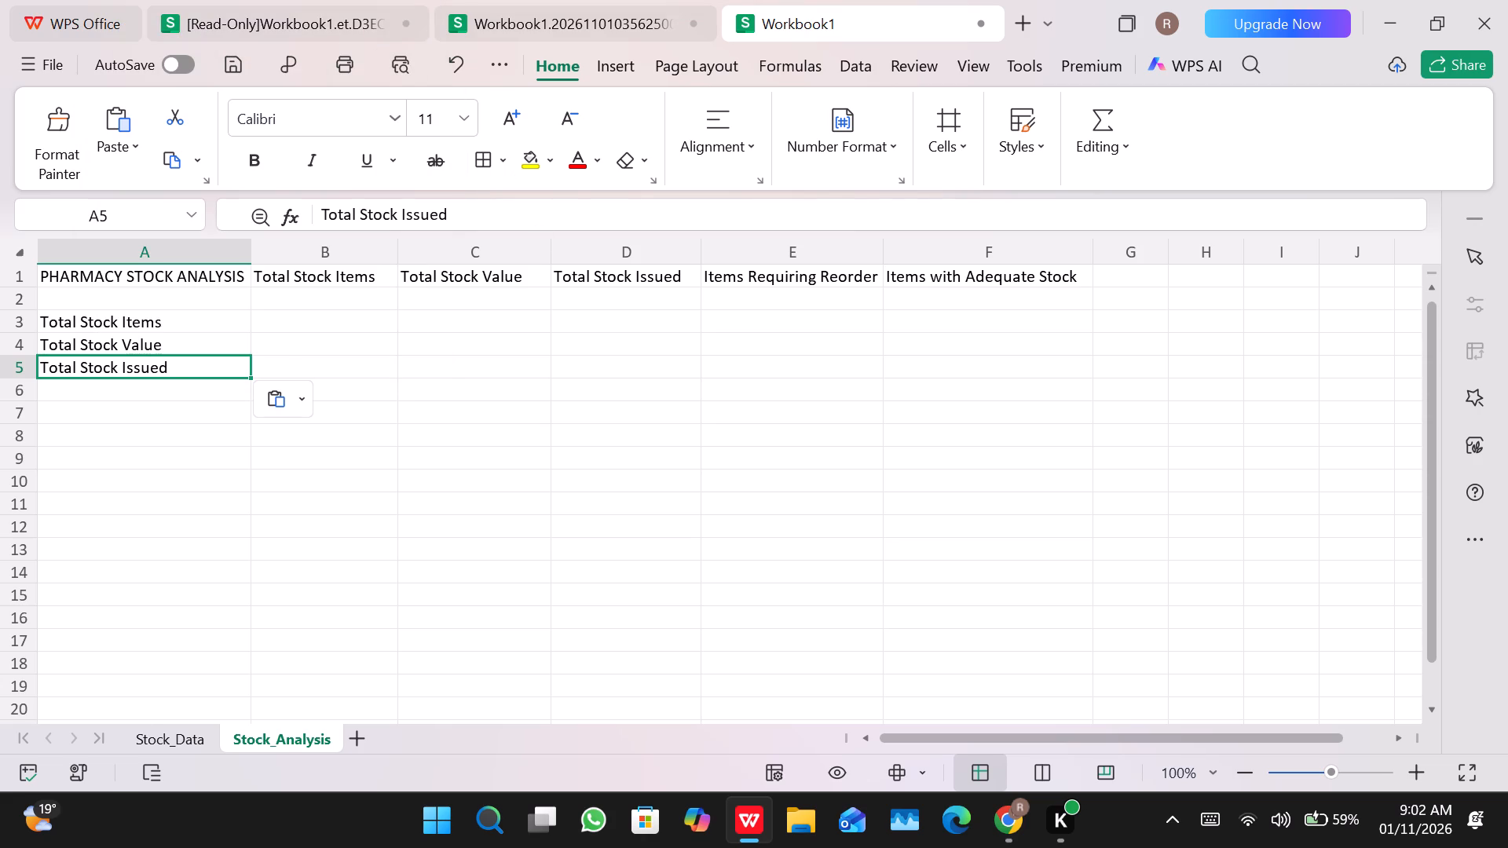
Copy the text "Items Requiring Reorder" from cell E1 and paste it into cell A6.
click(869, 281)
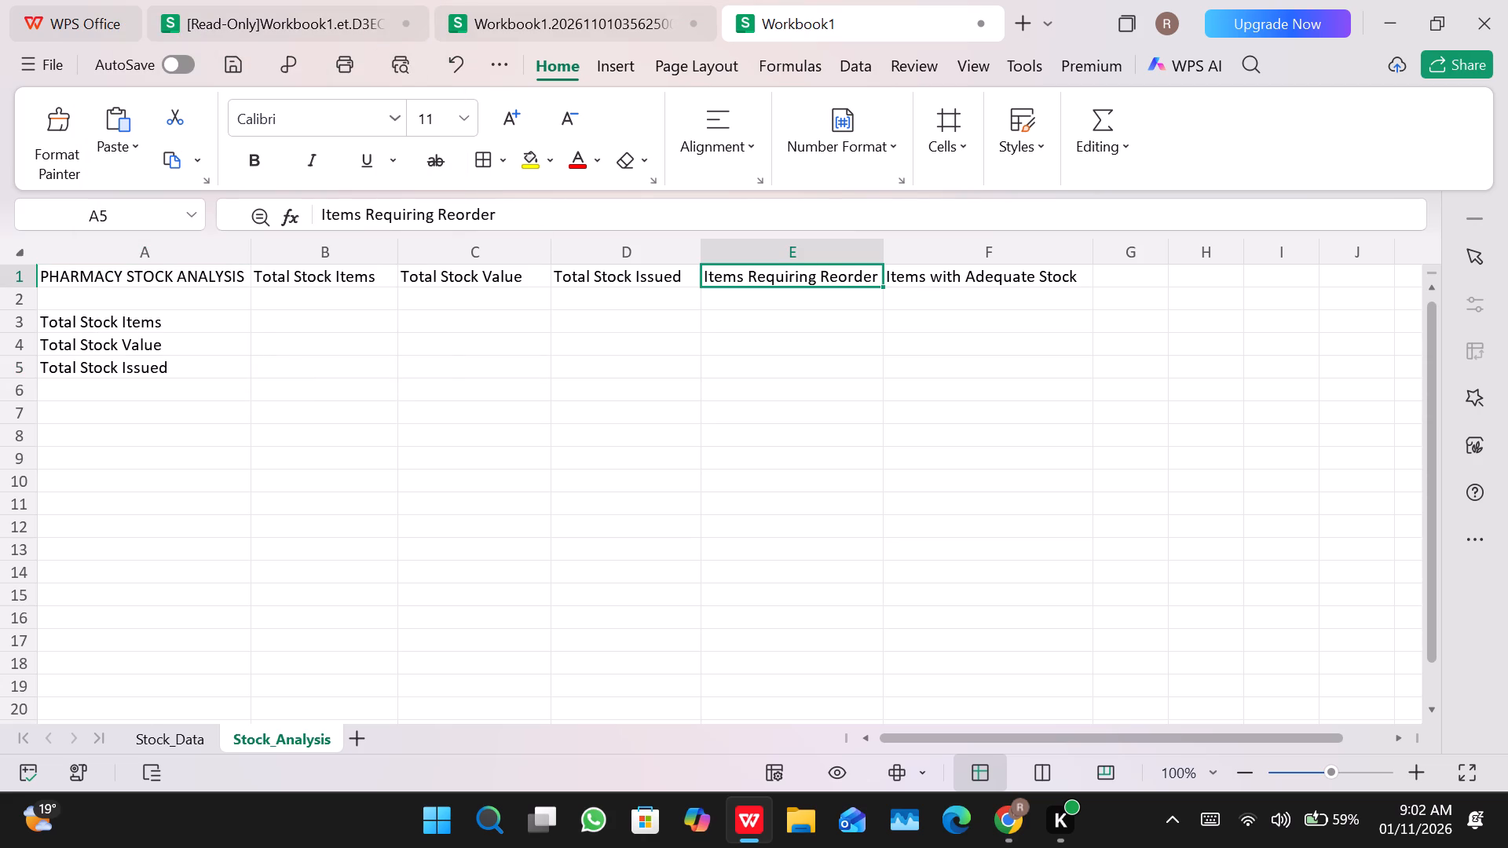
drag(501, 211, 315, 210)
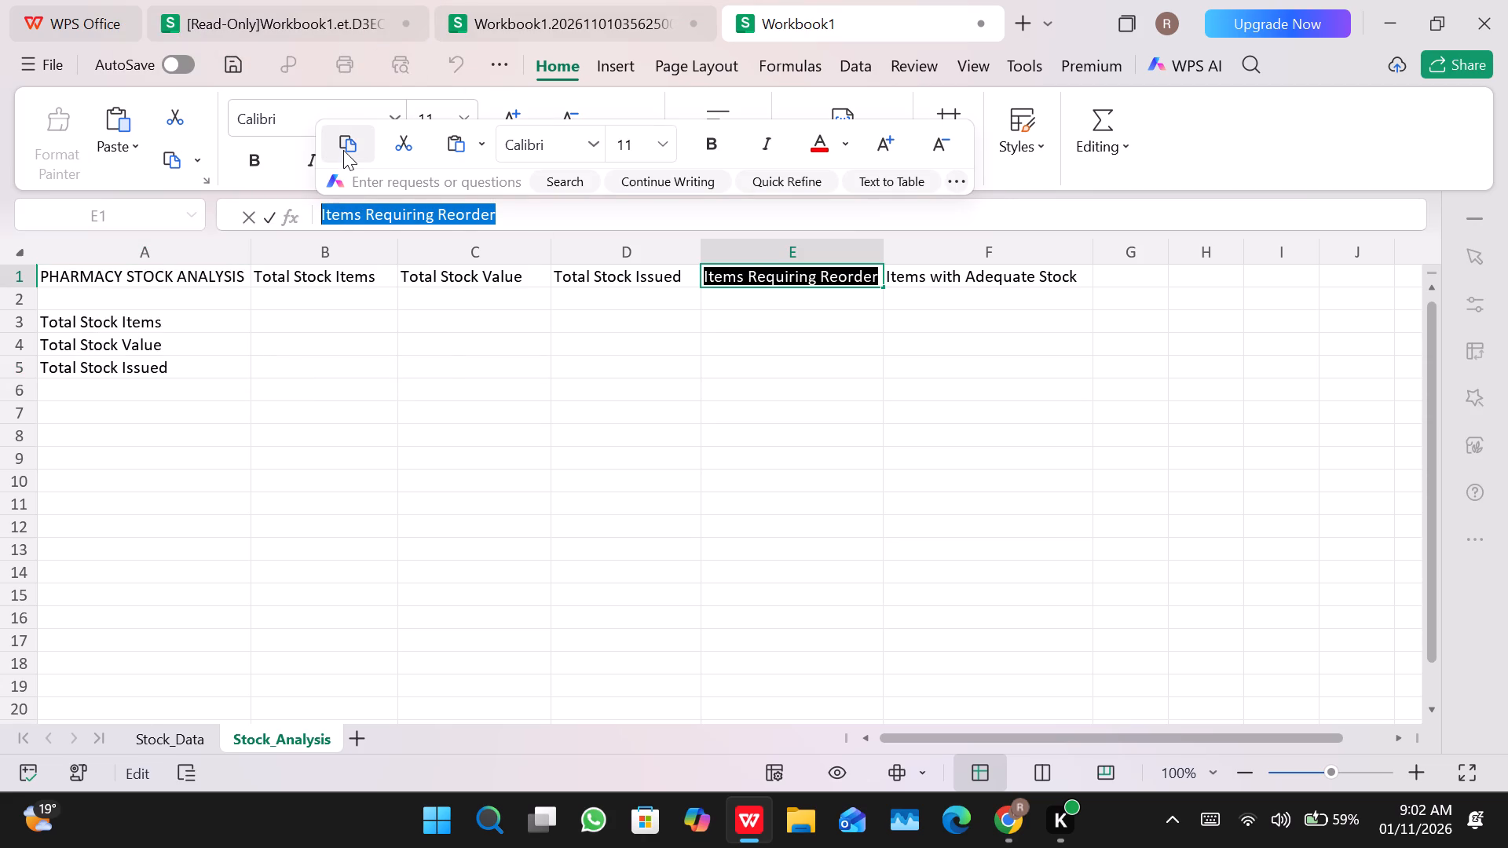
click(343, 150)
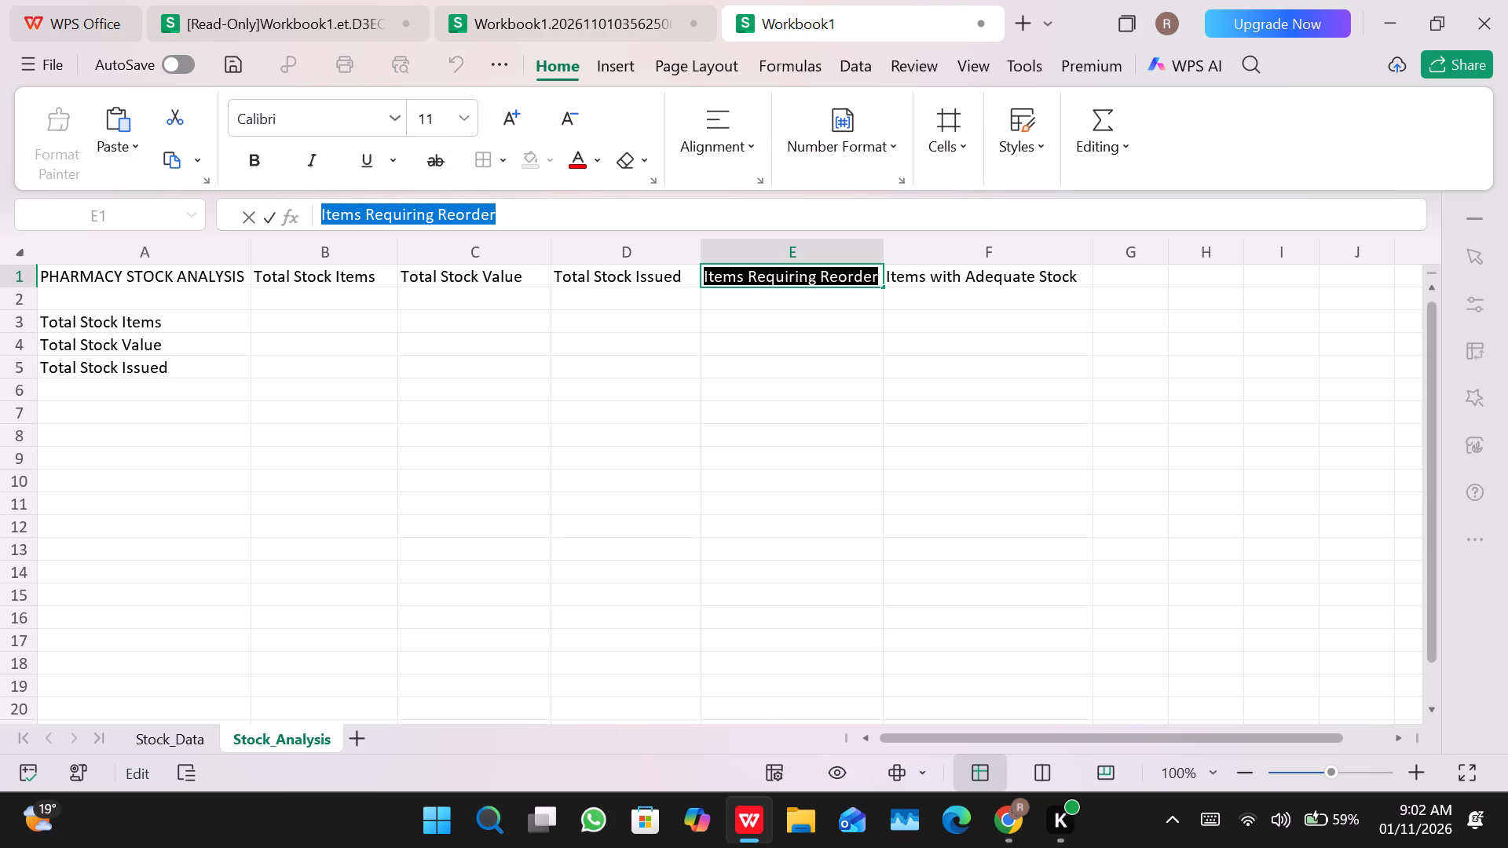
click(74, 386)
right_click(74, 386)
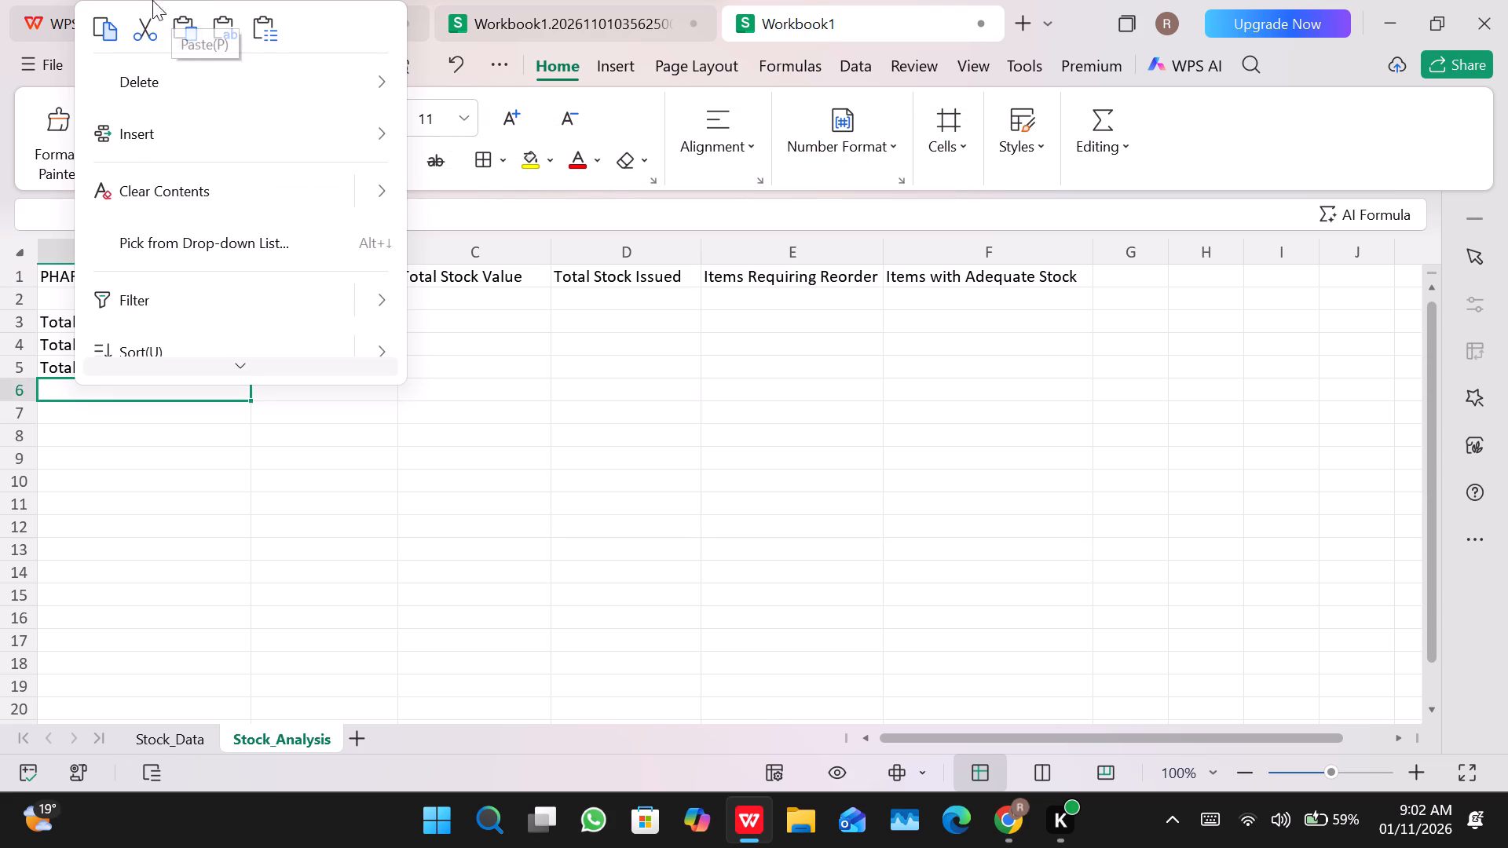
click(170, 17)
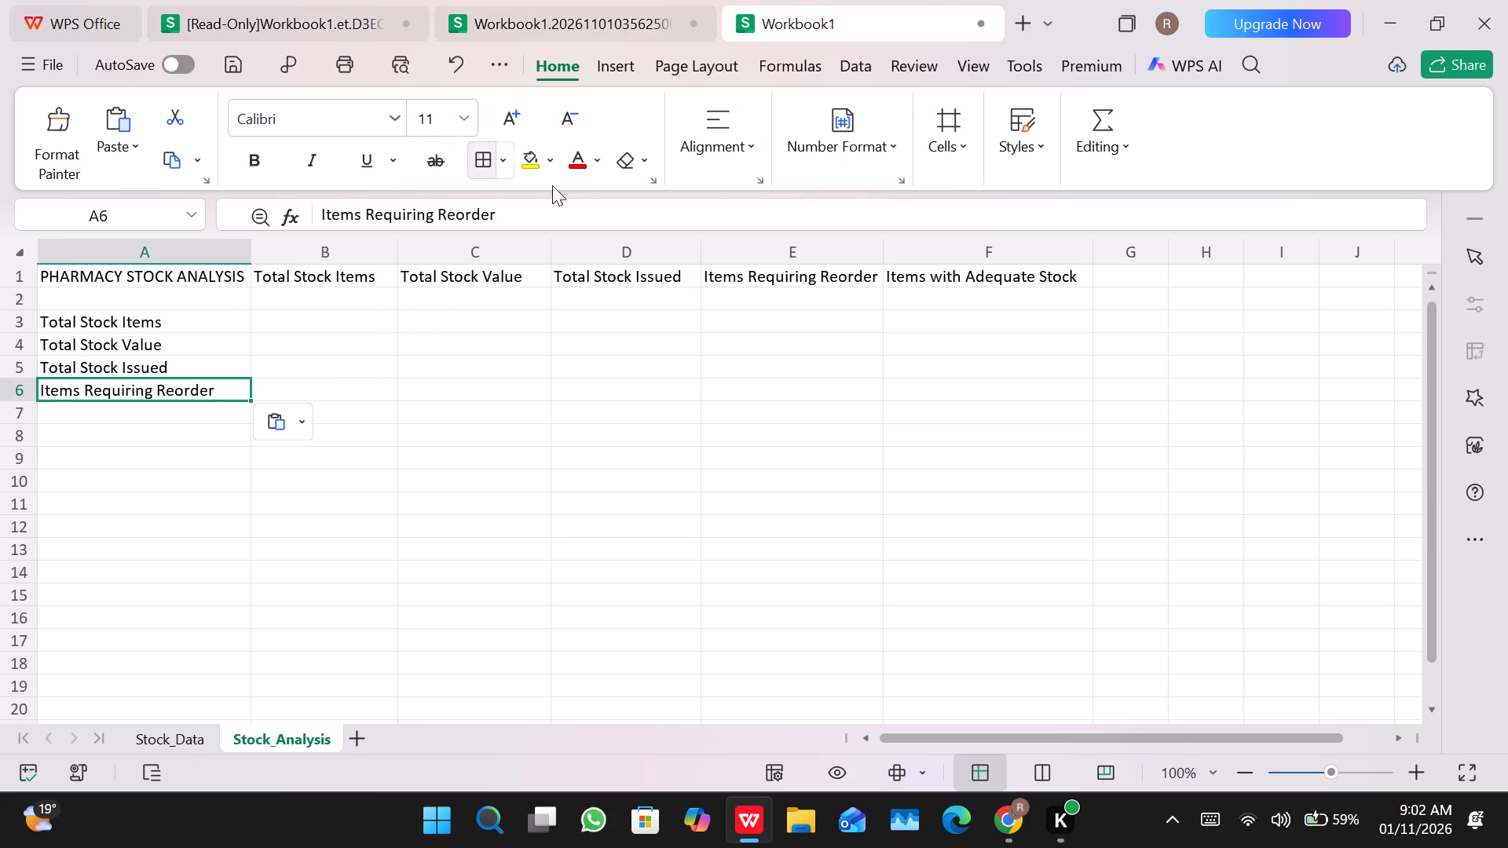
Copy the text "Items with Adequate Stock" from cell F1.
click(942, 274)
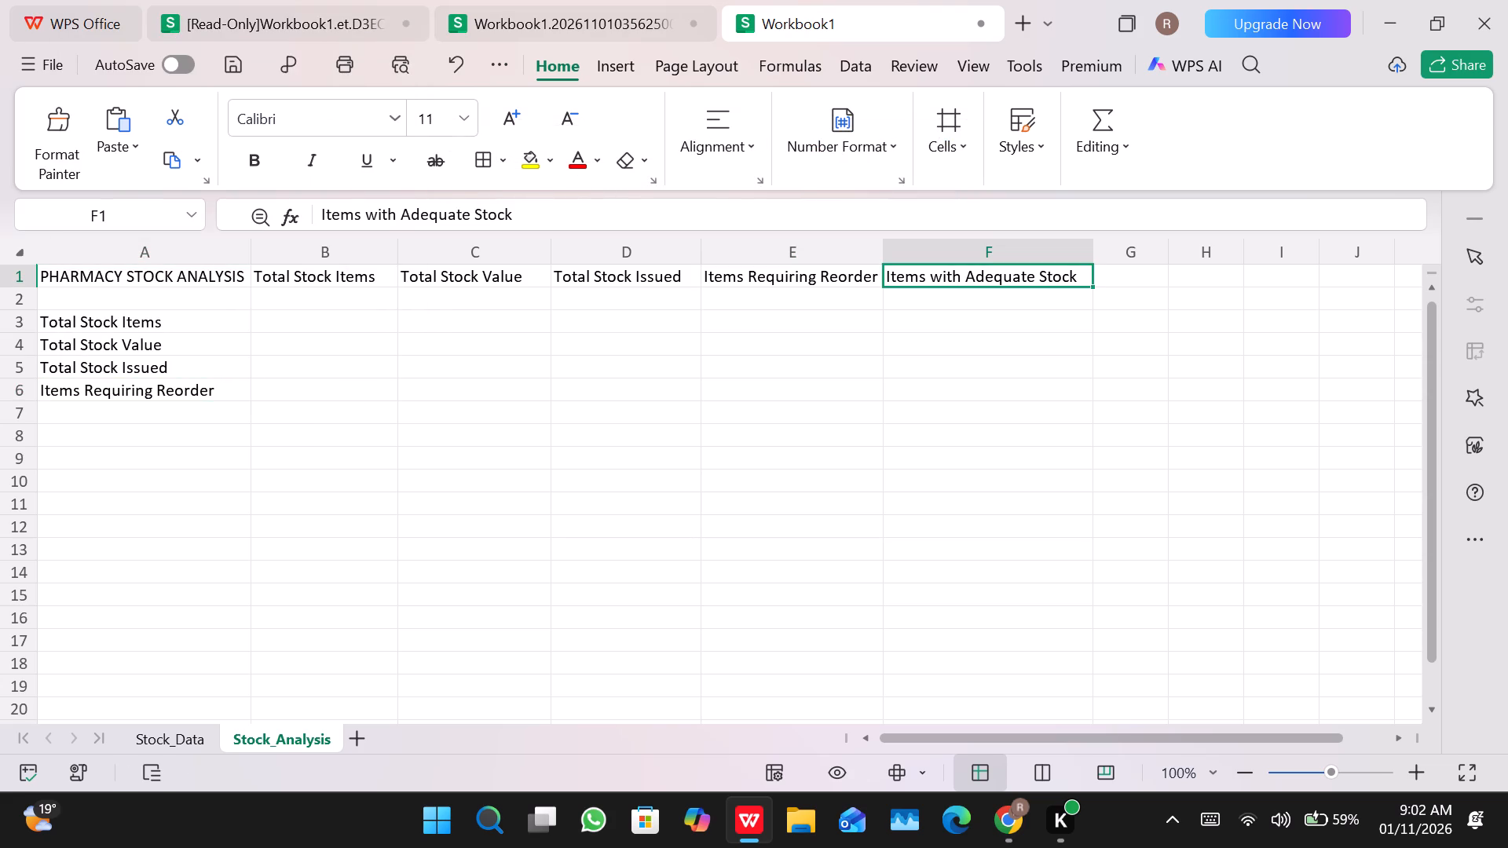
drag(510, 211, 333, 208)
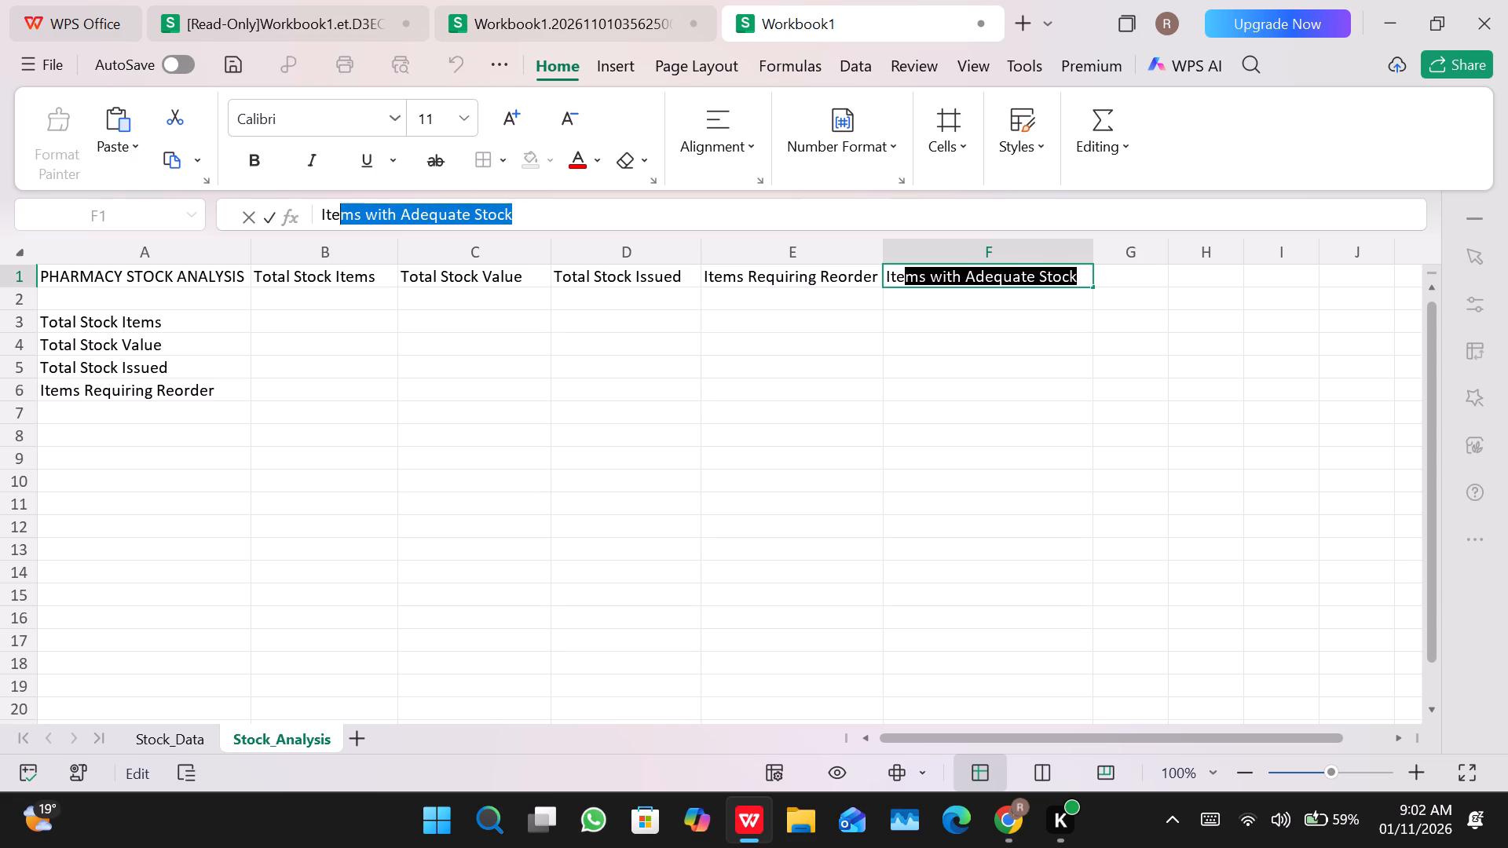
drag(333, 208, 323, 203)
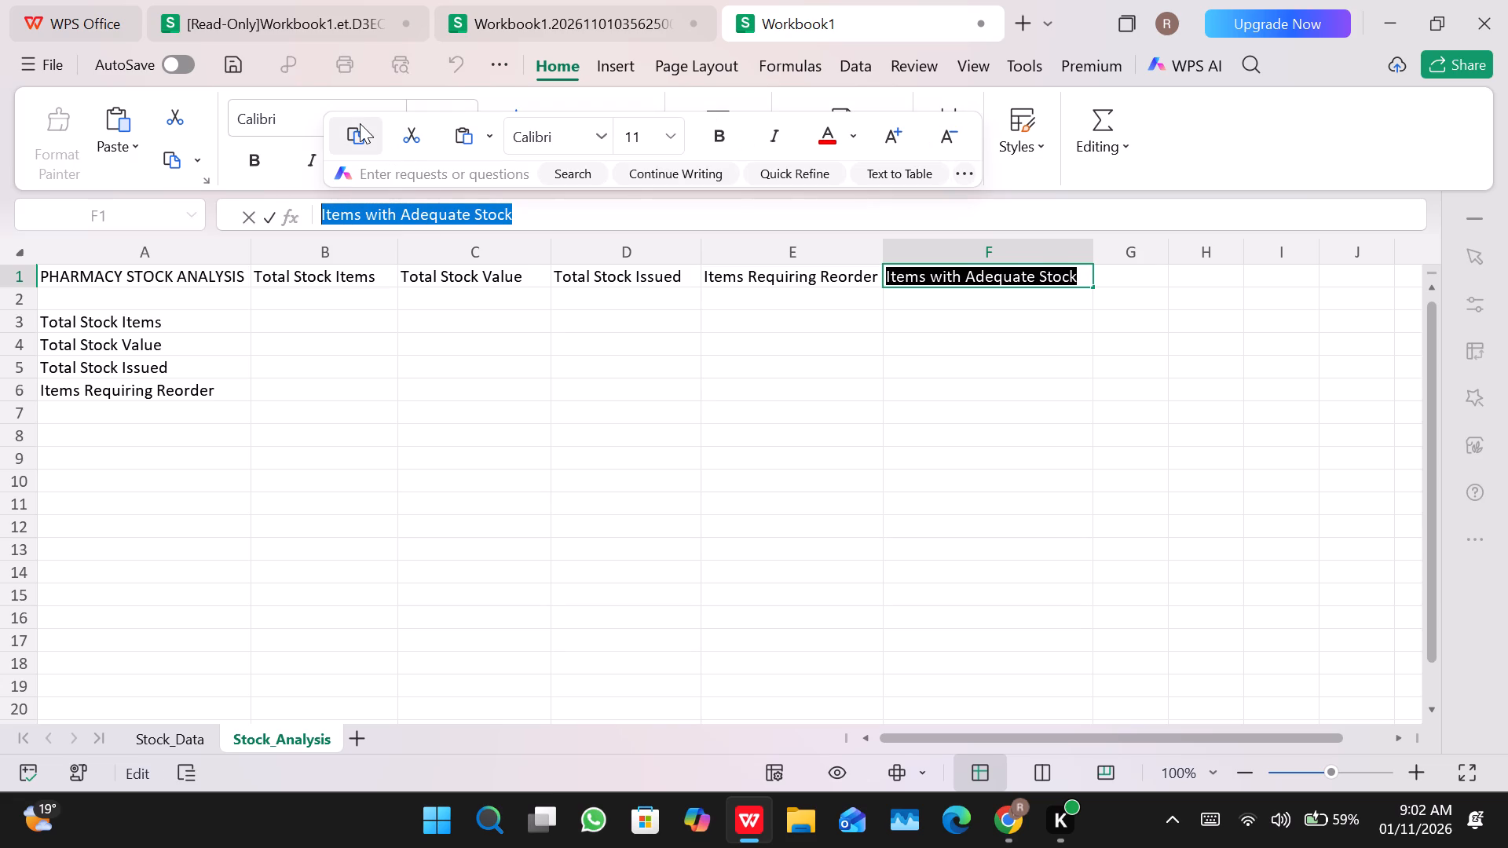
click(360, 123)
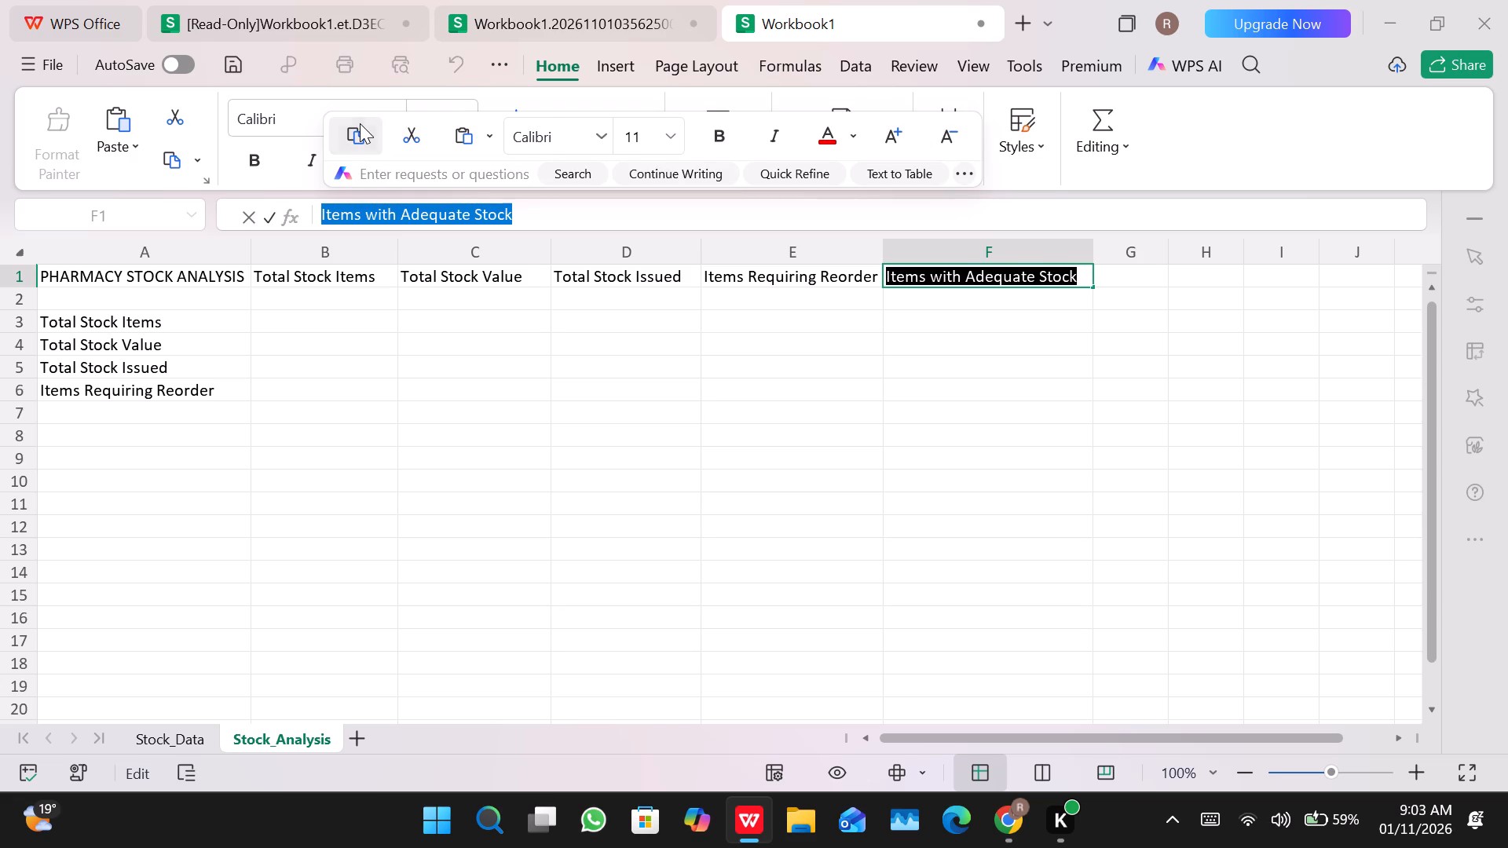
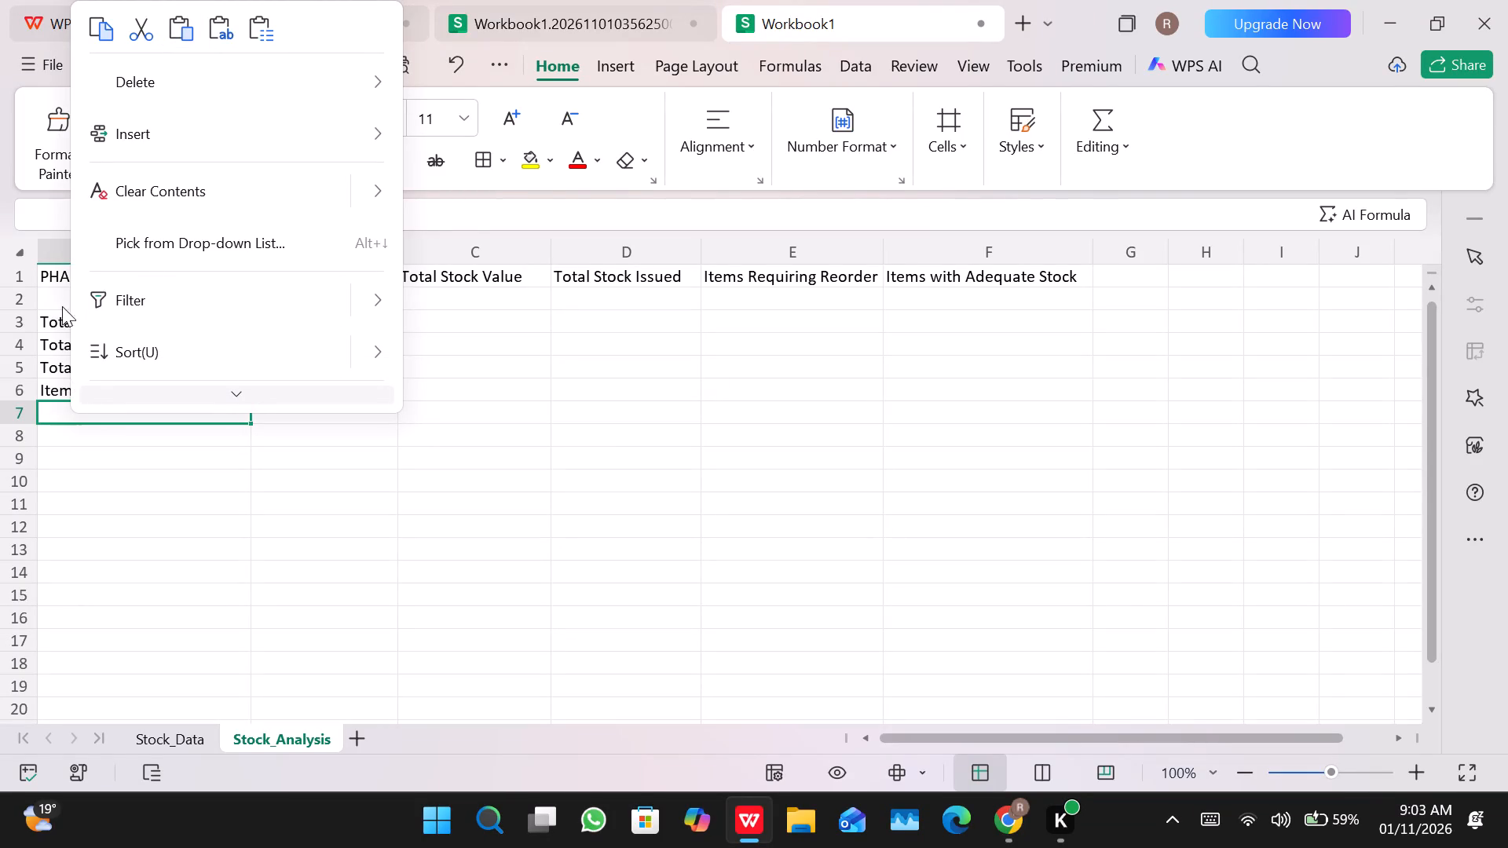
Change the label in cell A4 to "Total Closing Stock".
click(53, 347)
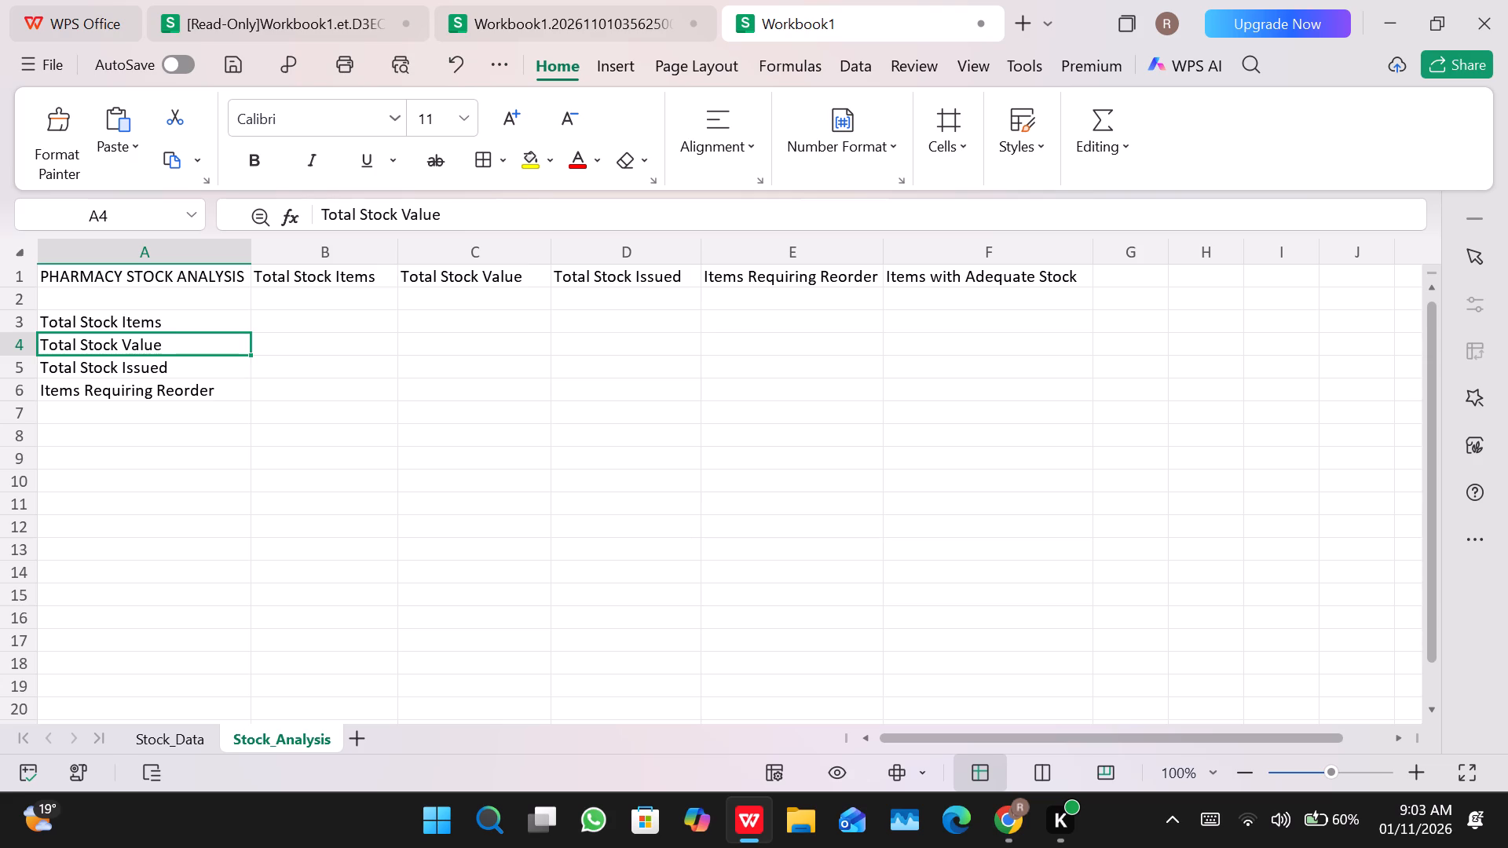
click(79, 349)
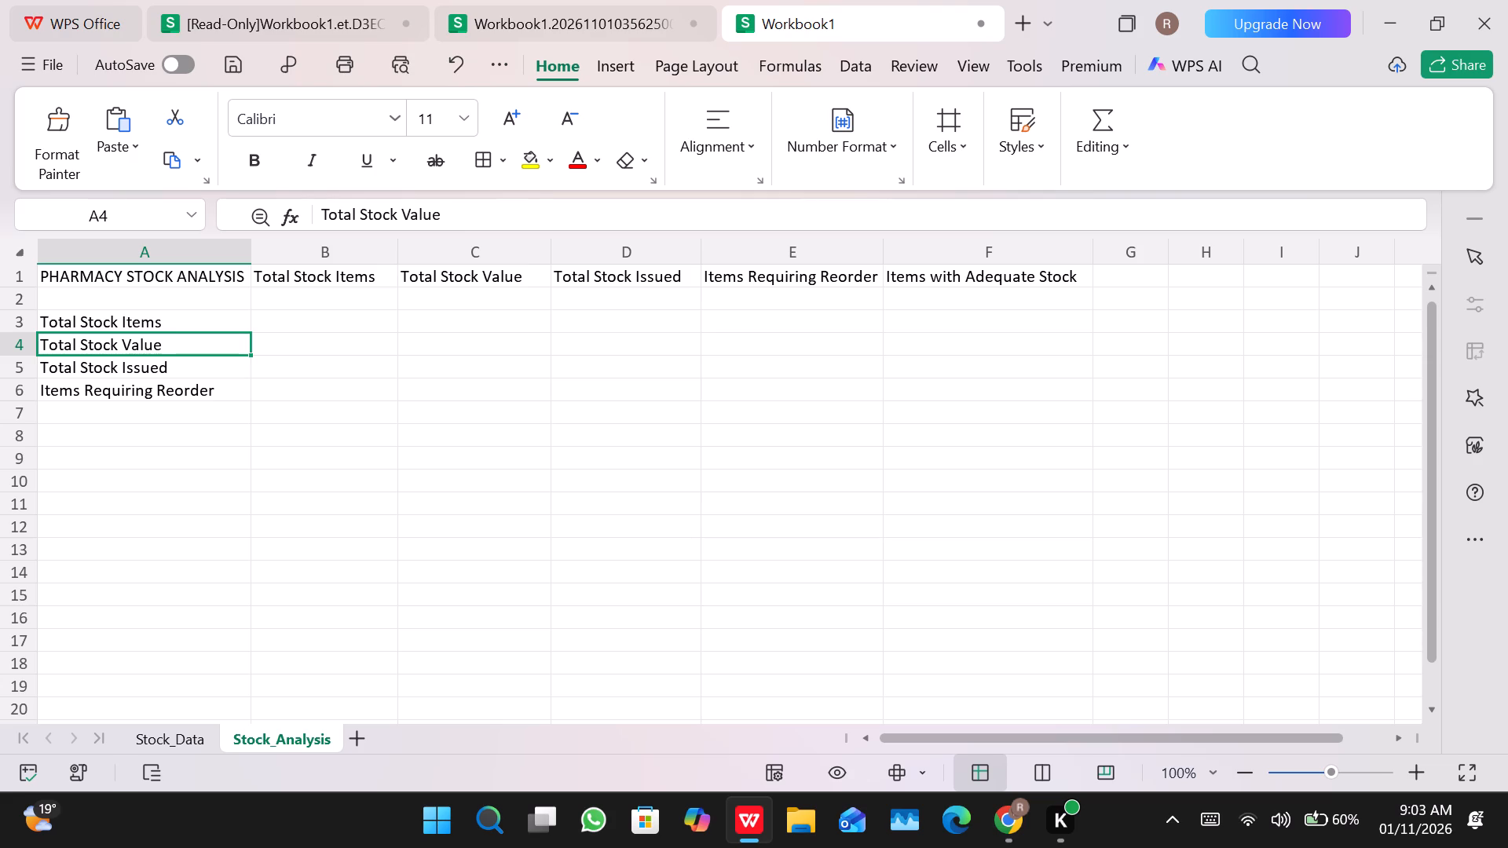
triple_click(79, 349)
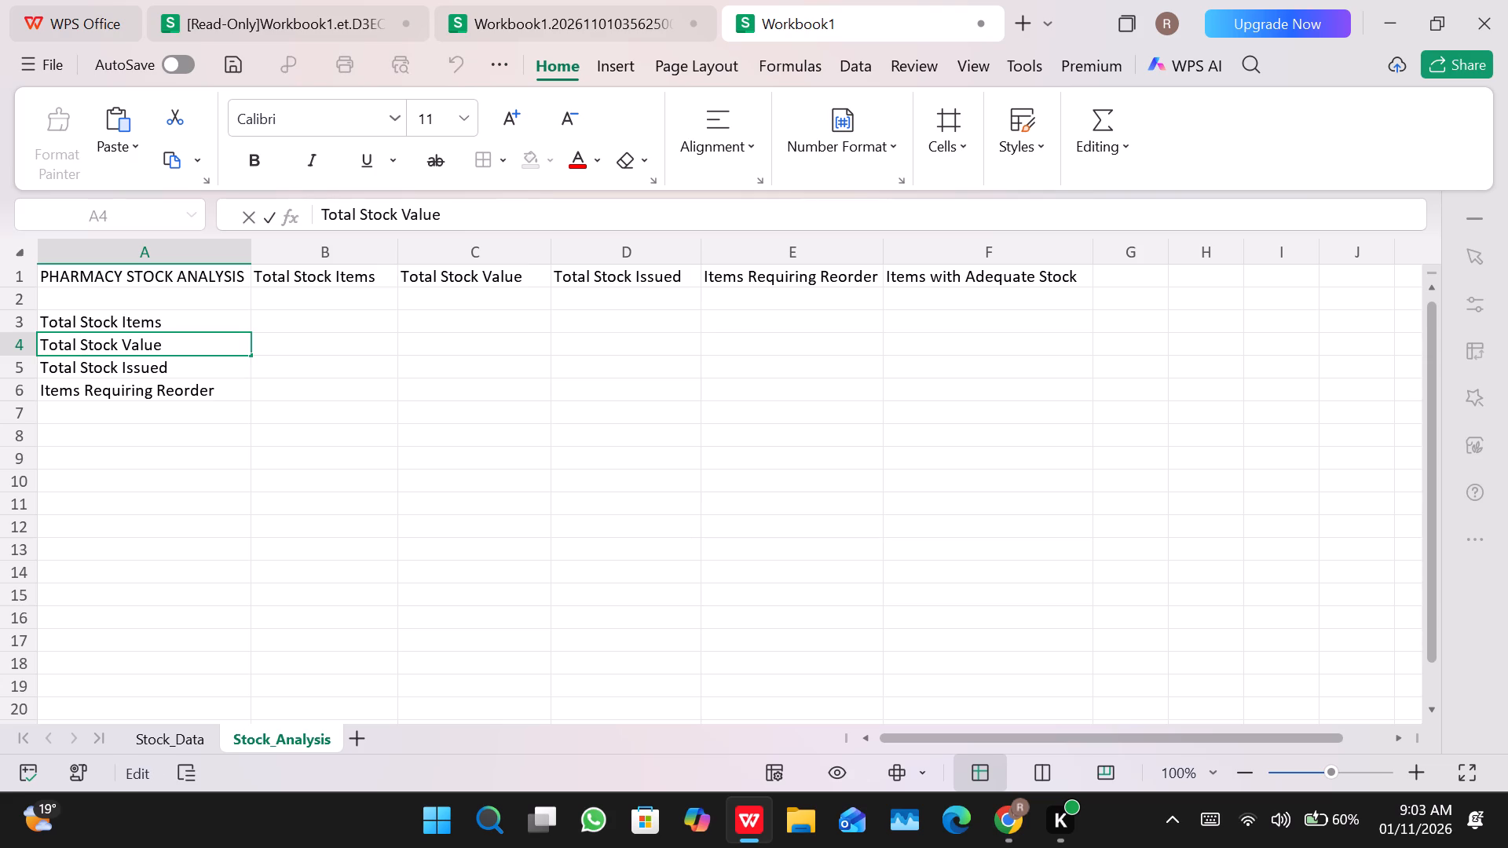
key(space)
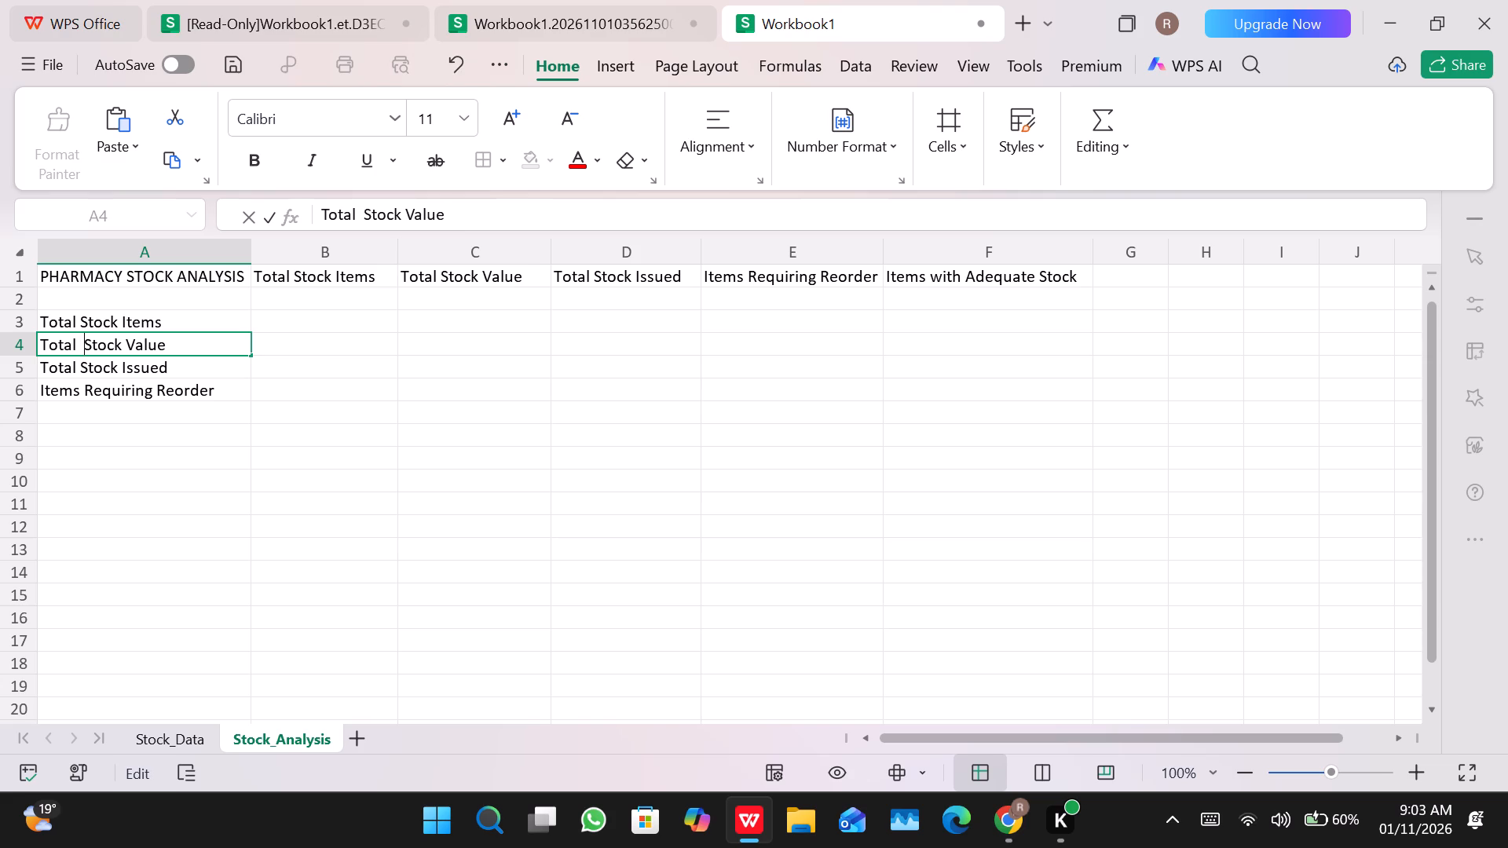
text(clos)
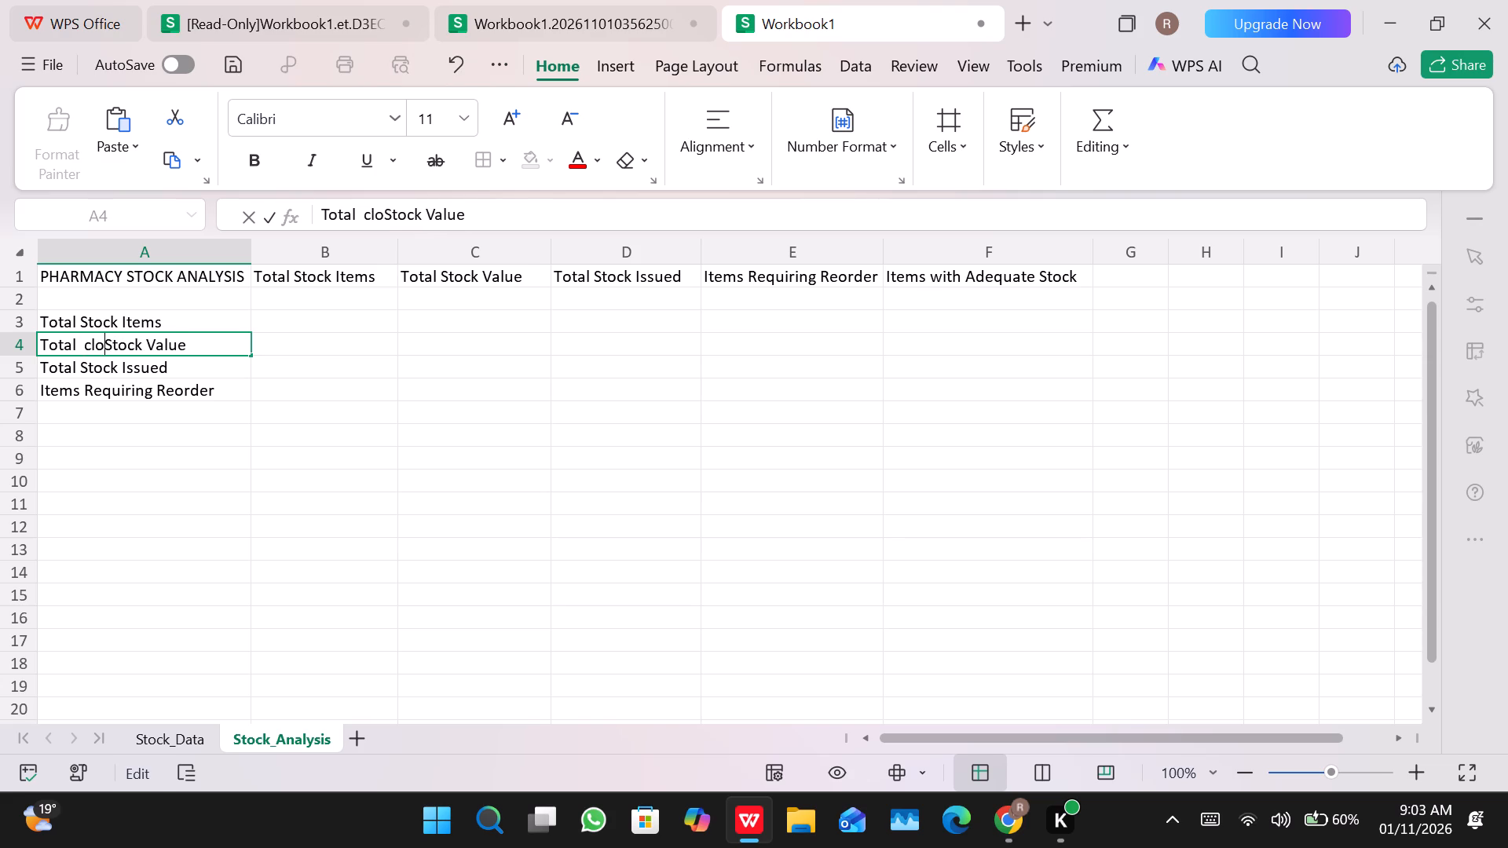
key(BackSpace)
key(BackSpace)
key(BackSpace)
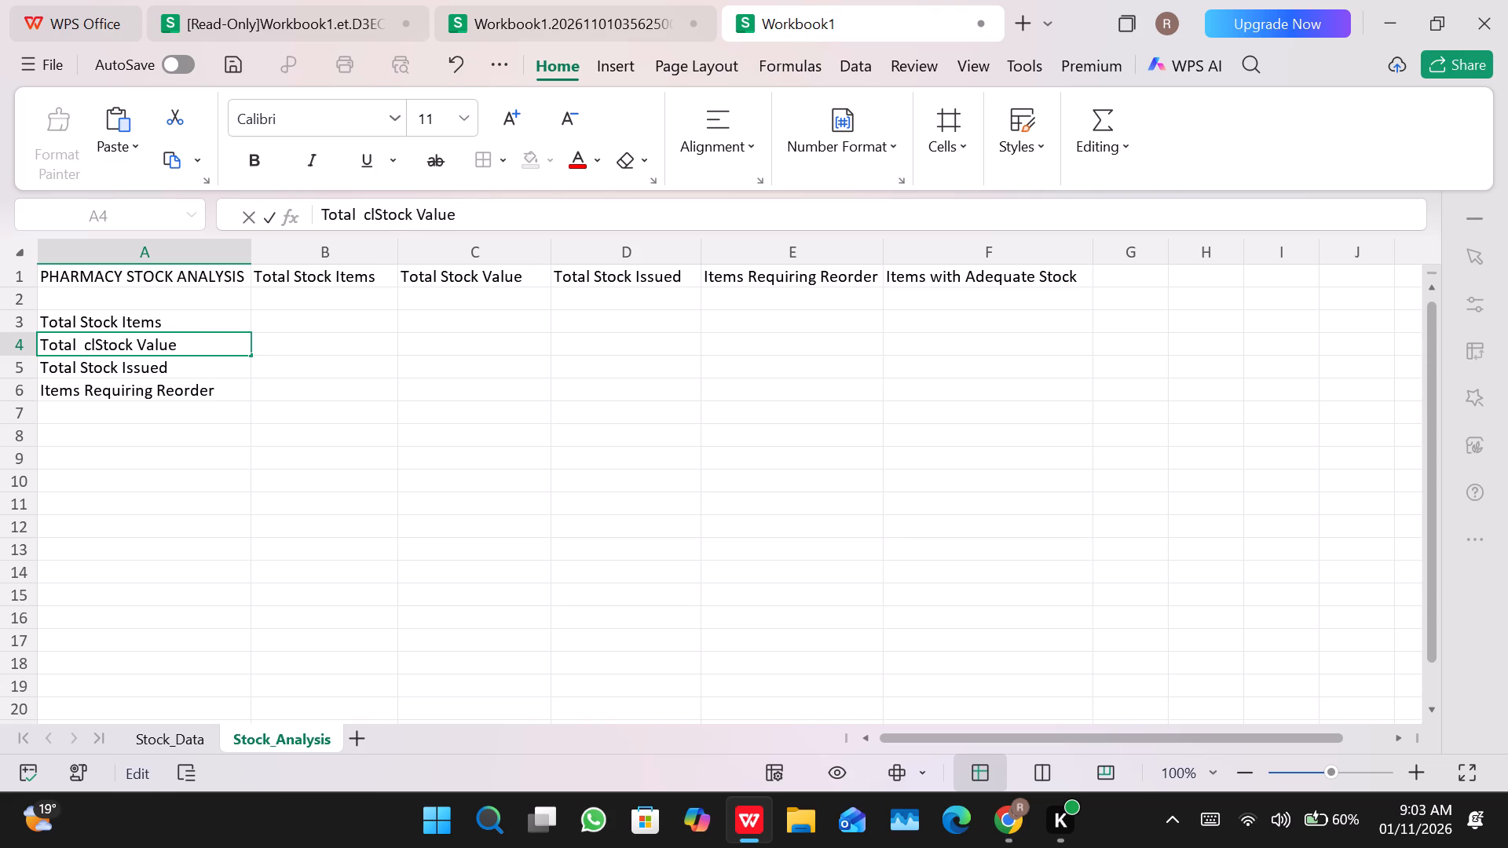
key(BackSpace)
key(BackSpace)
key(BackSpace)
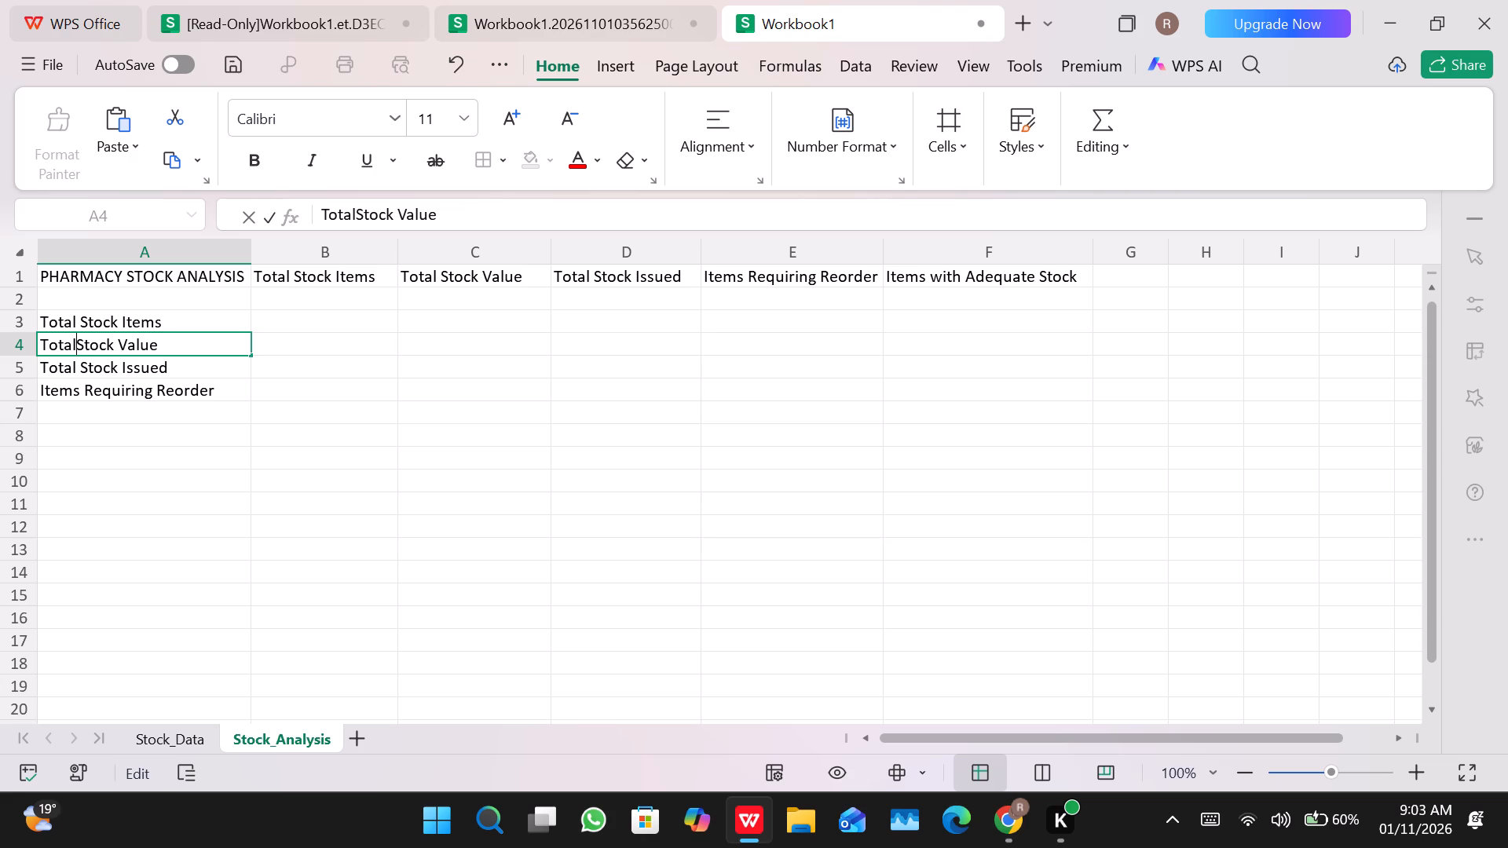
key(space)
text(Clos)
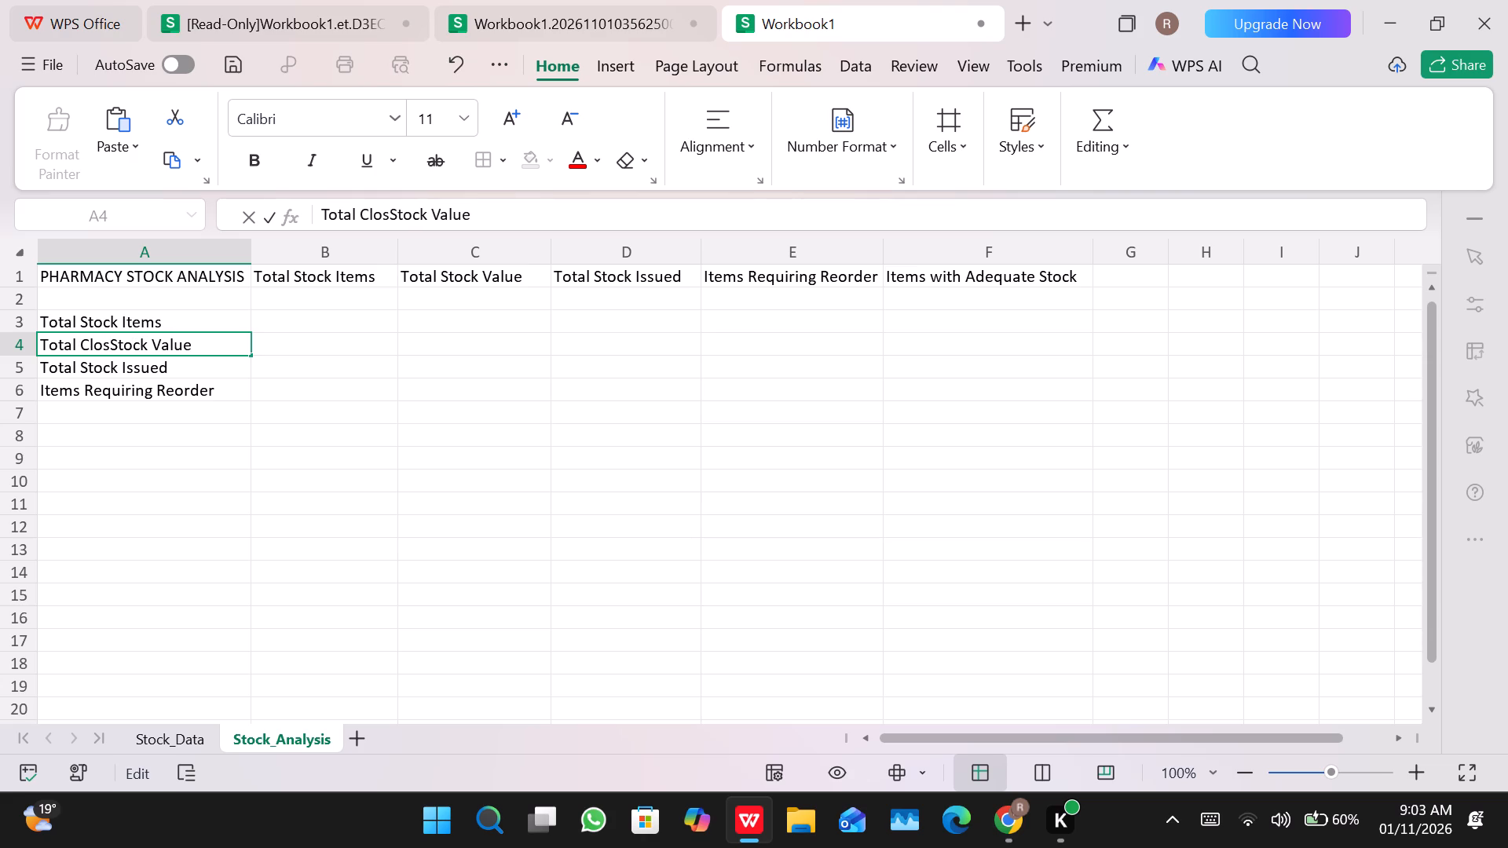
text(ing)
key(space)
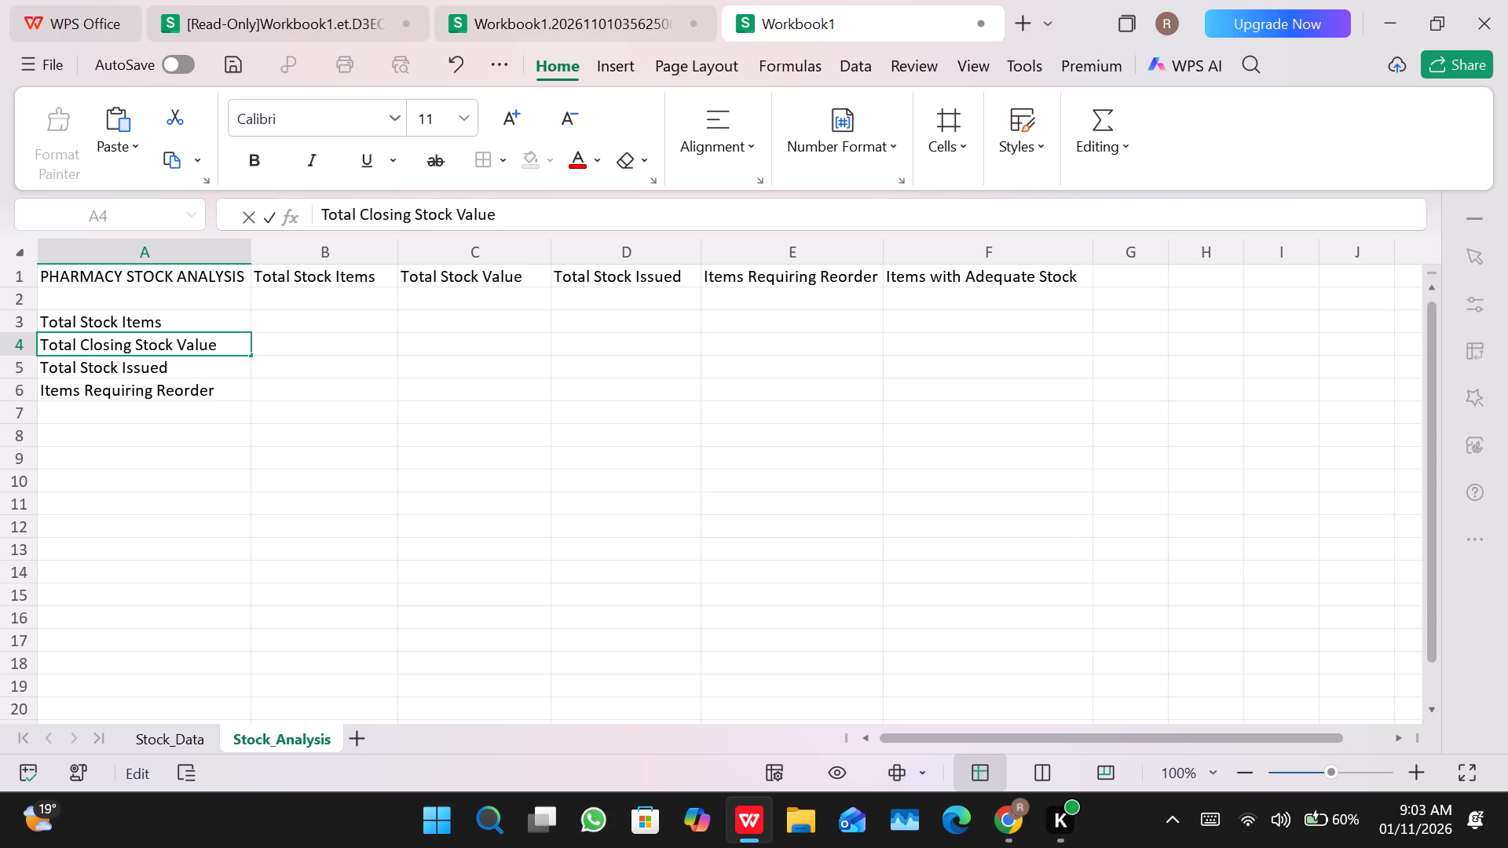
click(221, 343)
key(BackSpace)
key(BackSpace)
key(BackSpace)
key(BackSpace)
key(BackSpace)
key(Down)
Change the label in cell A5 to "Total Stock Value".
click(198, 368)
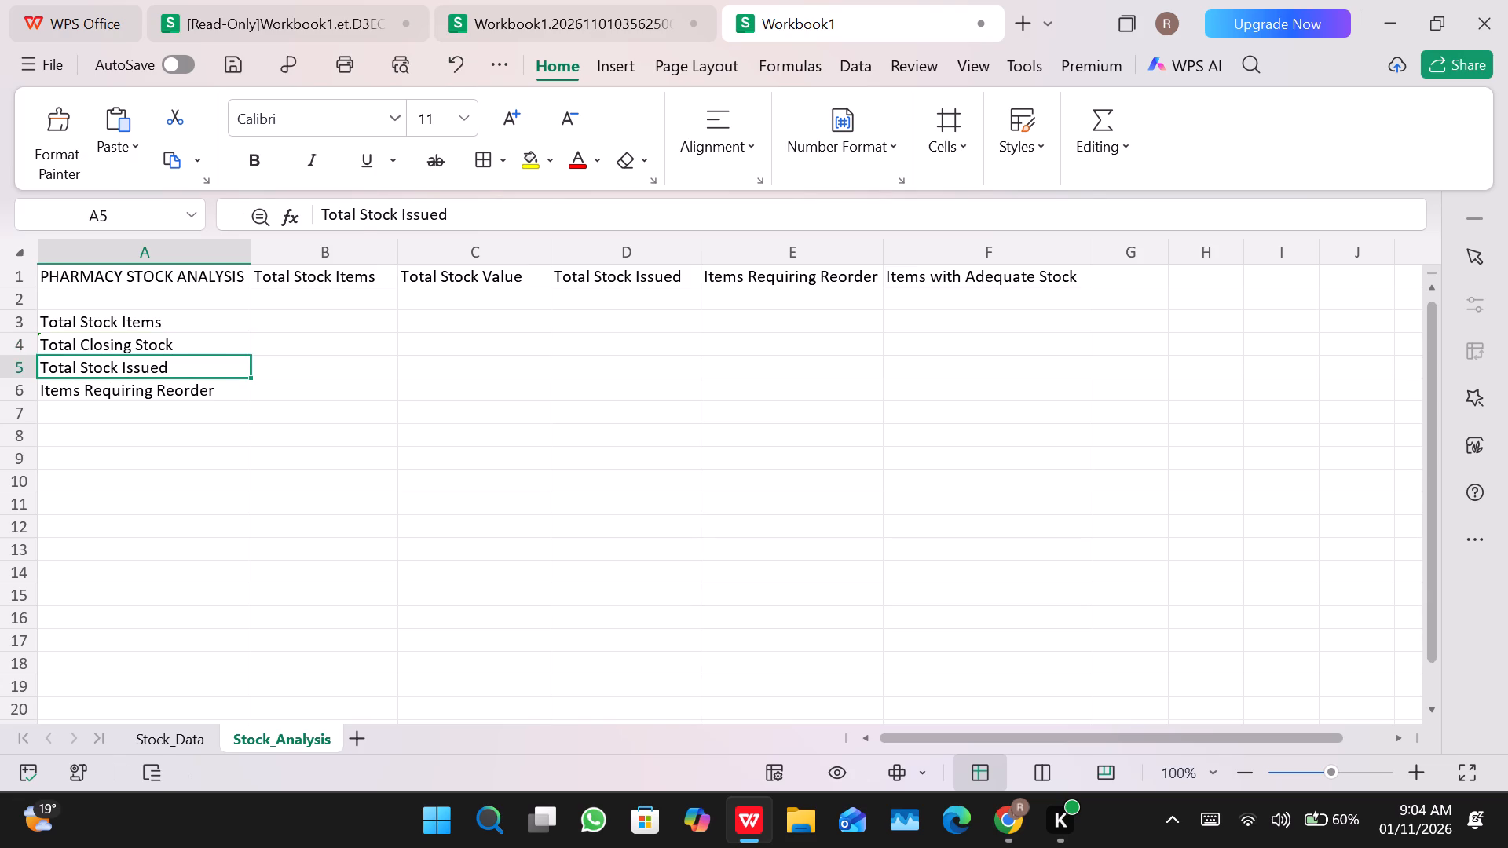
click(171, 364)
double_click(171, 364)
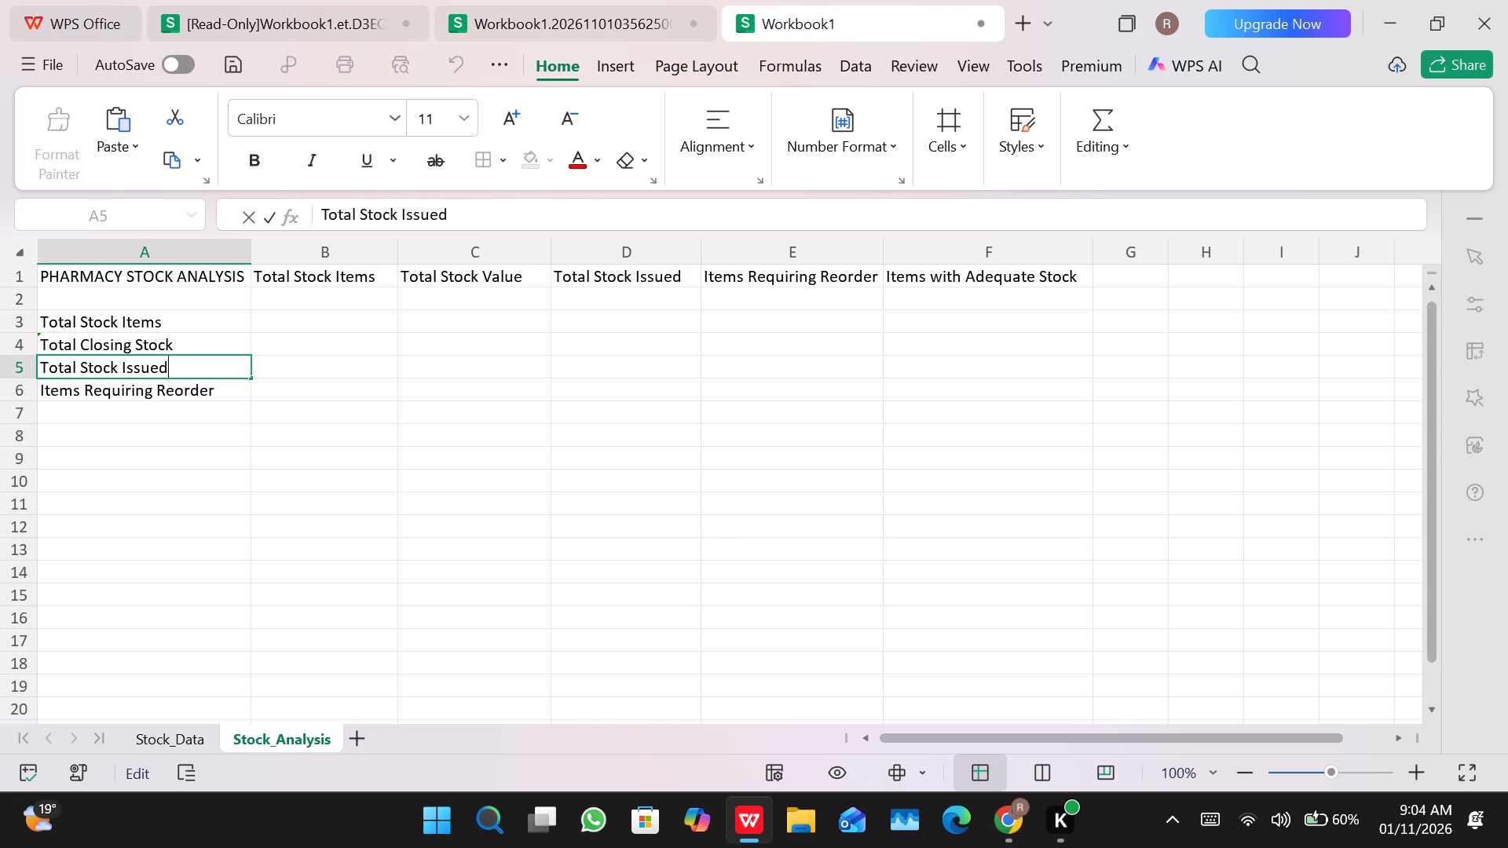
key(BackSpace)
key(BackSpace)
key(BackSpace)
key(BackSpace)
key(BackSpace)
key(BackSpace)
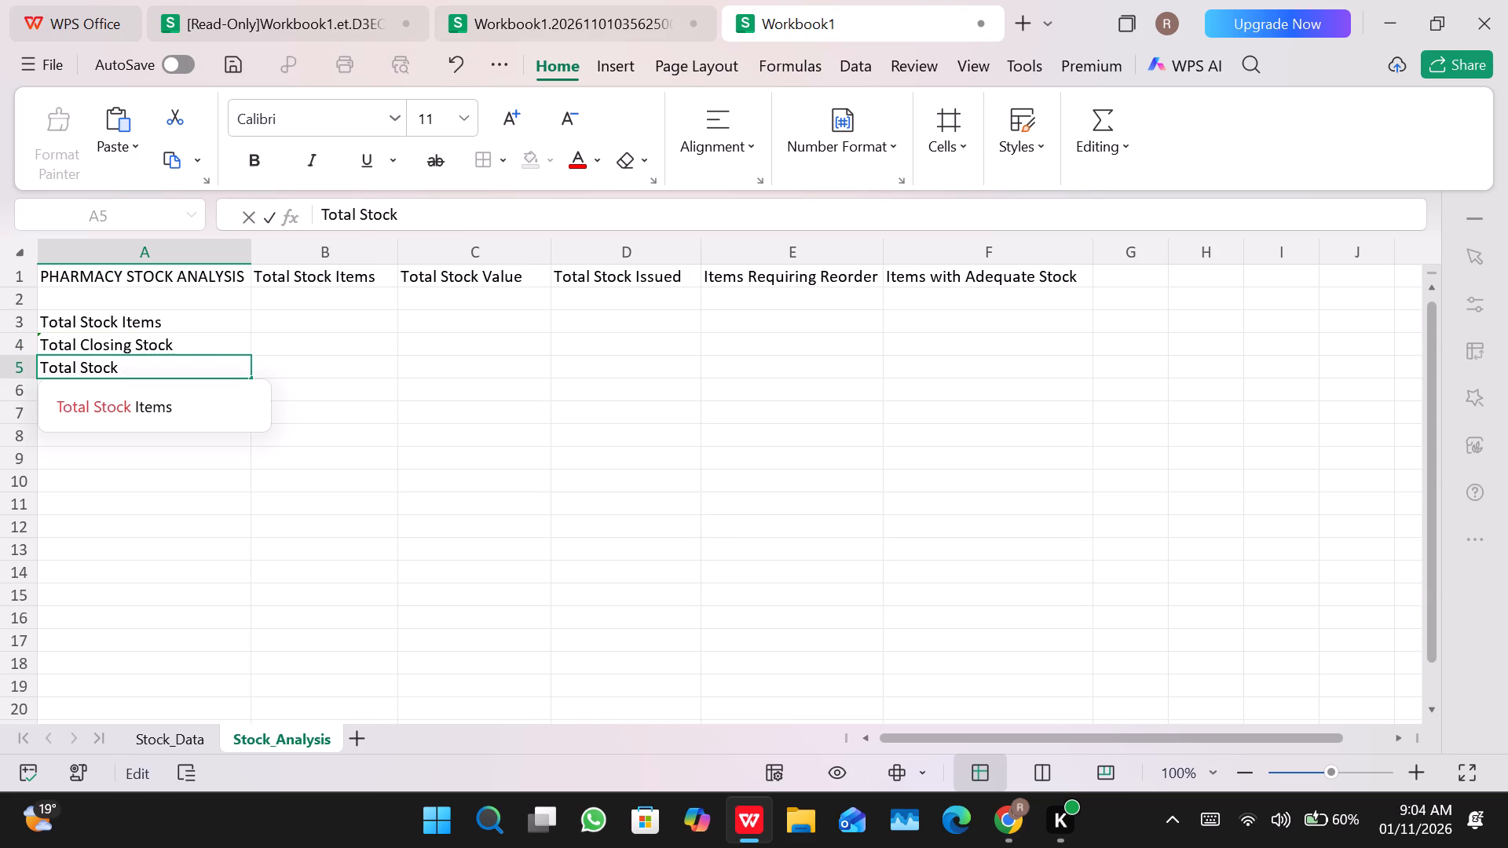
text(Value)
key(Return)
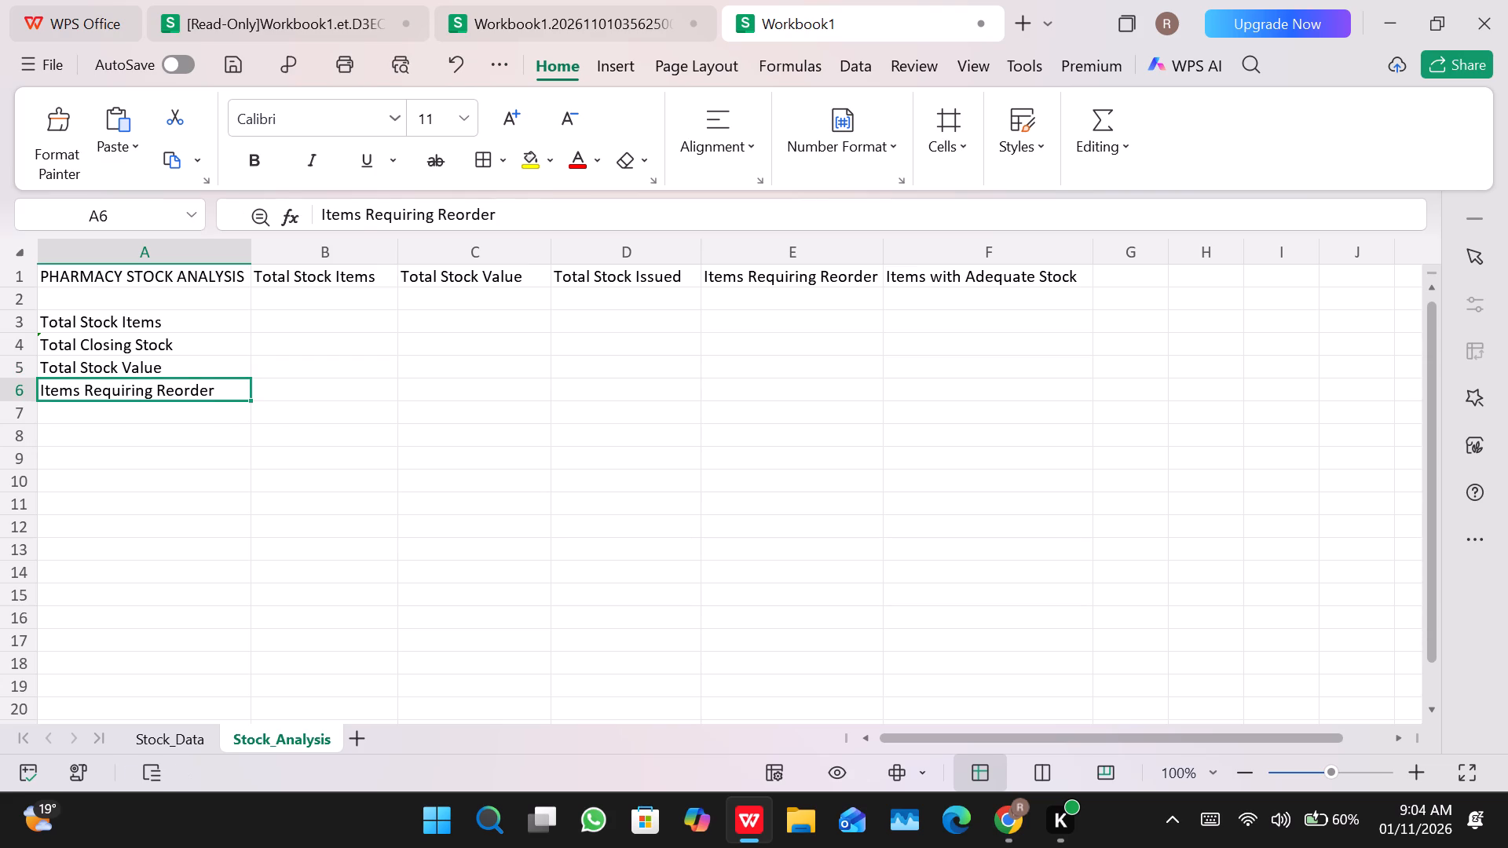
Replace the label in cell A6 with "Total Stock Issued".
drag(232, 394, 185, 398)
drag(185, 398, 149, 394)
click(232, 394)
key(BackSpace)
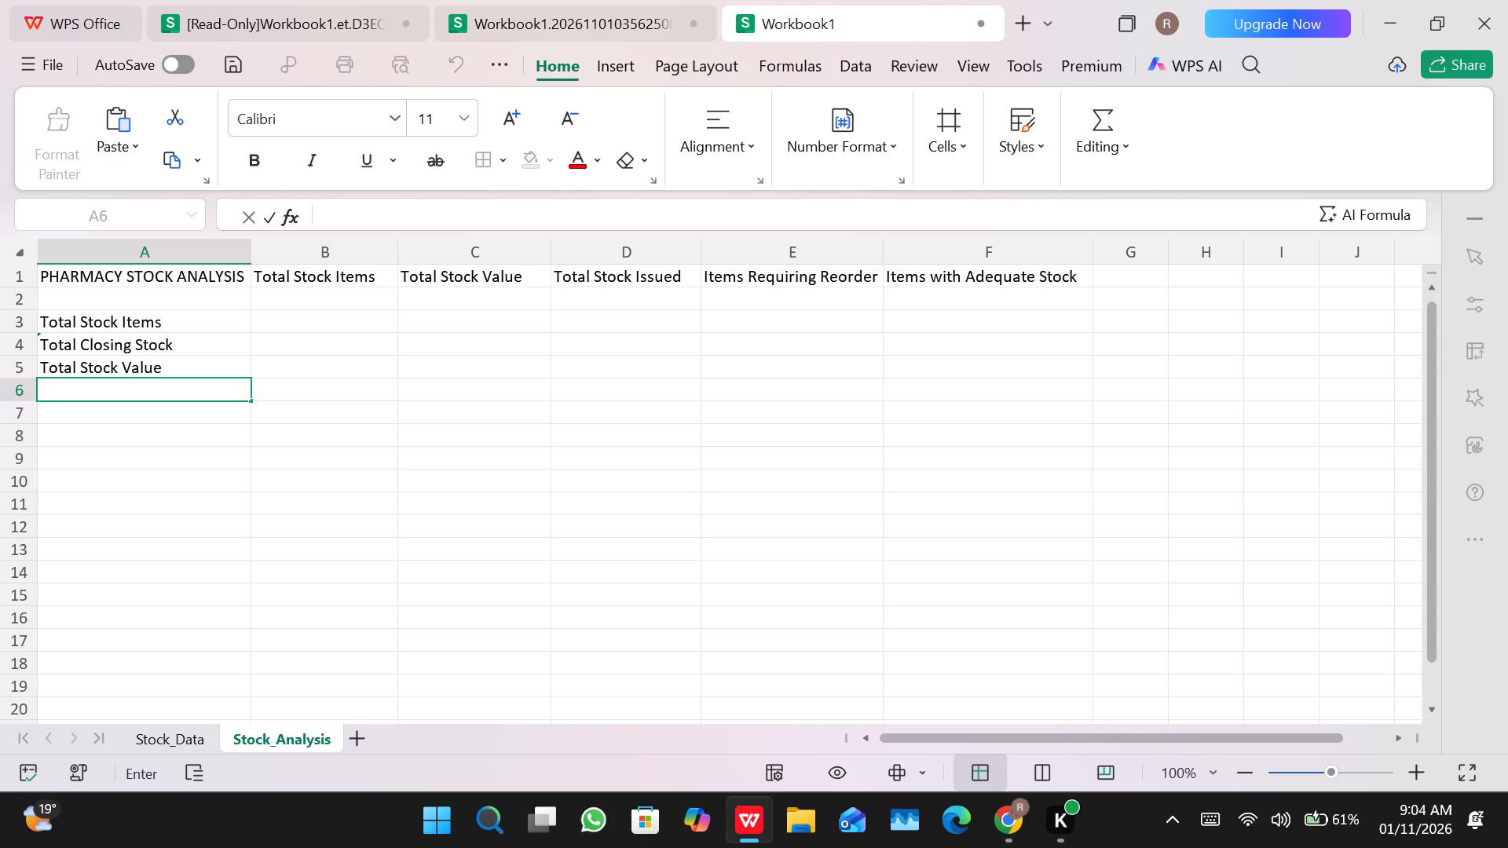
key(shift+i)
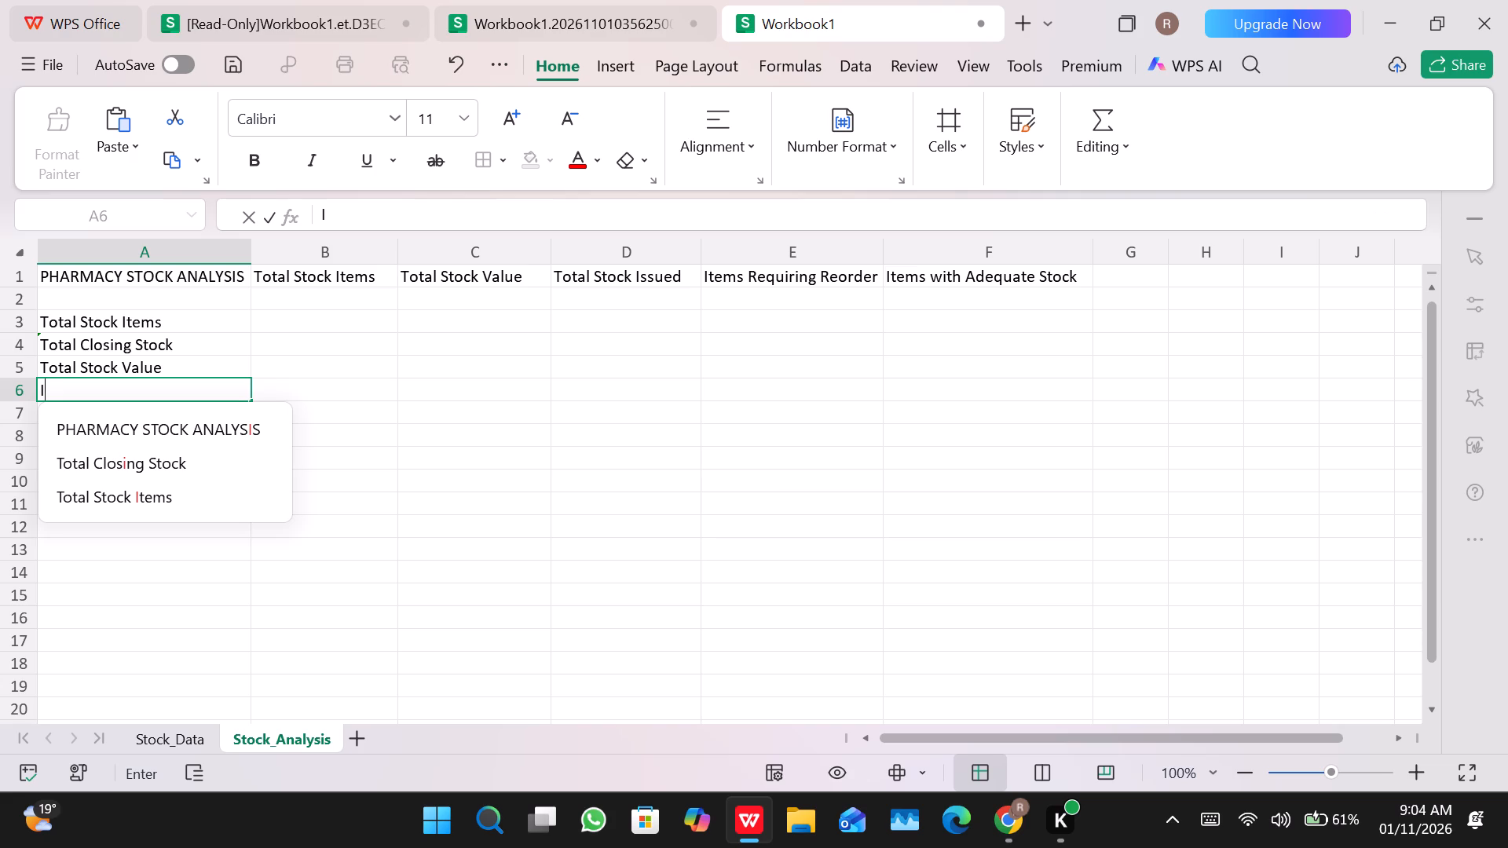
key(BackSpace)
text(Total)
key(space)
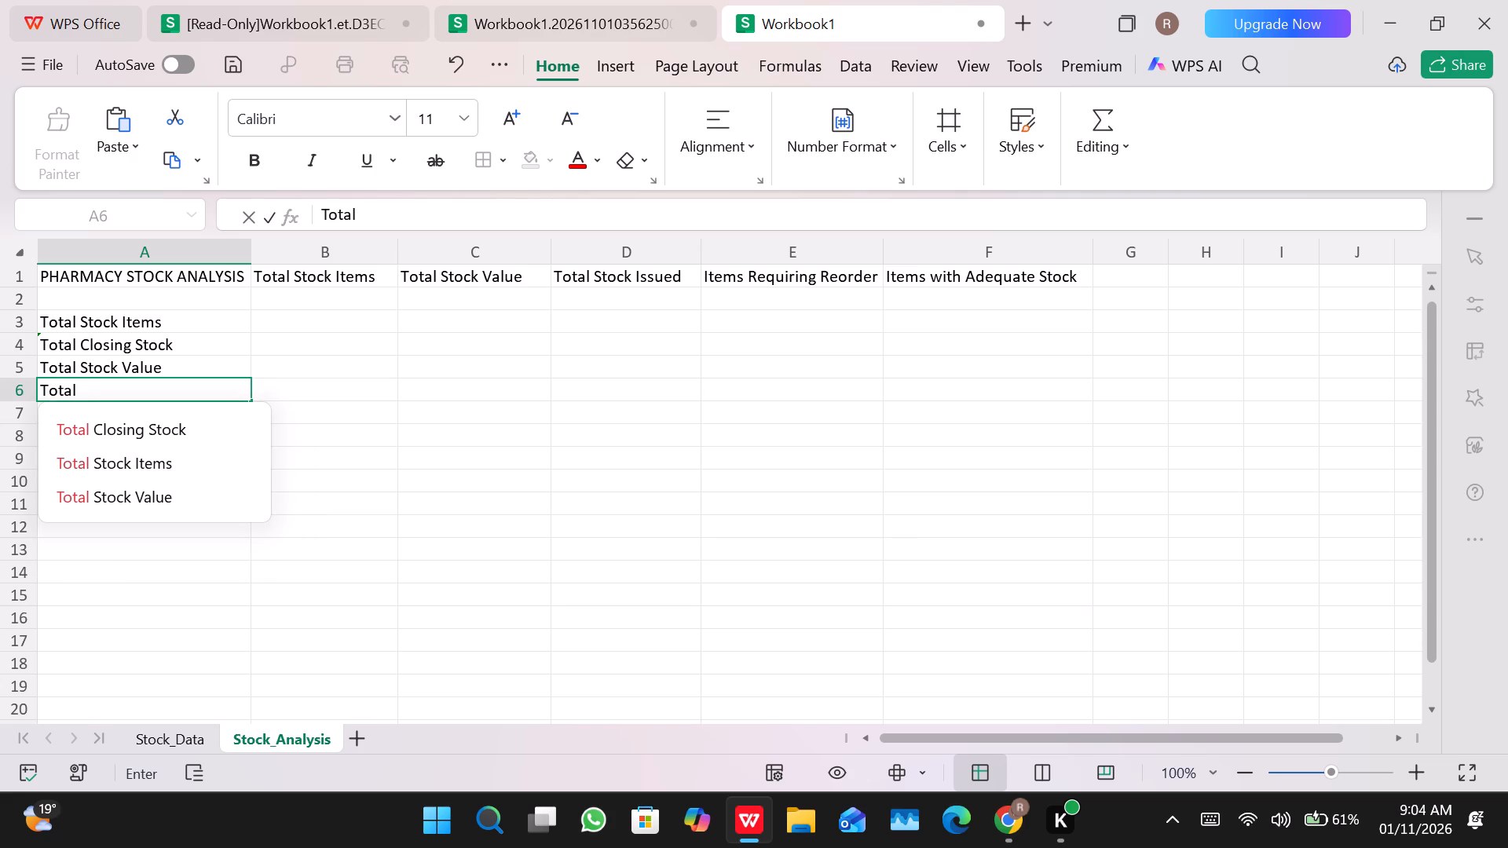
text(Sto)
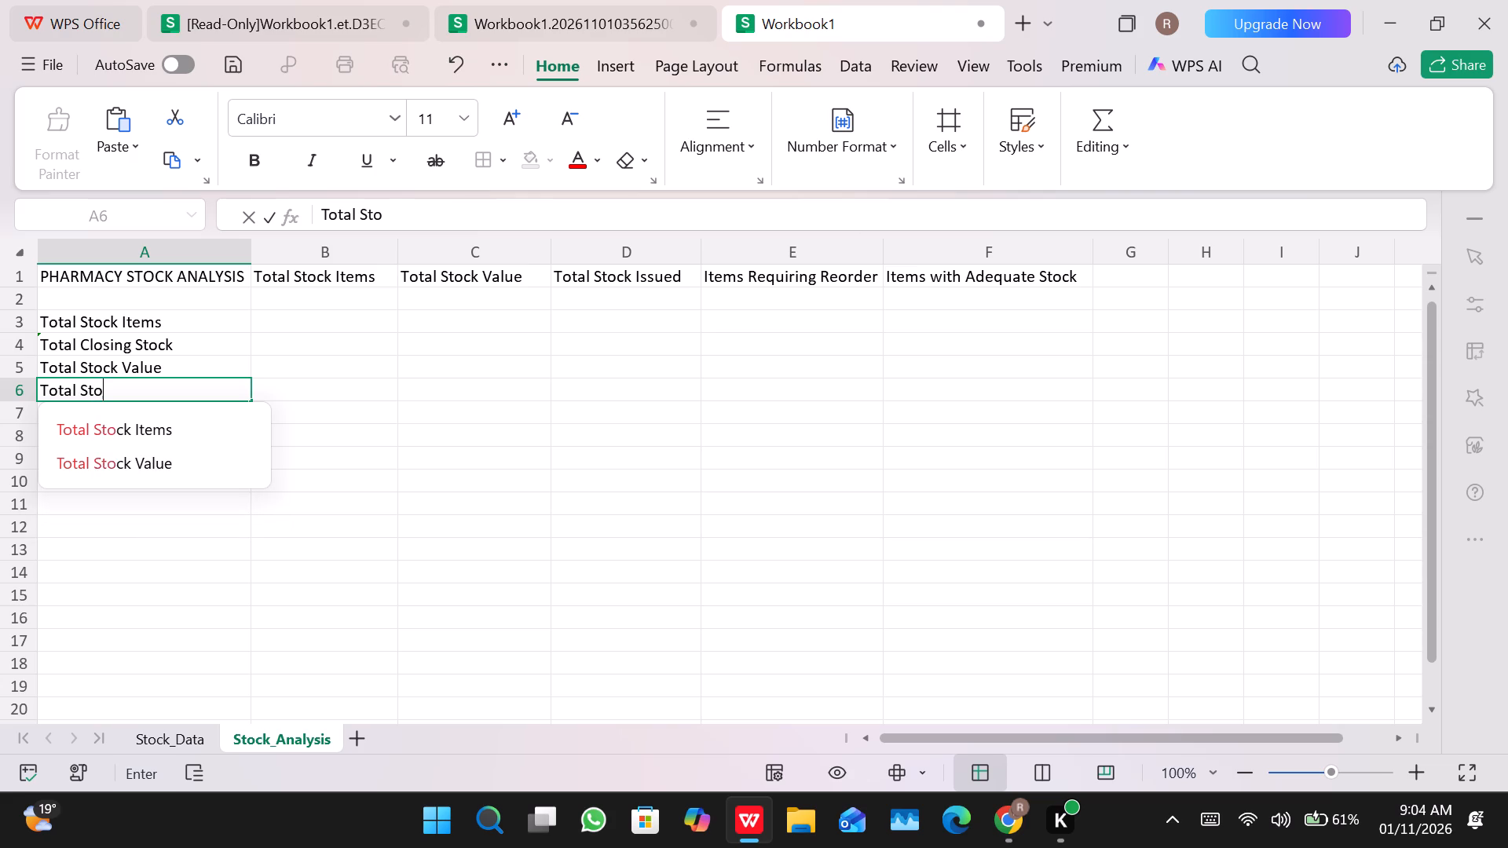
text(ck Issued)
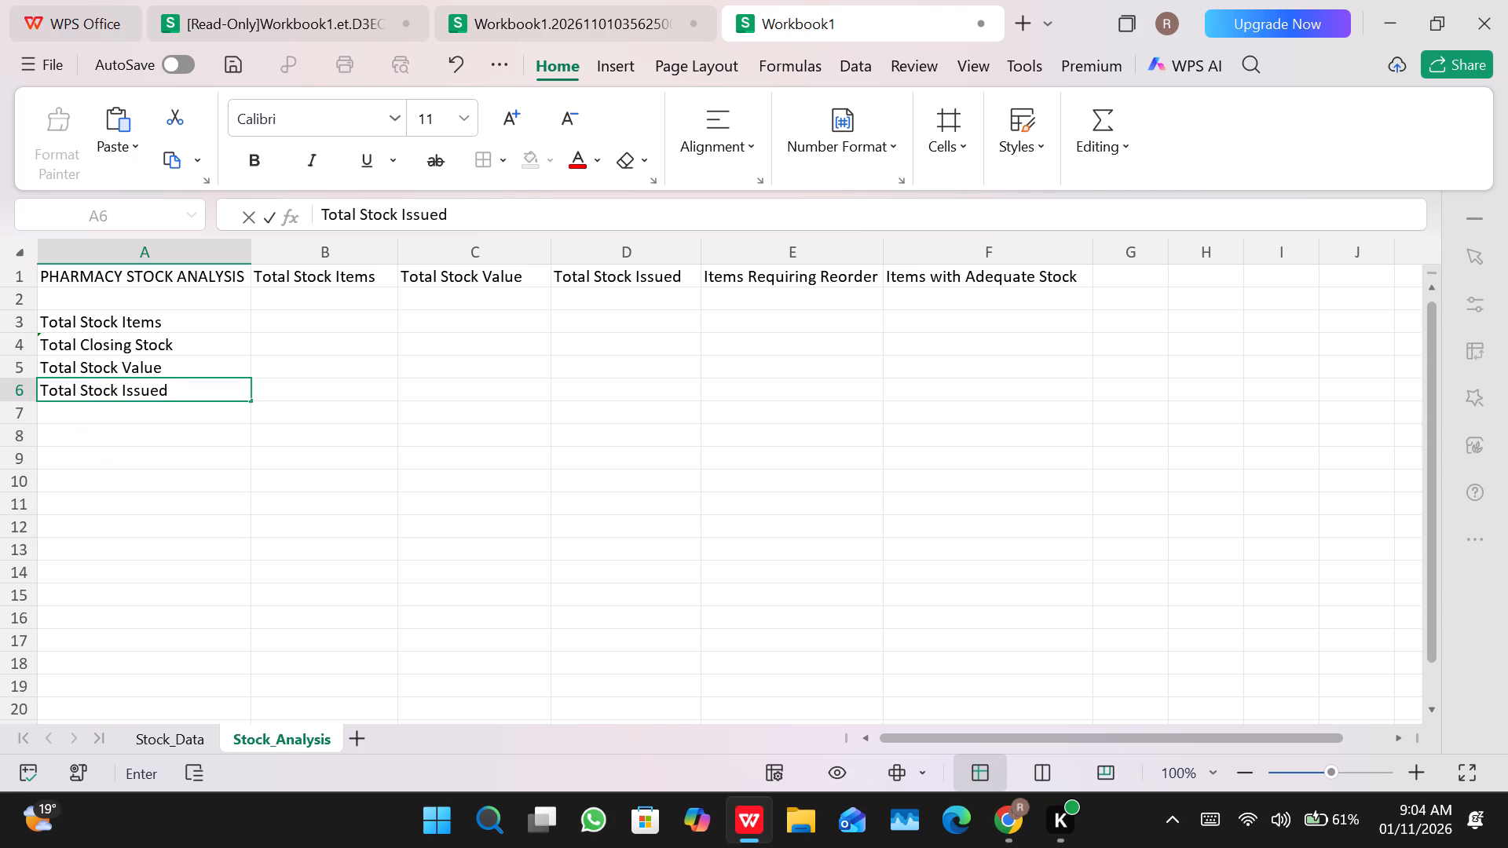
key(Return)
Copy the text "Items Requiring Reorder" from cell E1 and paste it into cell A7.
click(862, 286)
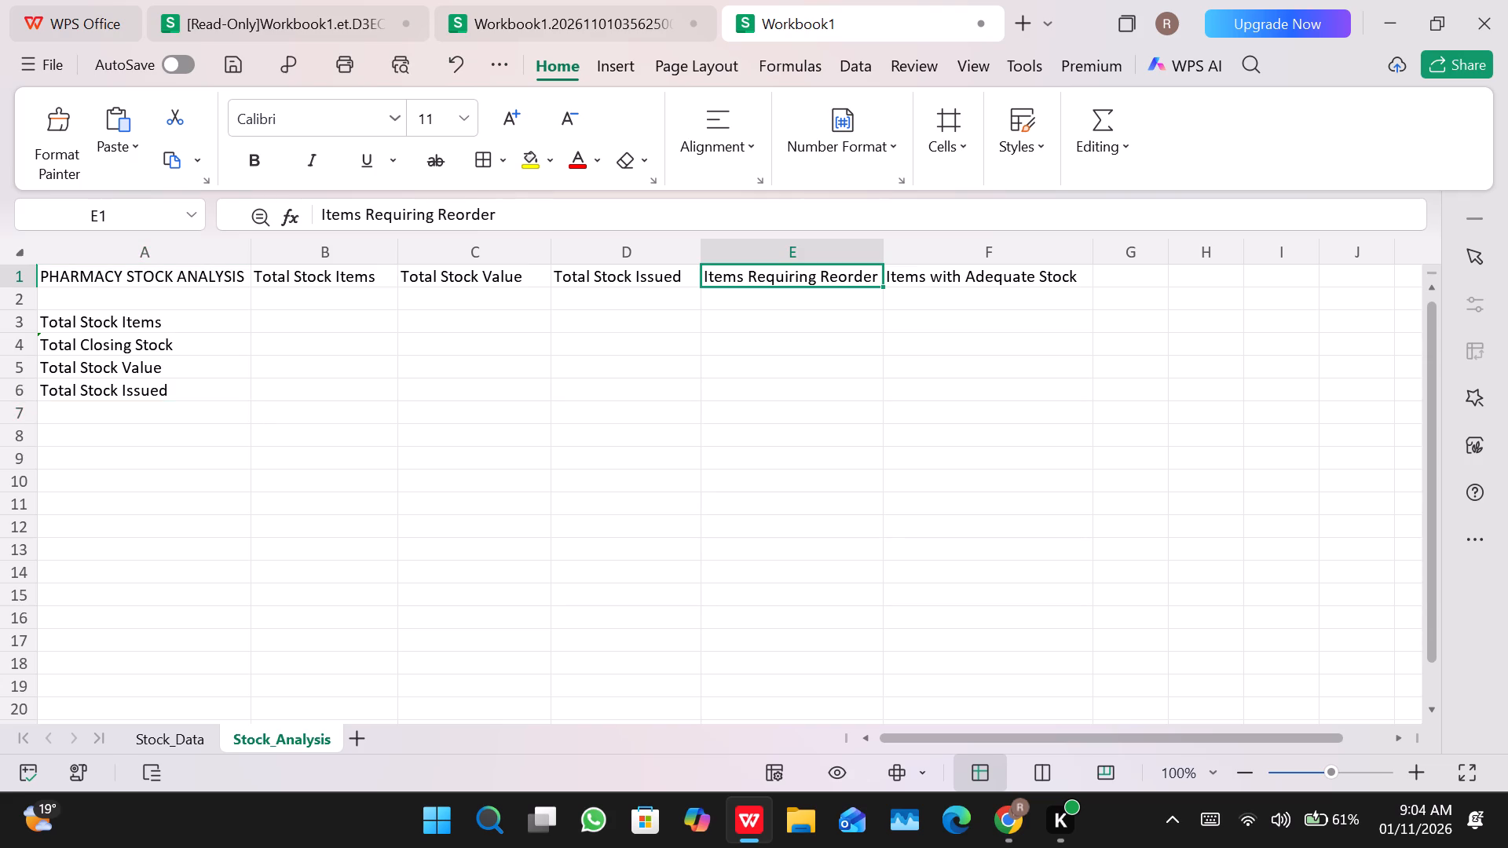
drag(503, 212, 288, 210)
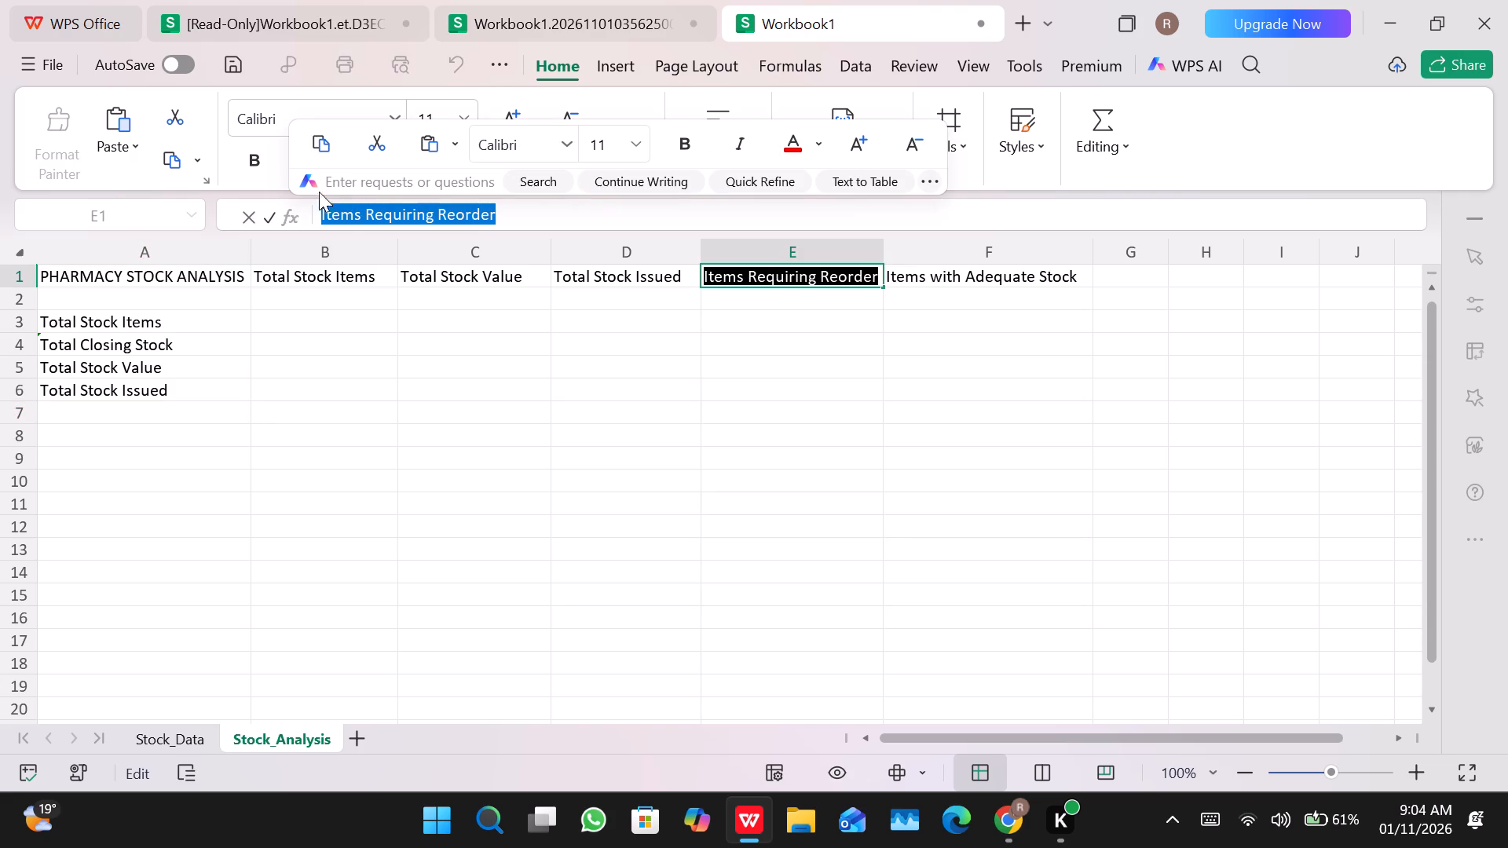
click(328, 155)
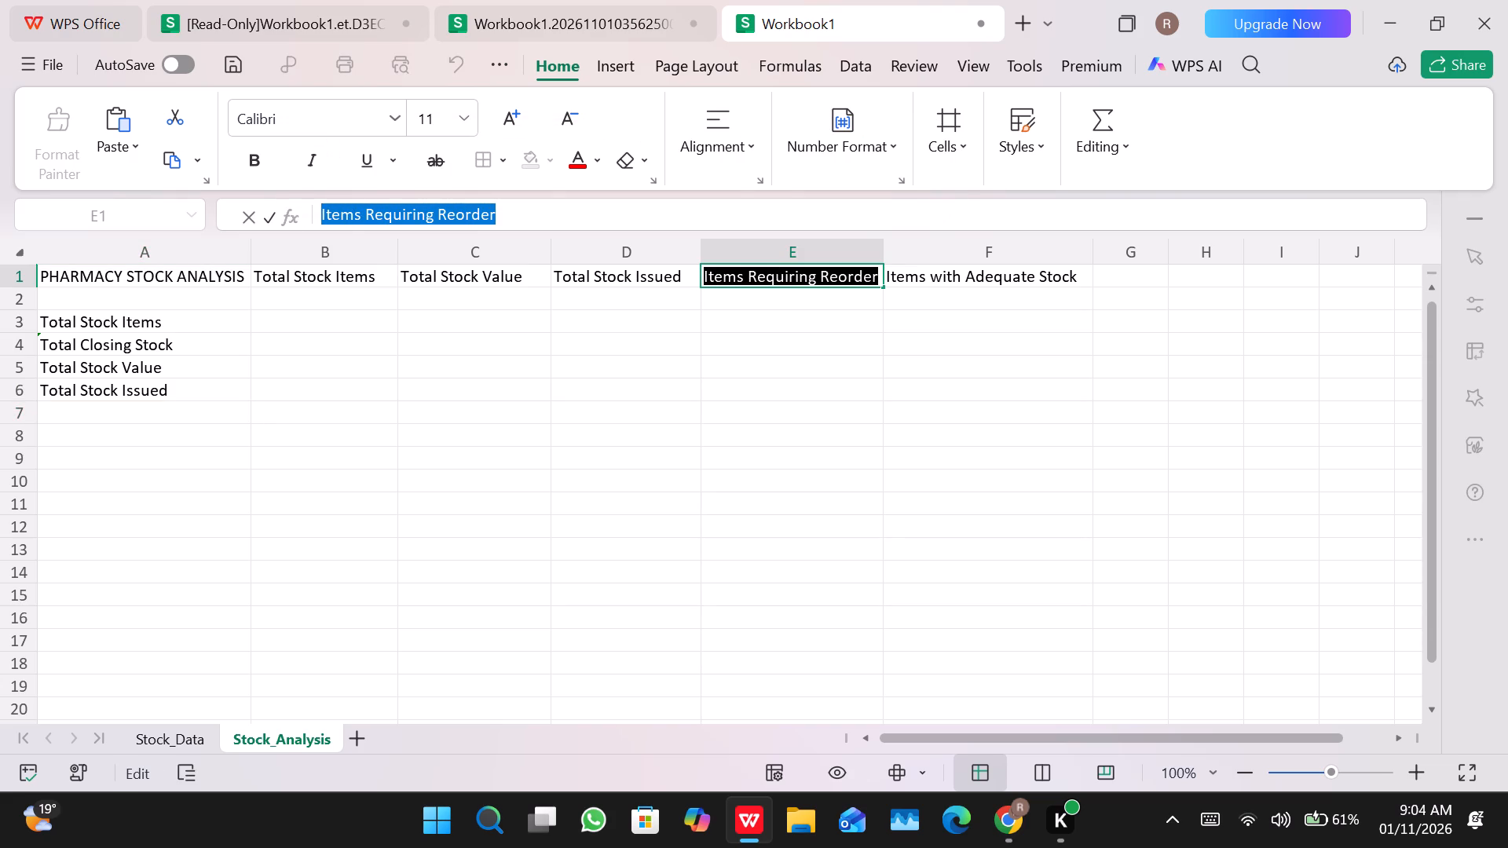
click(79, 411)
right_click(79, 411)
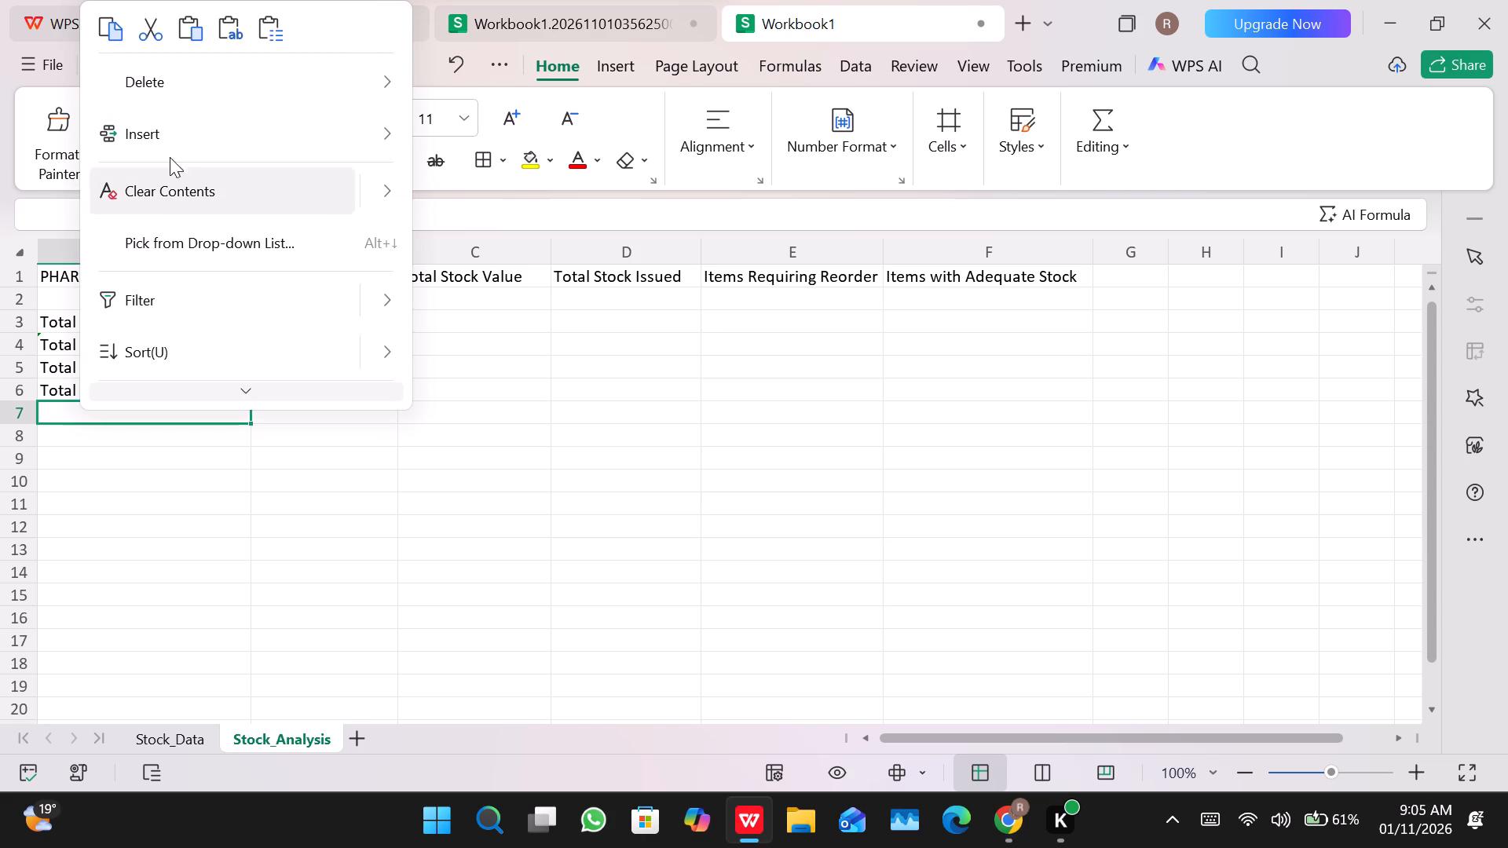
click(188, 44)
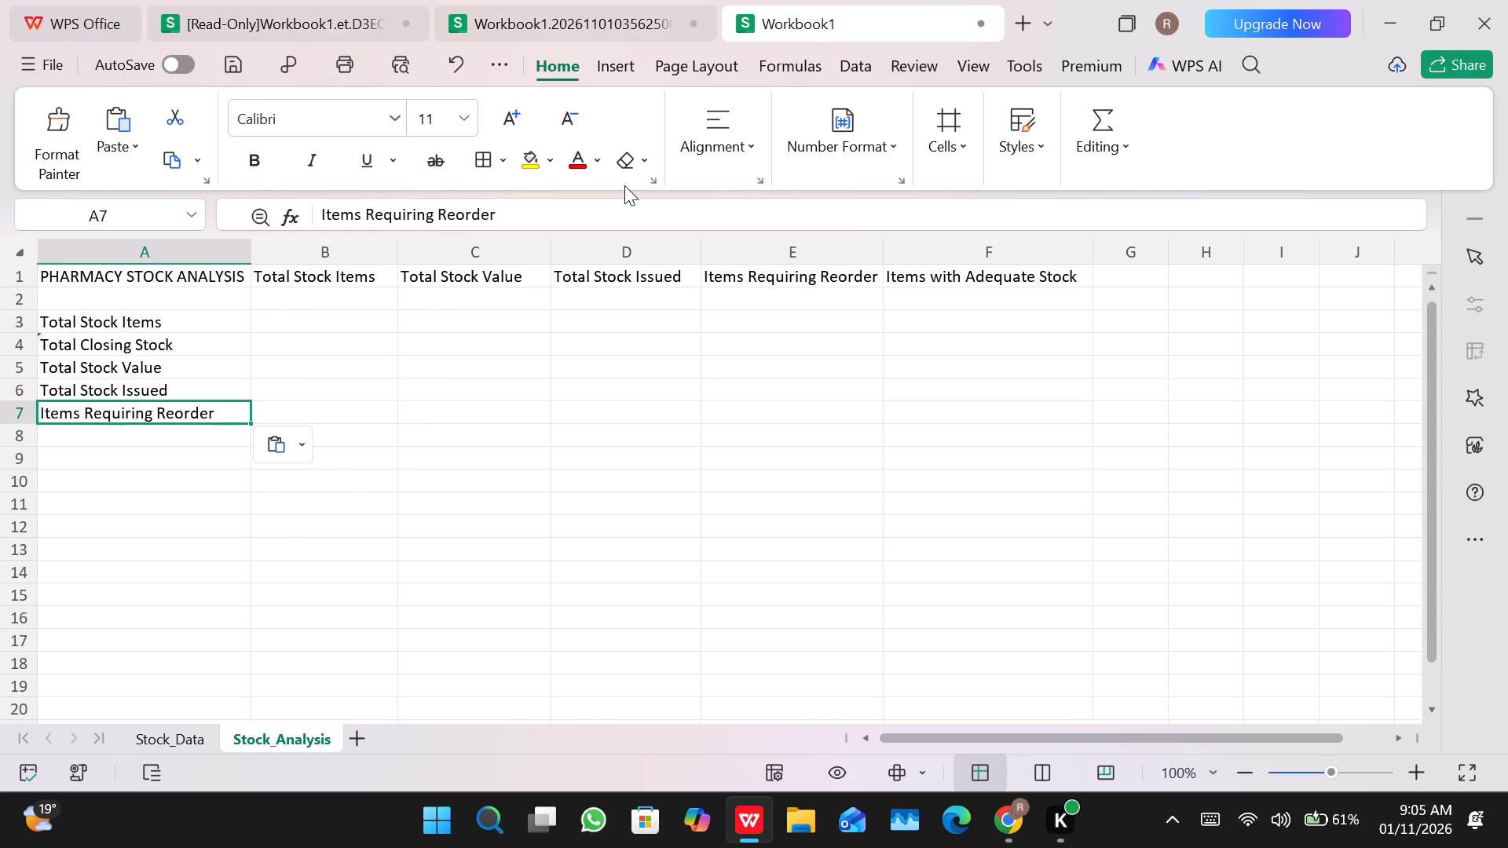
Copy the text "Items with Adequate Stock" from cell F1 and paste it into cell A8.
click(962, 281)
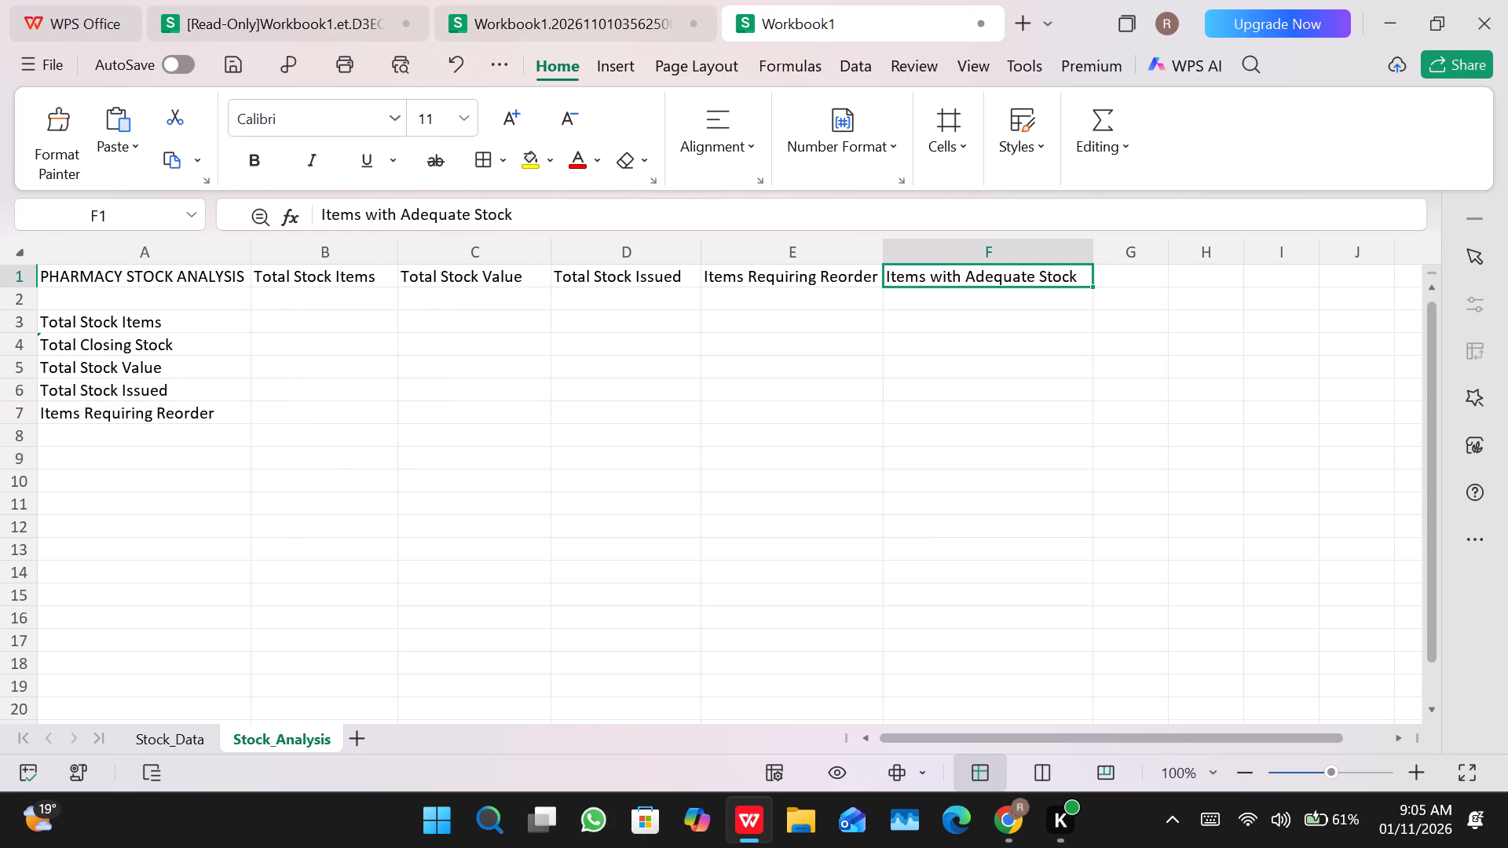
drag(516, 215, 319, 216)
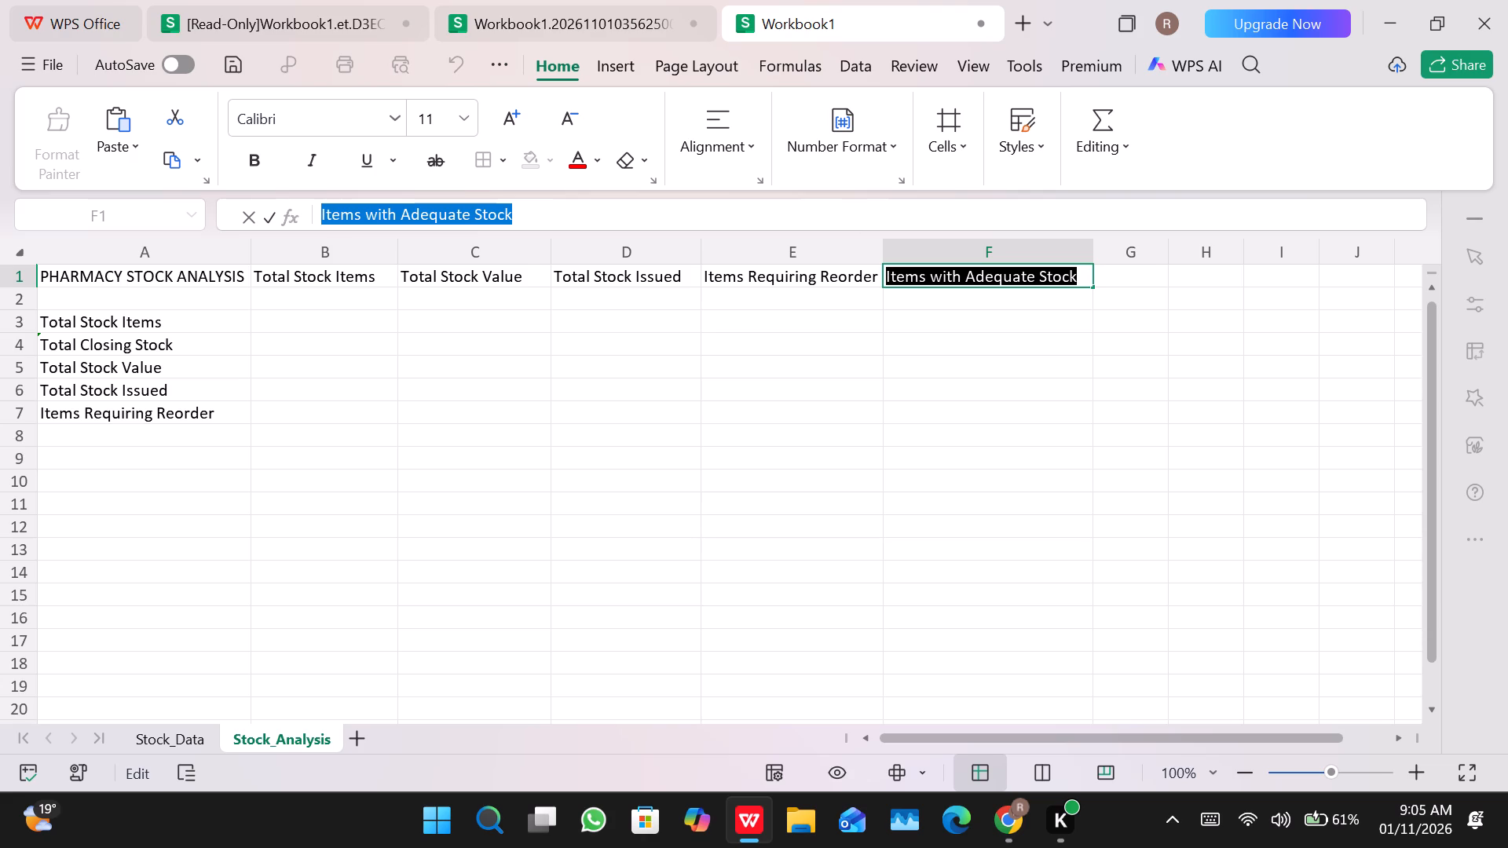
click(354, 149)
click(97, 438)
right_click(97, 438)
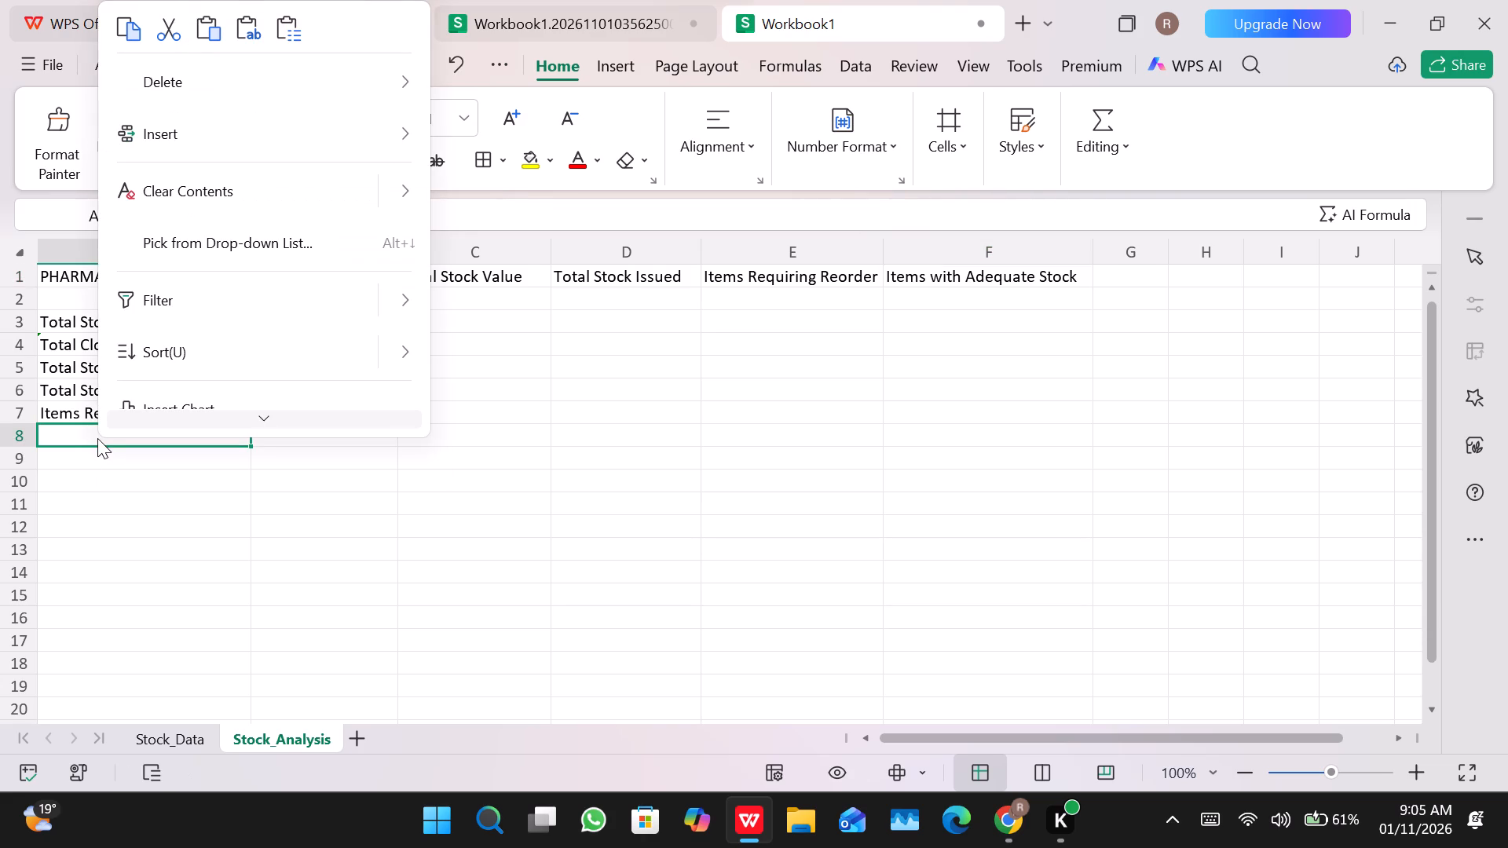
click(210, 19)
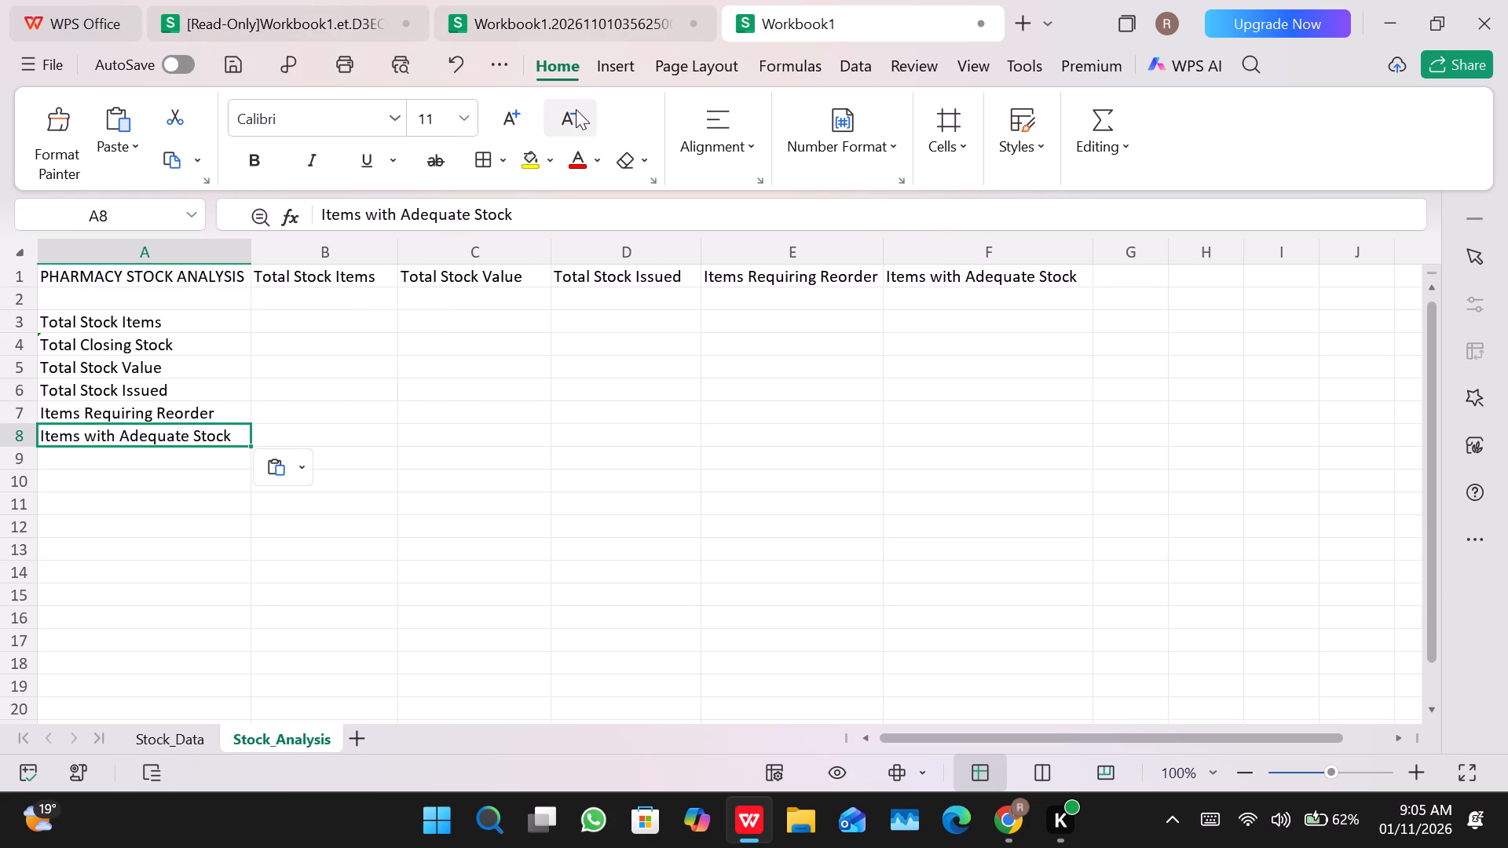
Clear the duplicate metric headings from cells F1, E1, D1, C1 and B1, keeping the title in A1.
click(934, 279)
key(BackSpace)
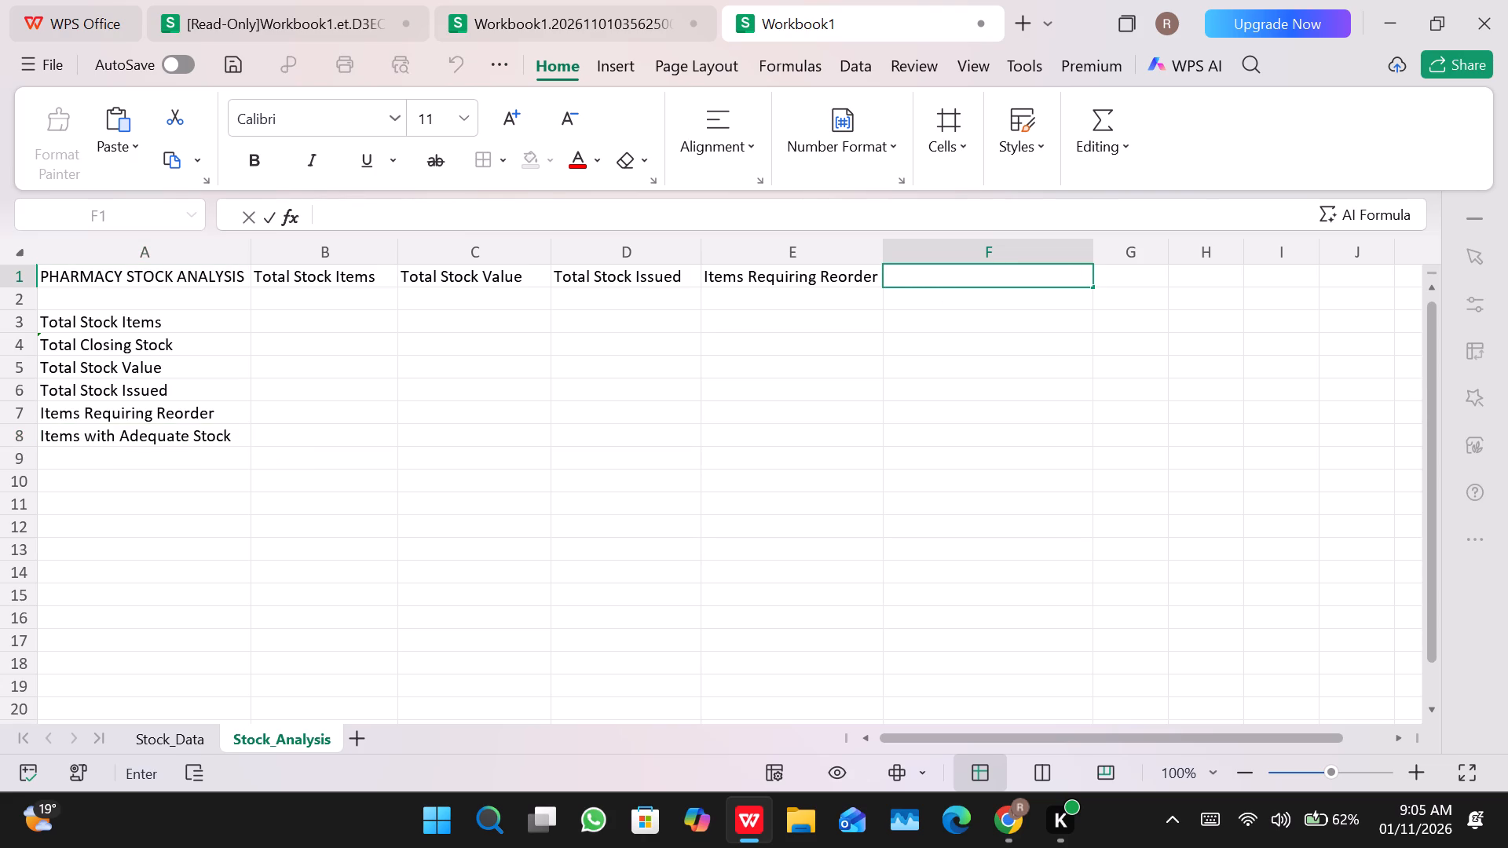
click(802, 283)
key(BackSpace)
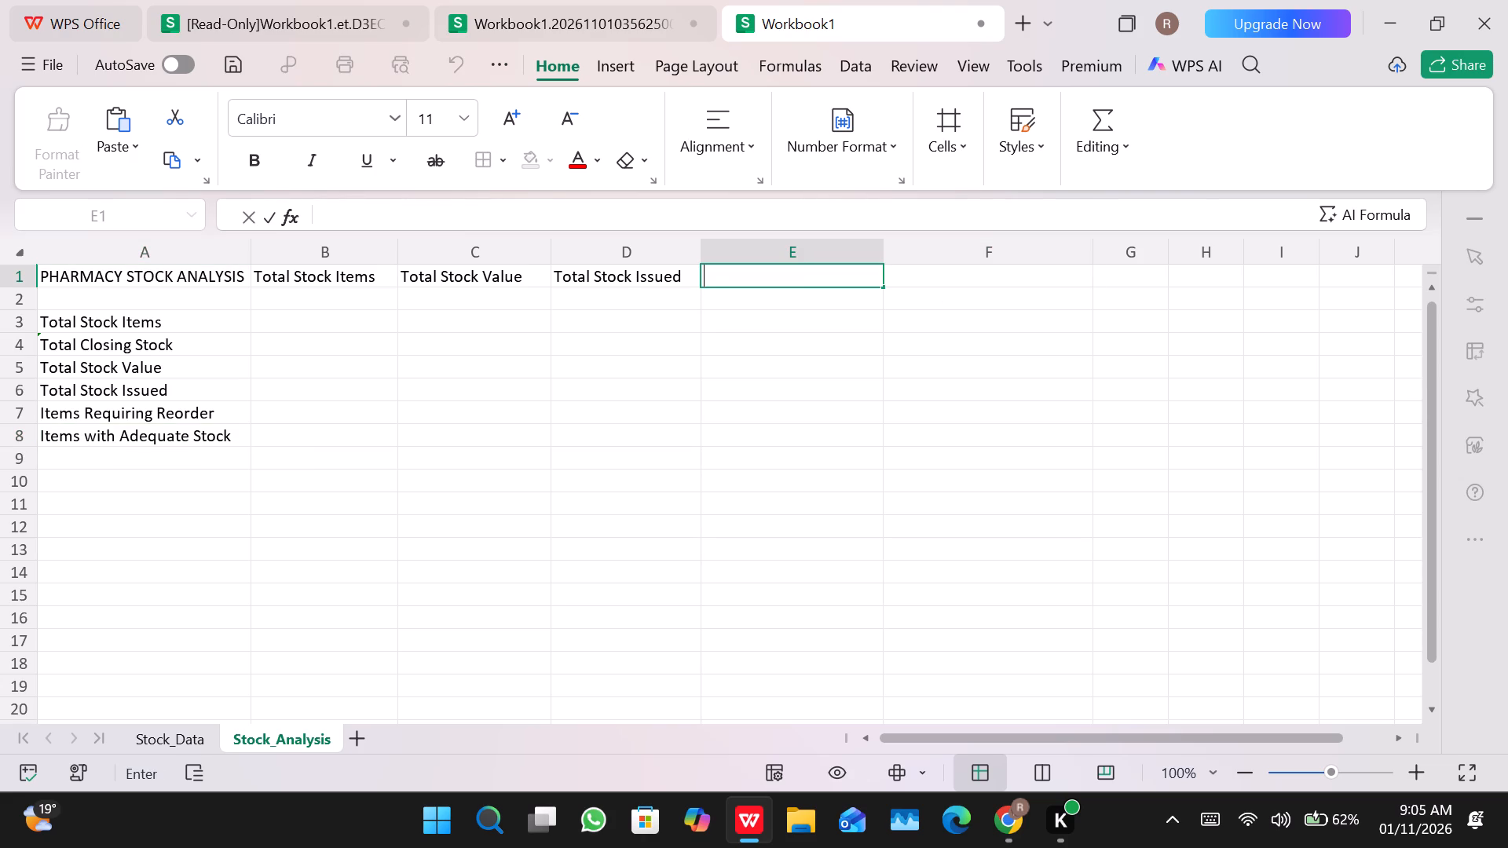
click(672, 286)
key(BackSpace)
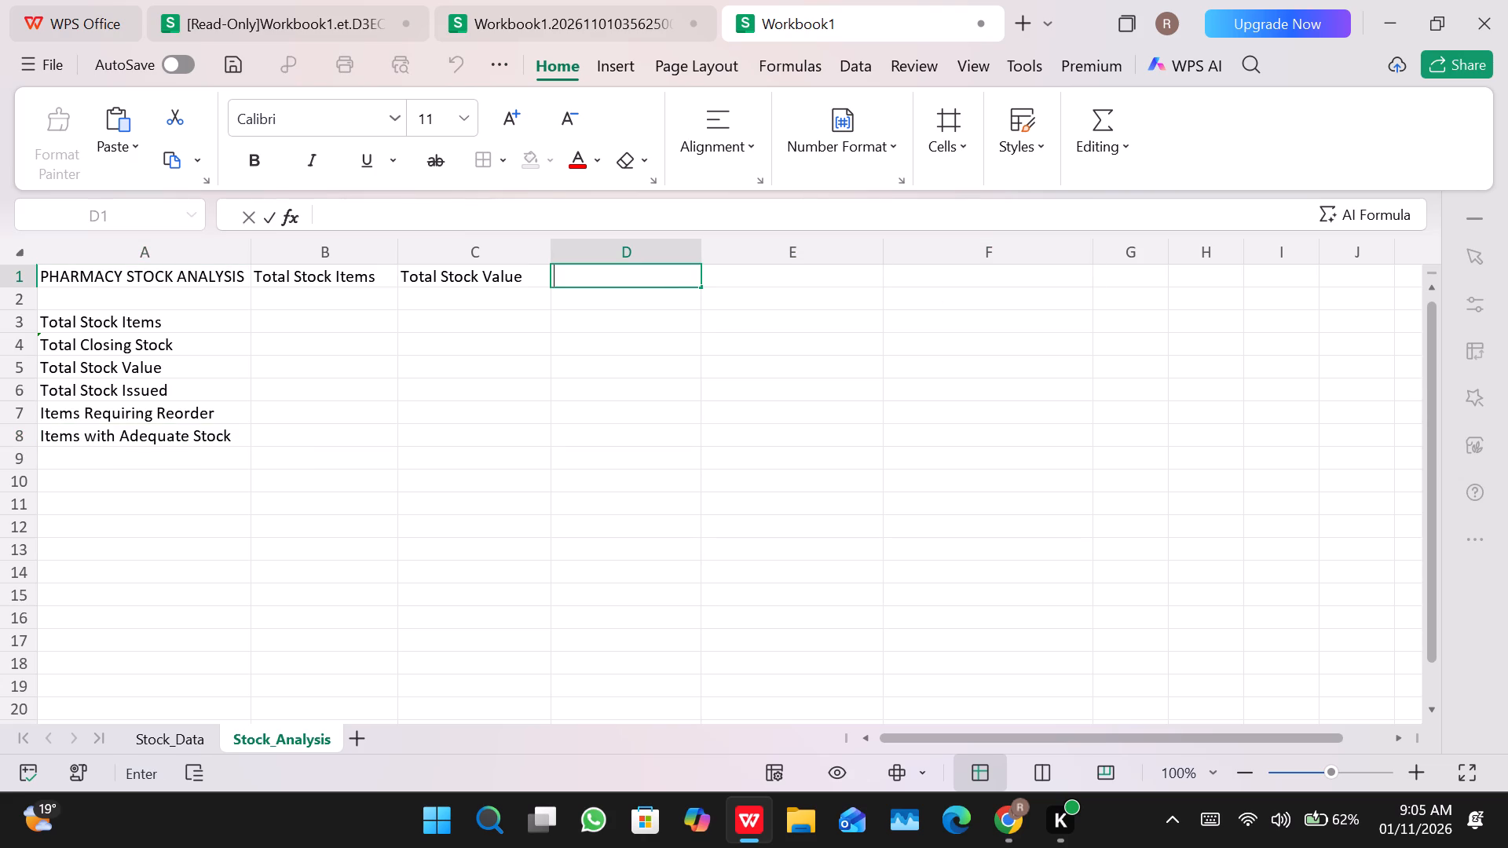
click(474, 277)
key(BackSpace)
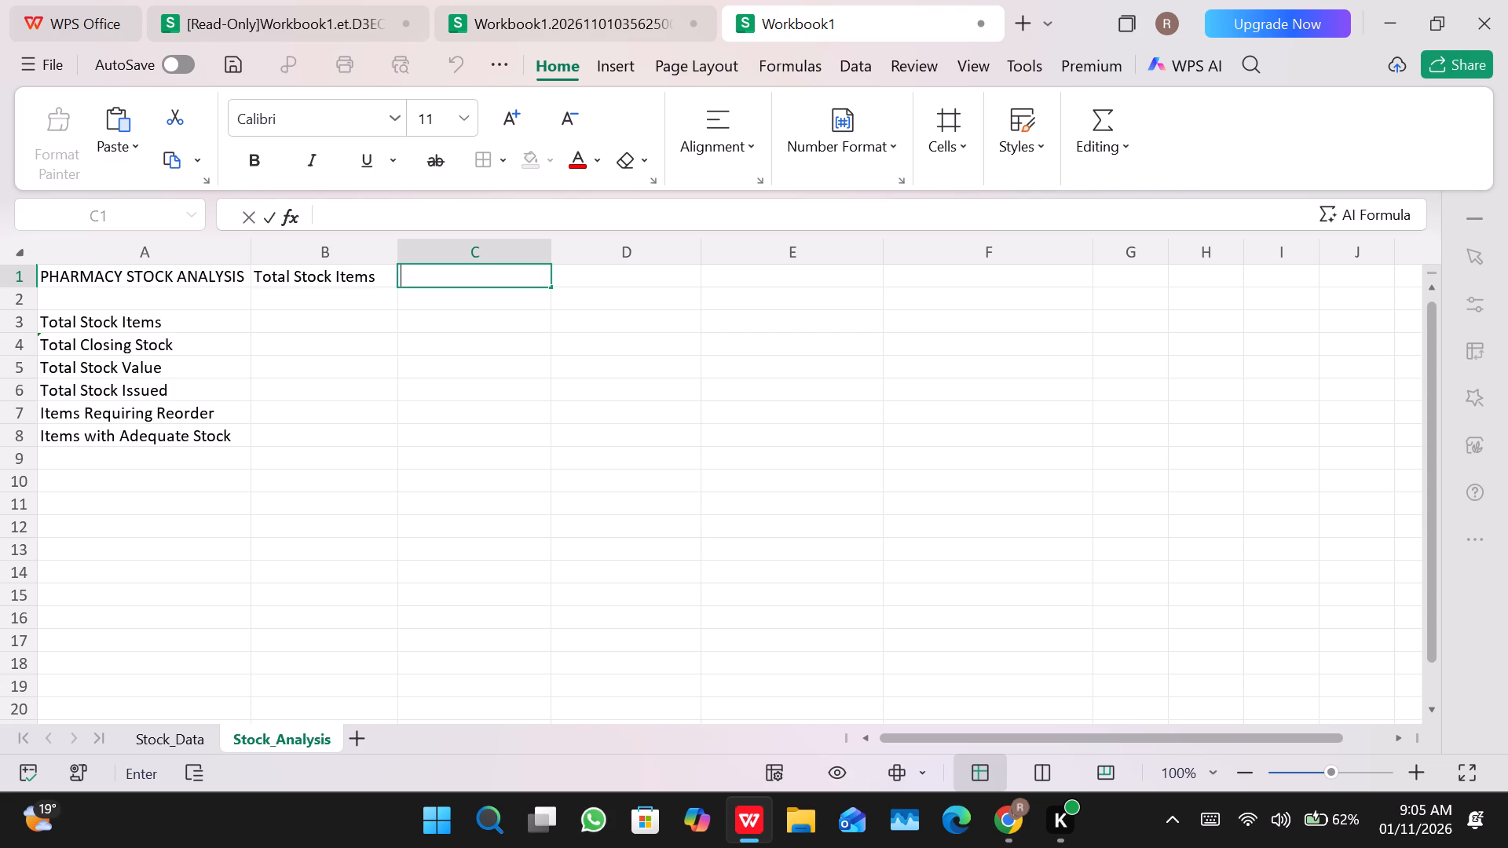
click(309, 275)
key(BackSpace)
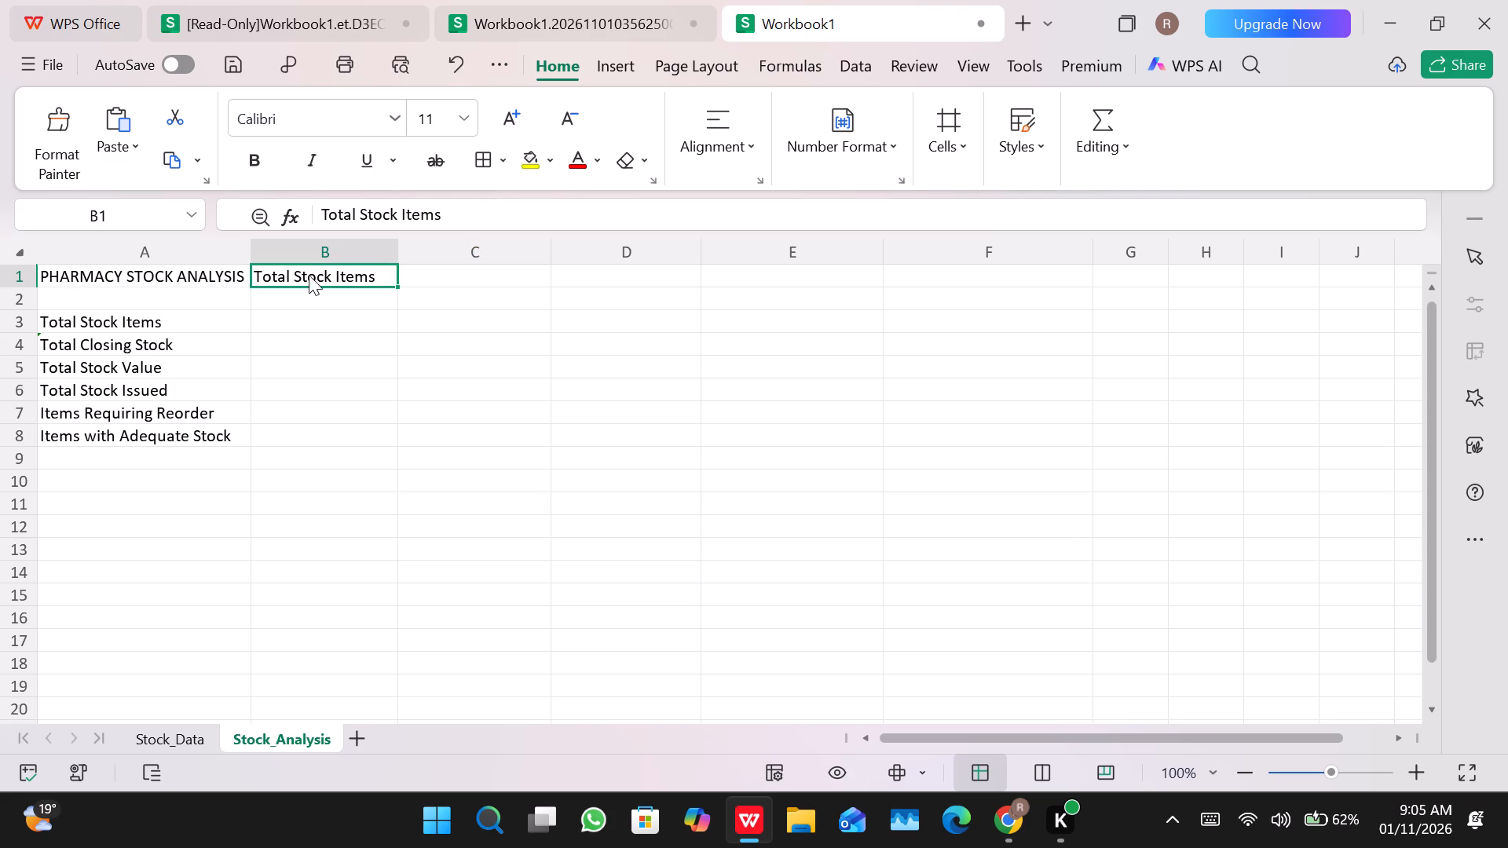
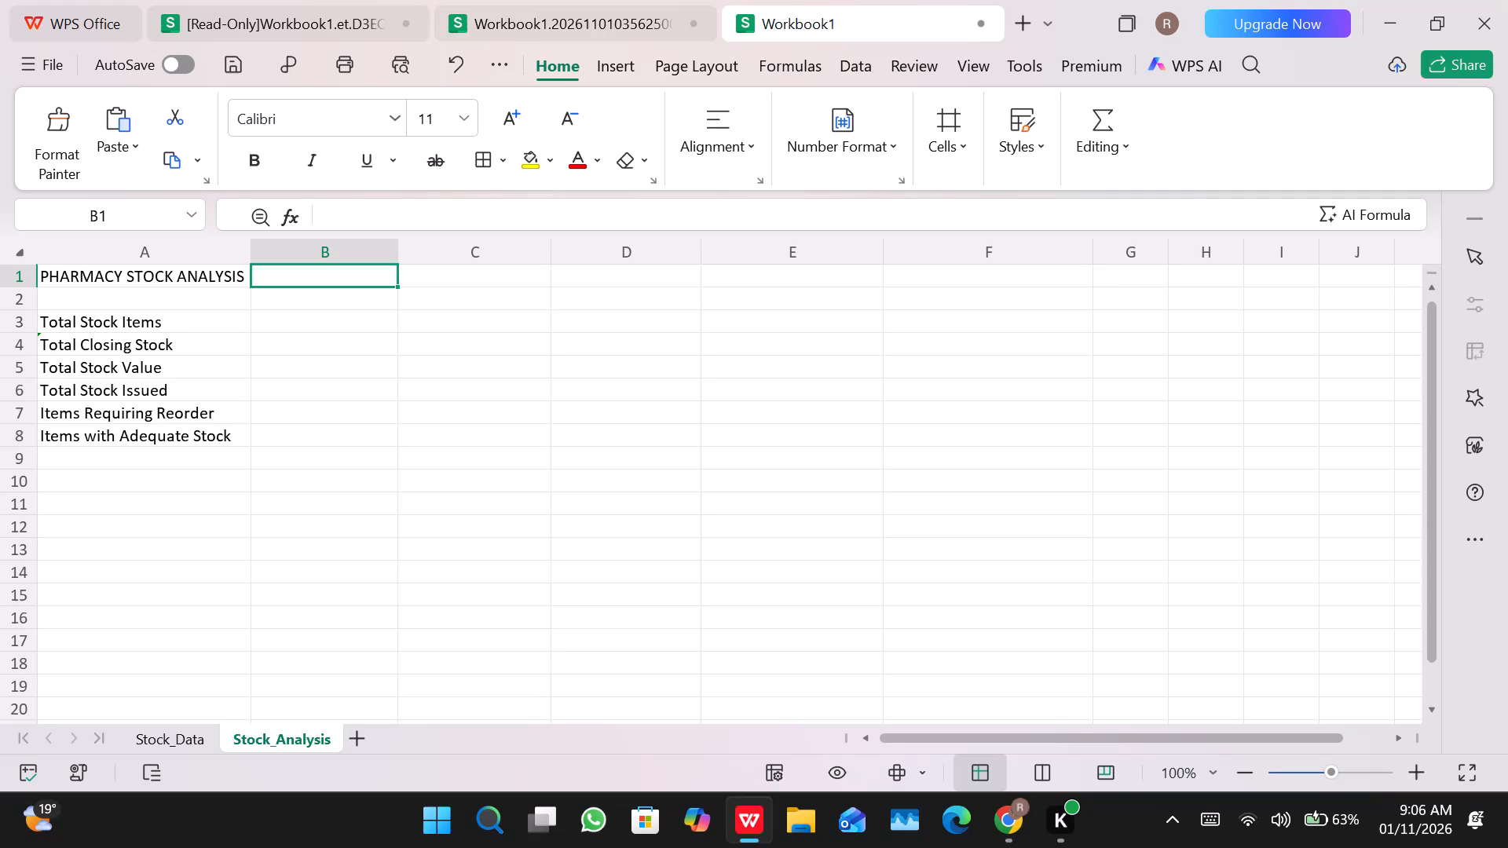
Enter the formula =COUNTA(Stock_Data!A2:A11) in cell B3 beside Total Stock Items.
click(264, 316)
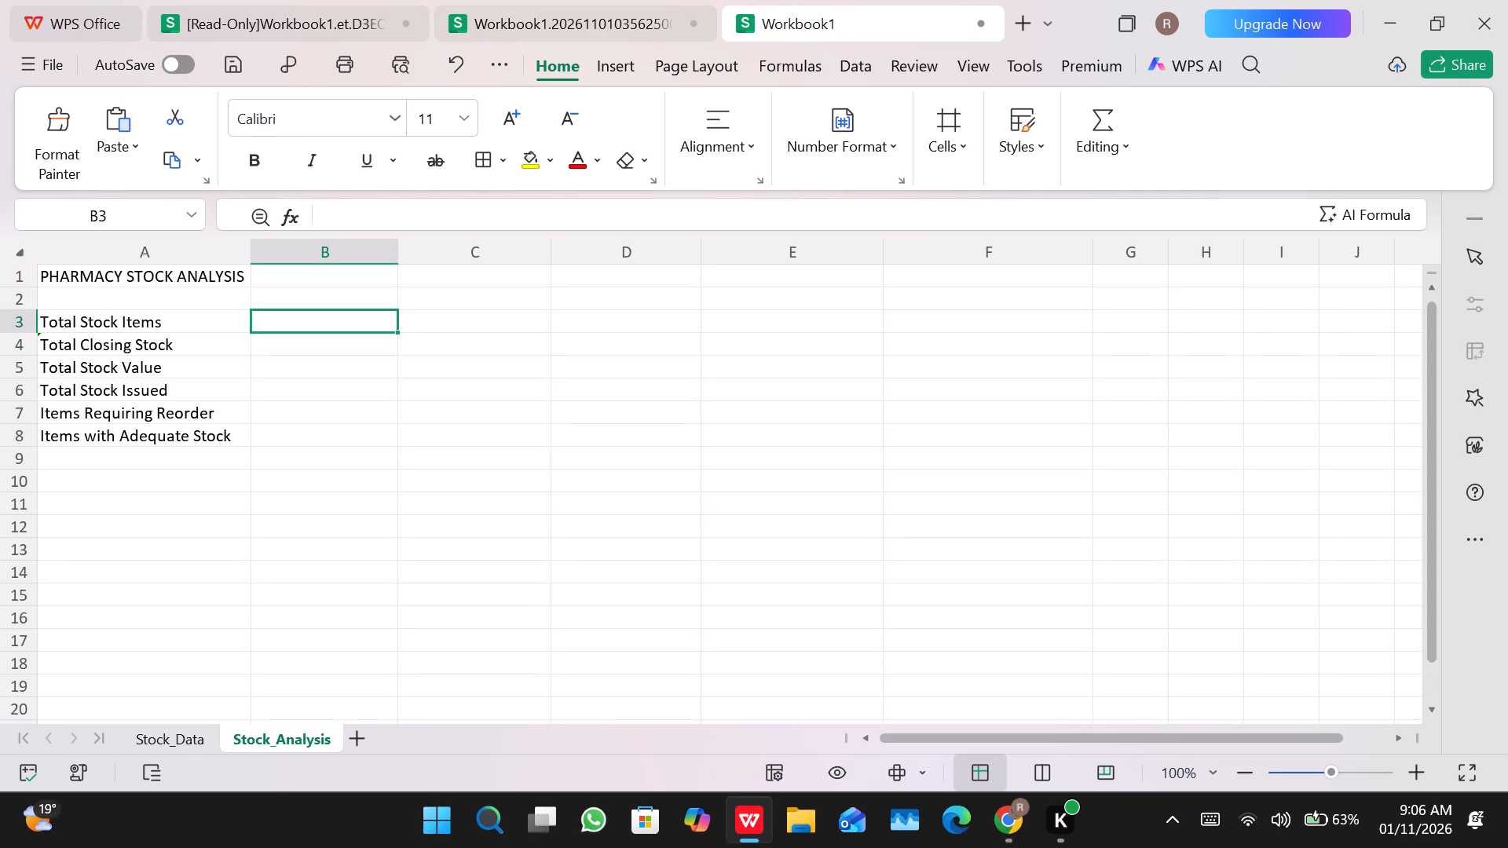
click(300, 278)
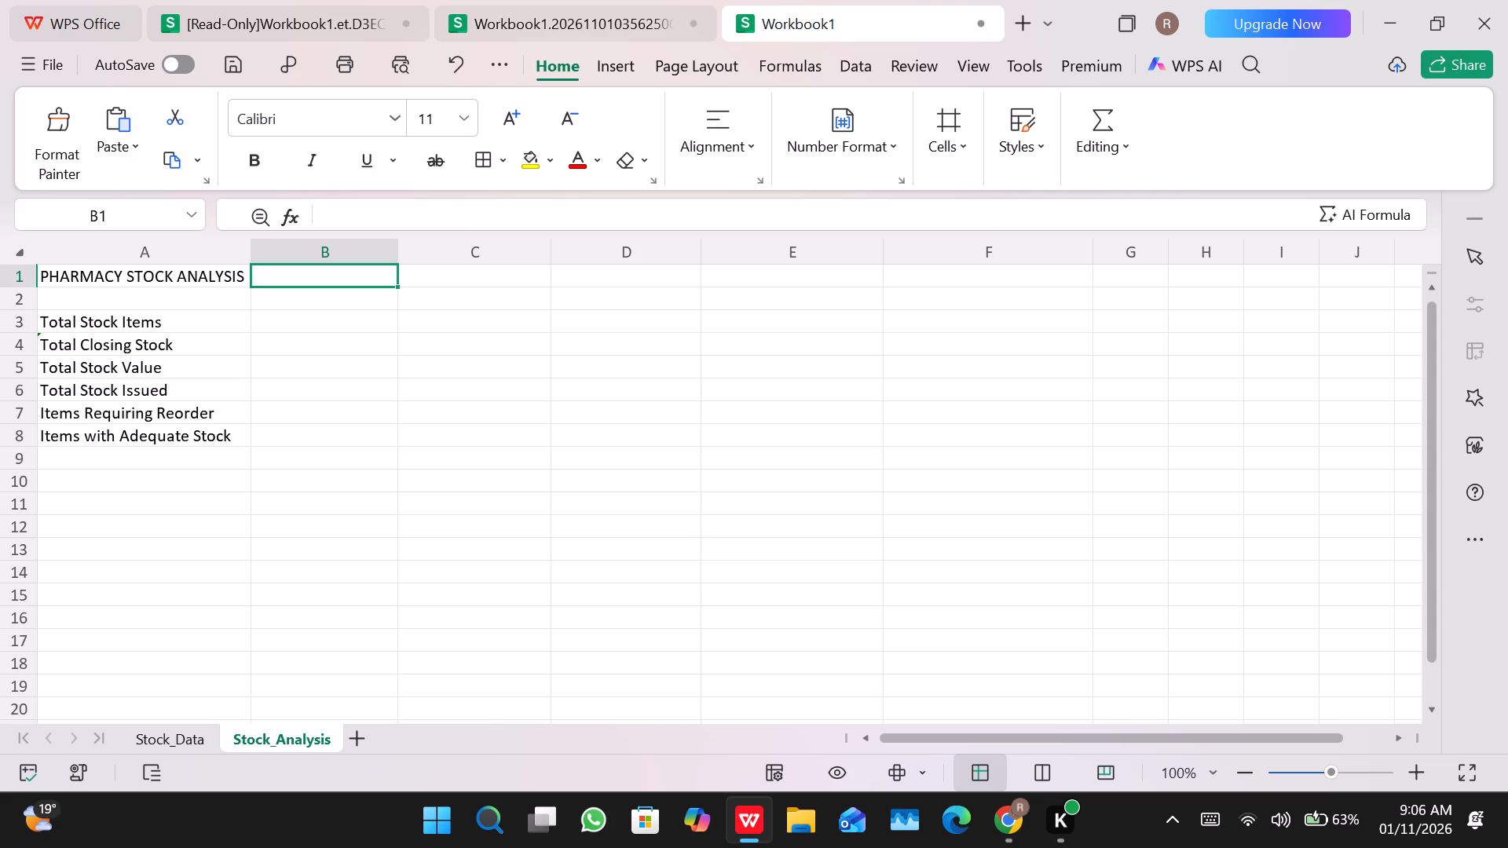
click(265, 326)
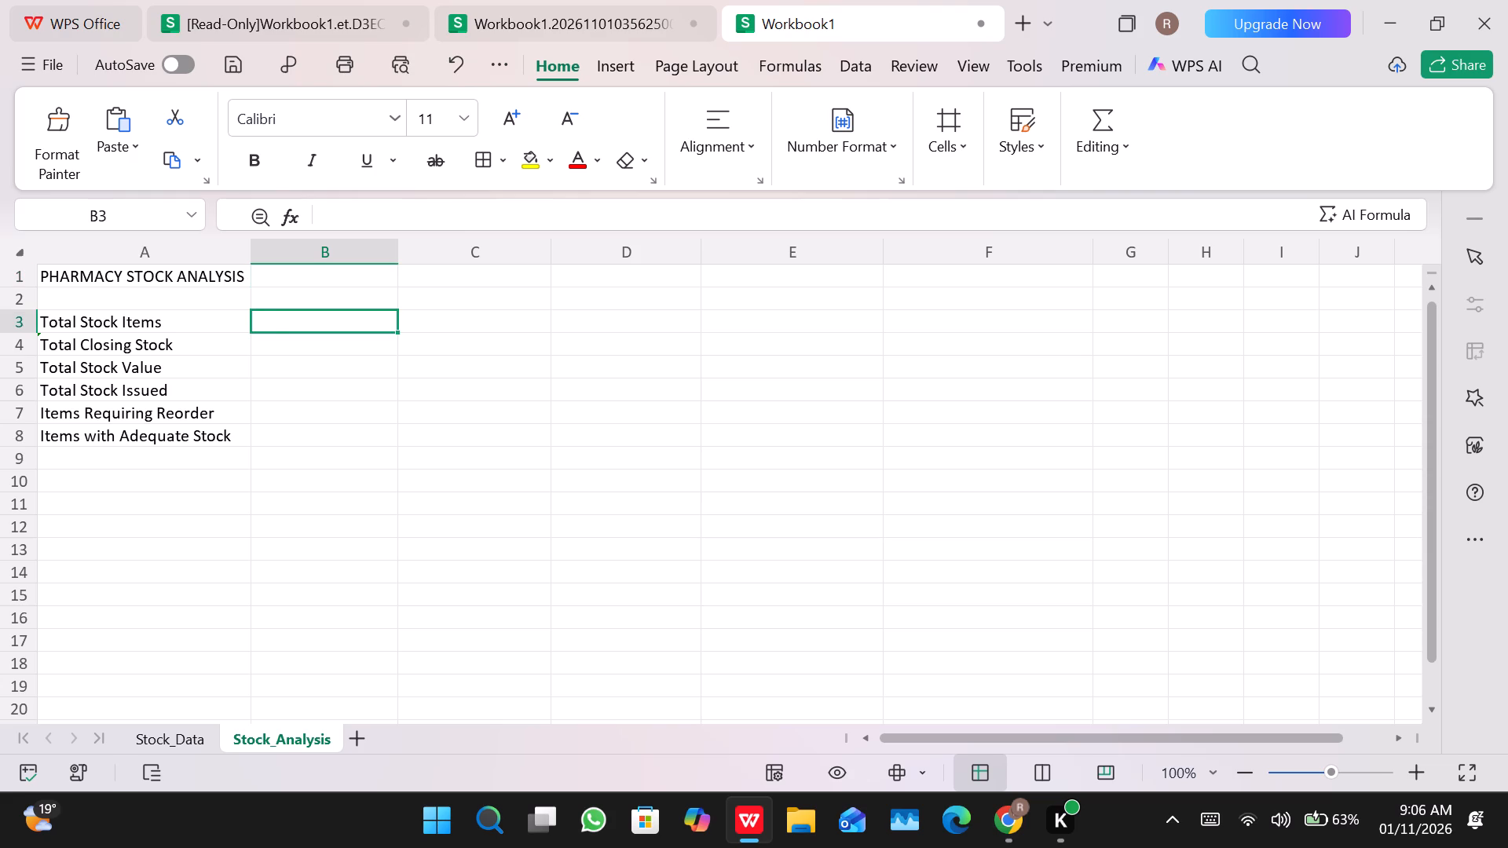
key(equal)
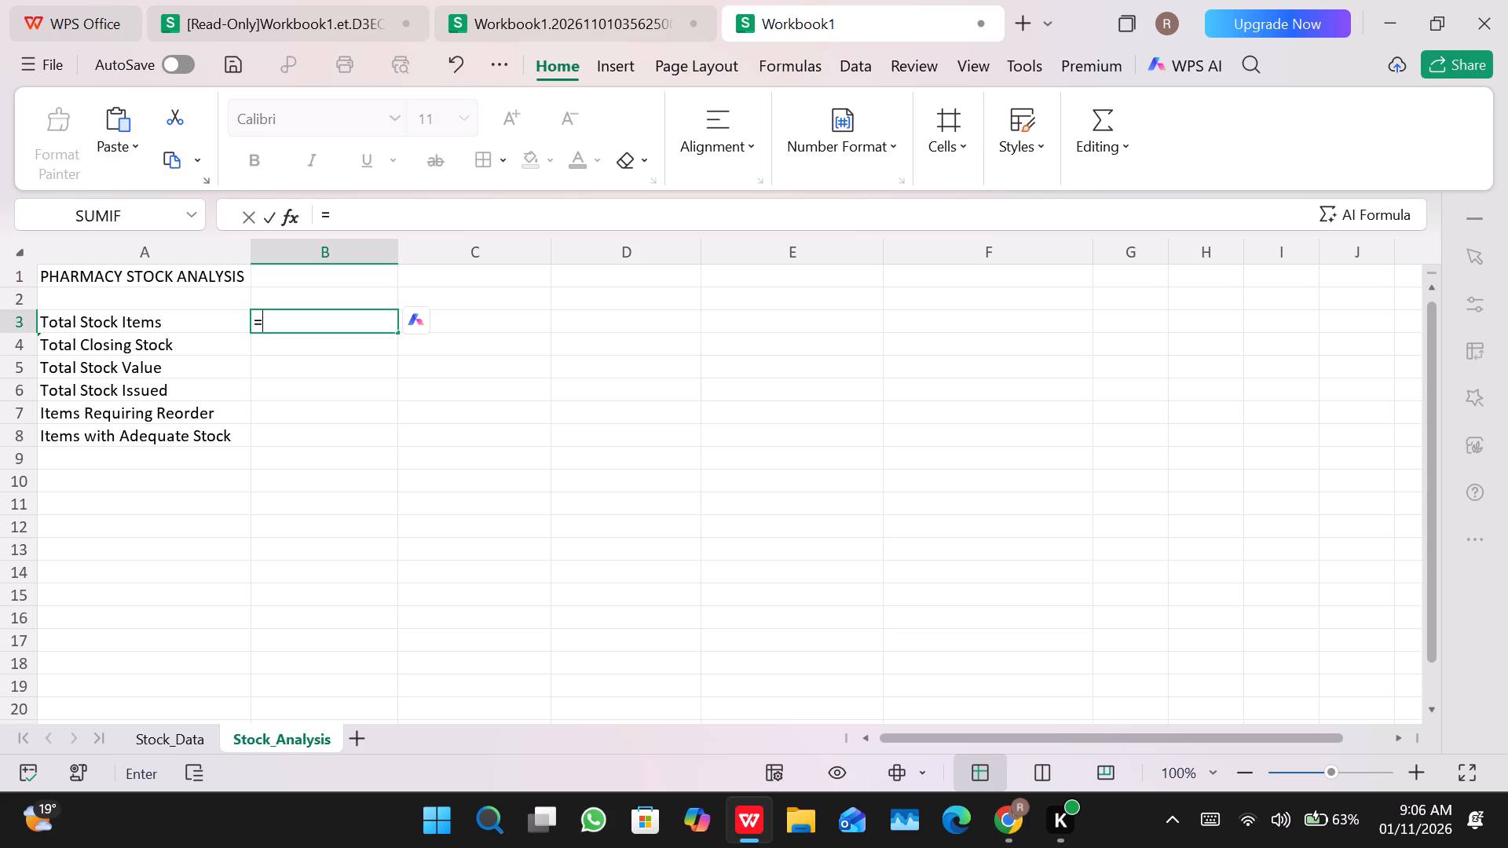
key(shift+c)
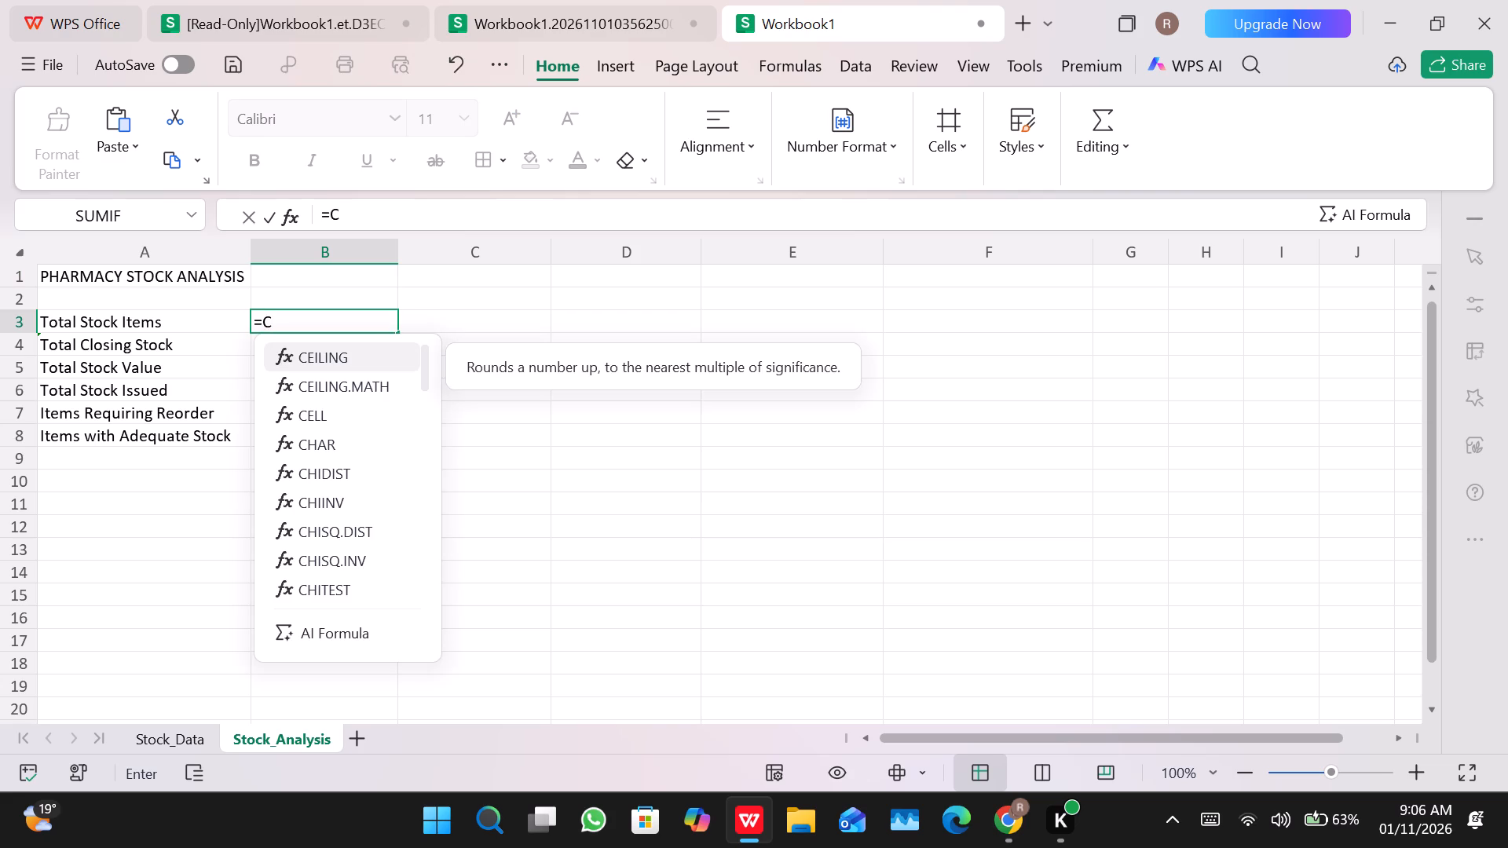
text(Ou)
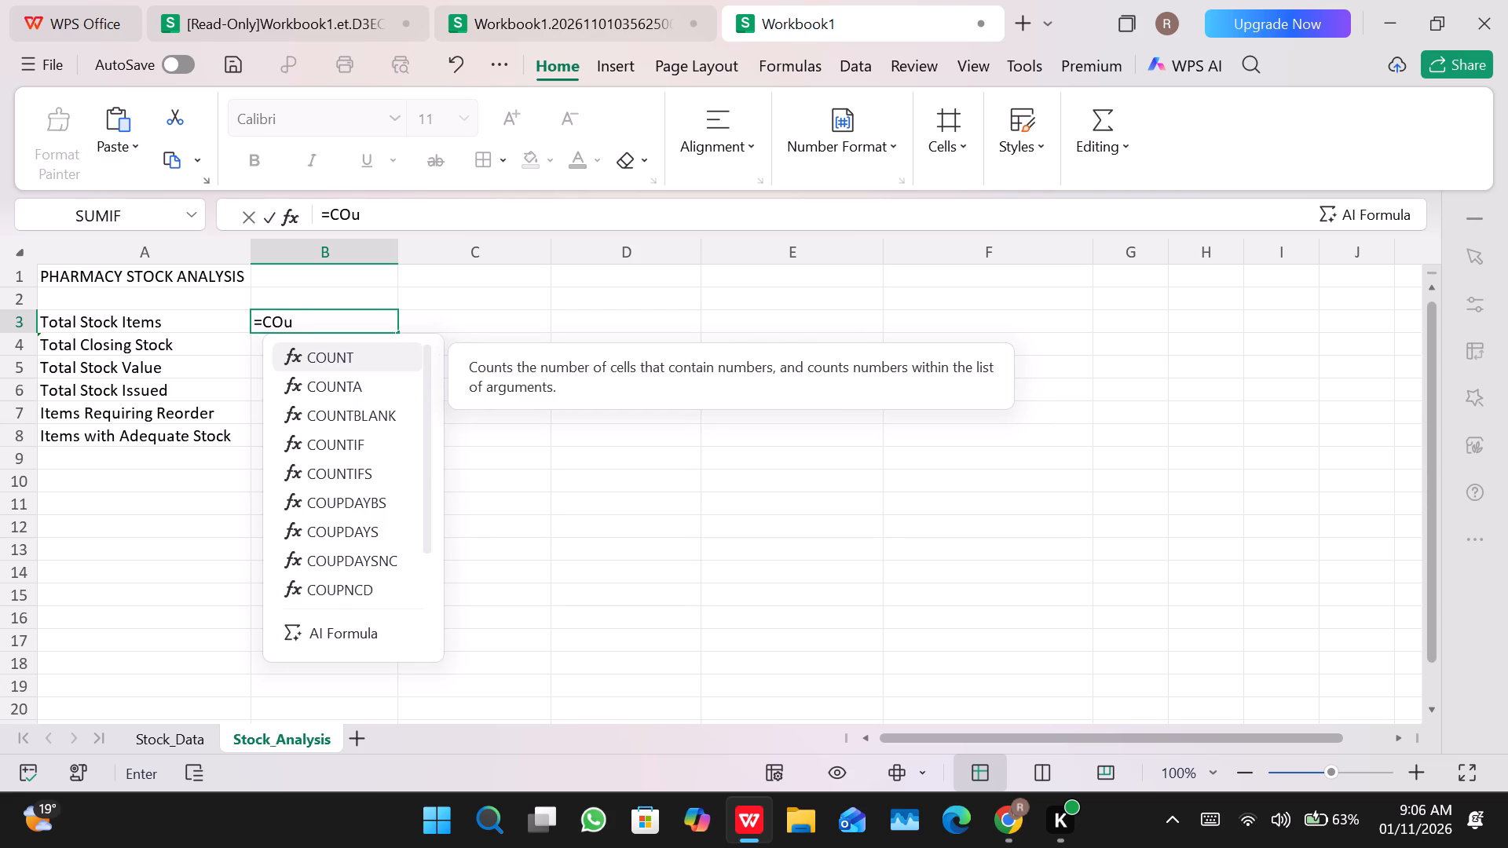
key(Down)
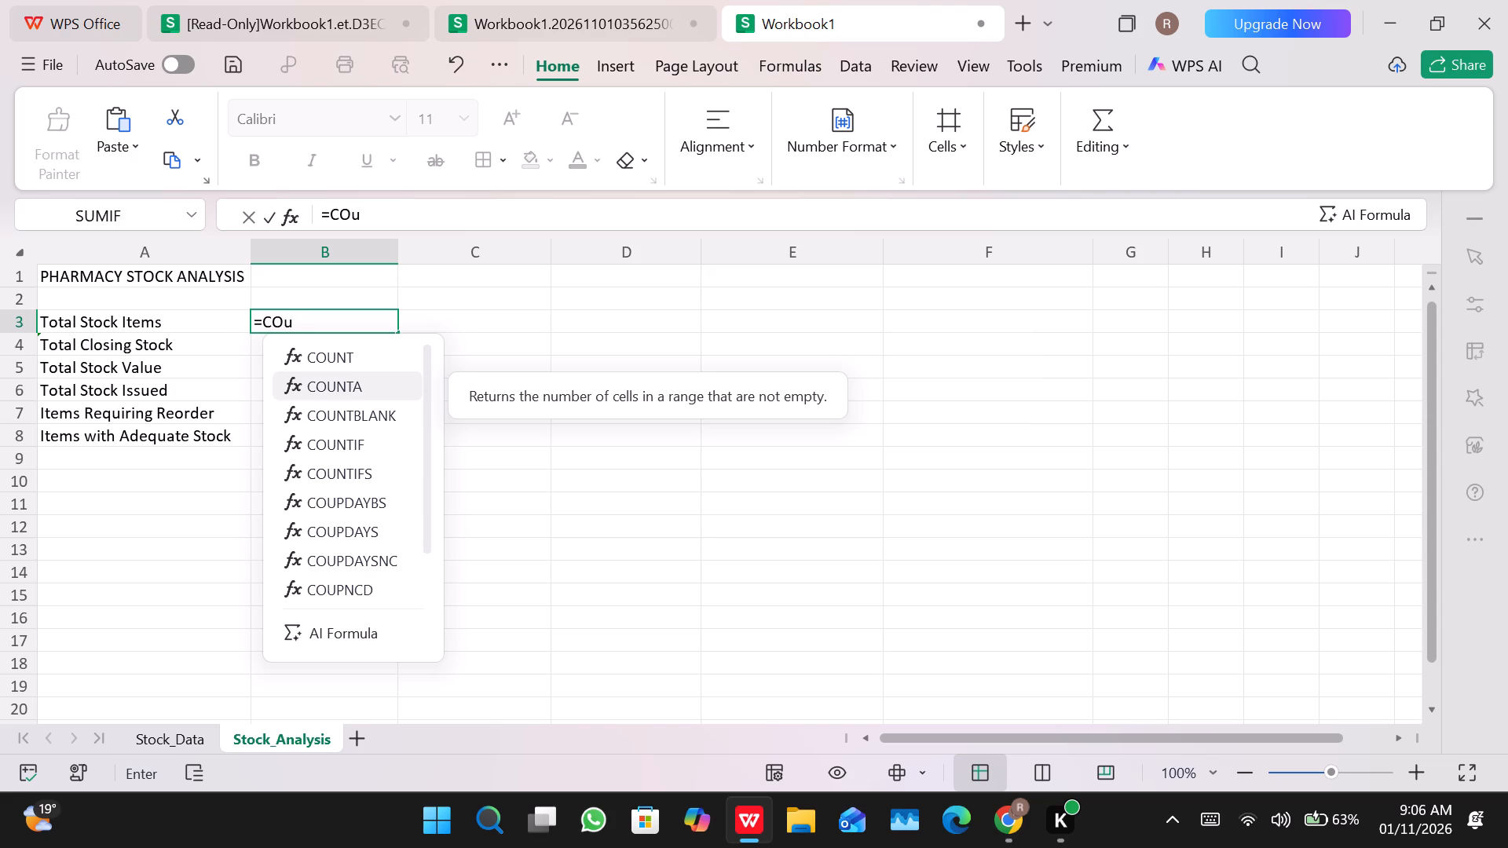
key(Return)
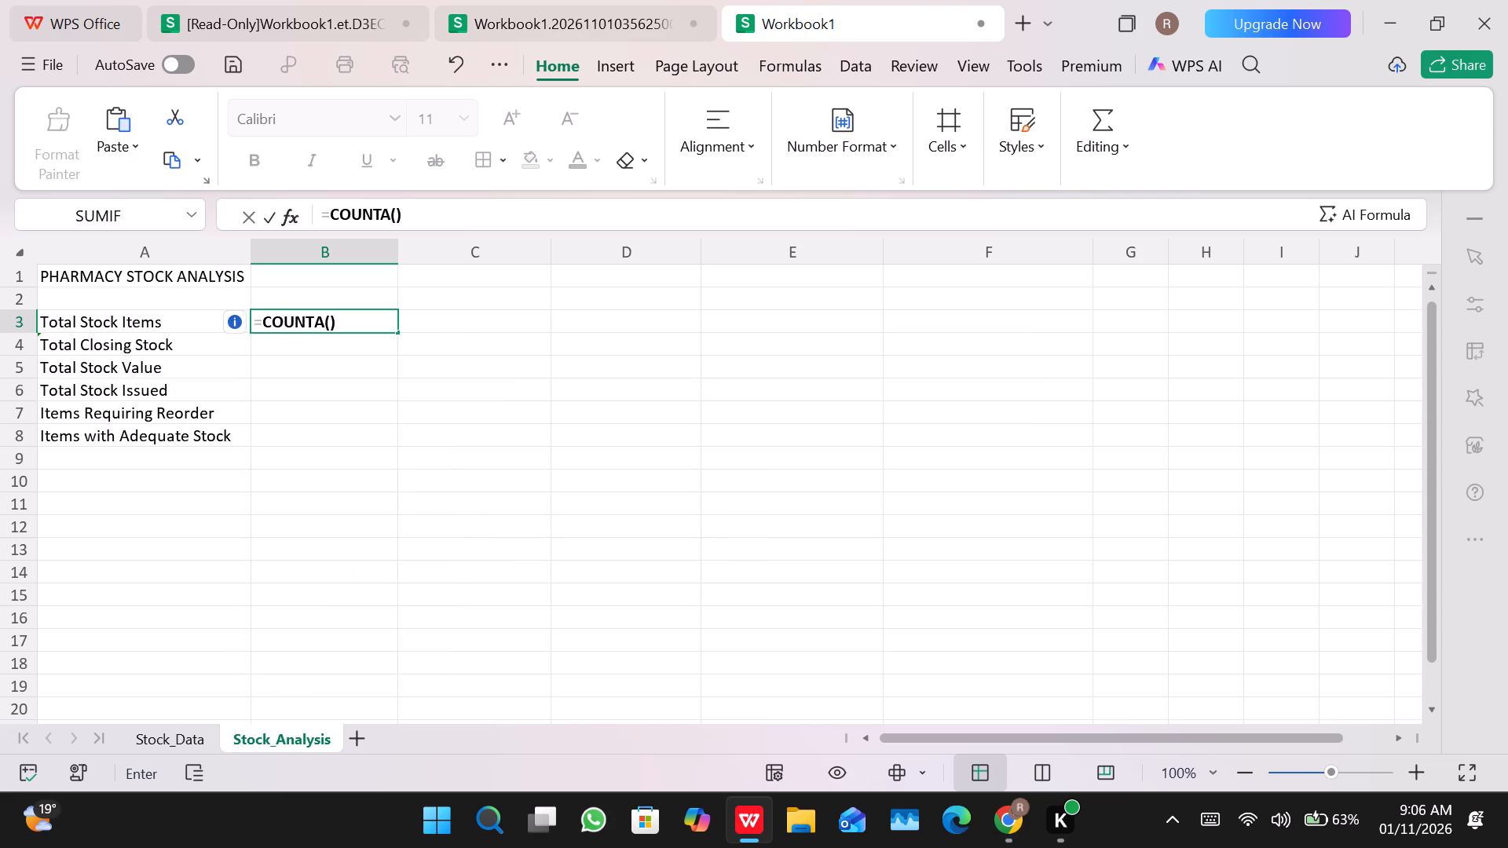
click(193, 750)
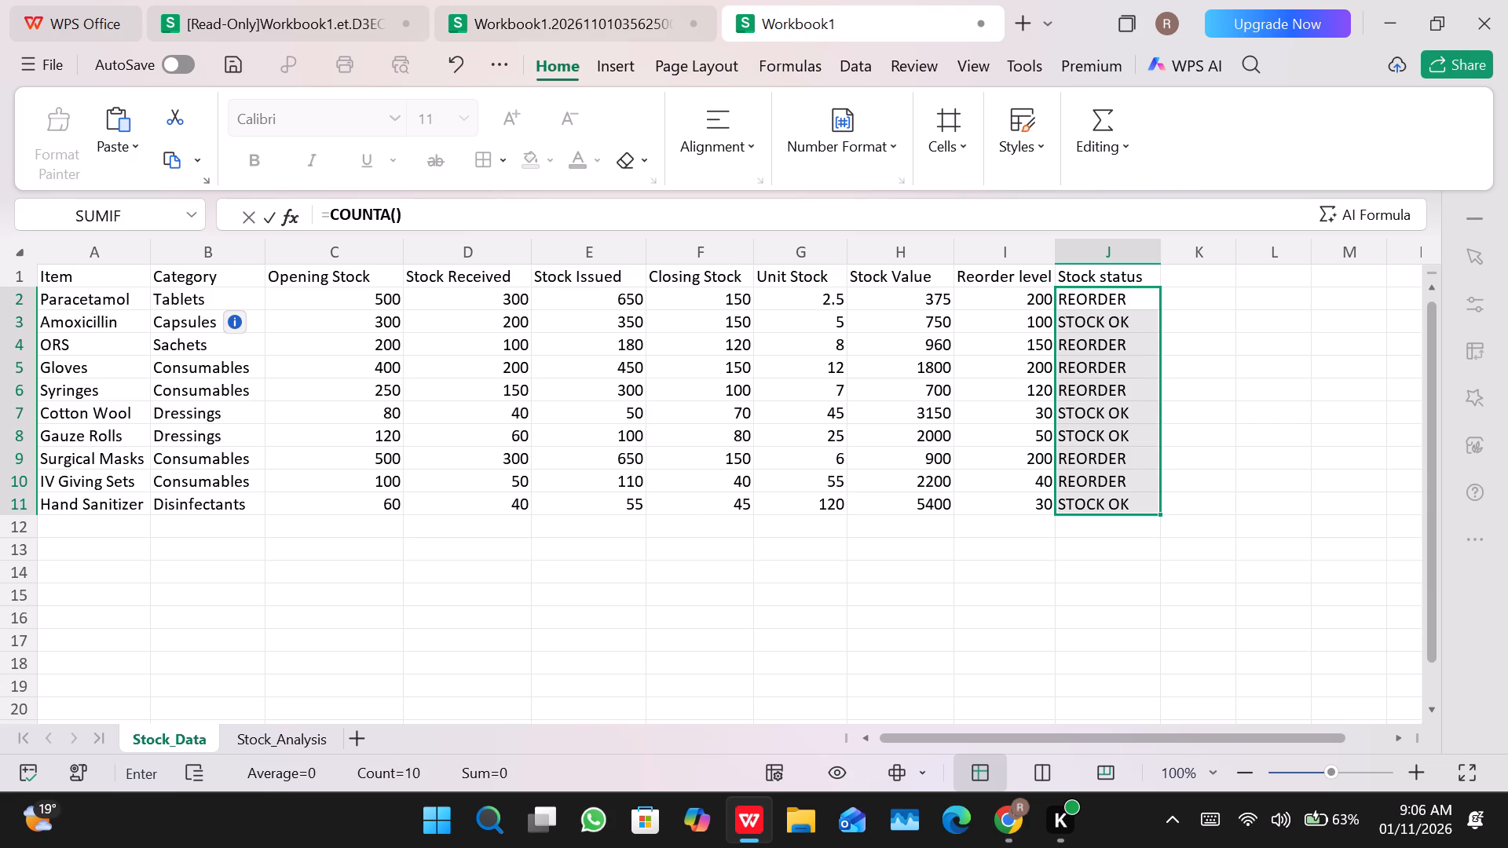
click(309, 738)
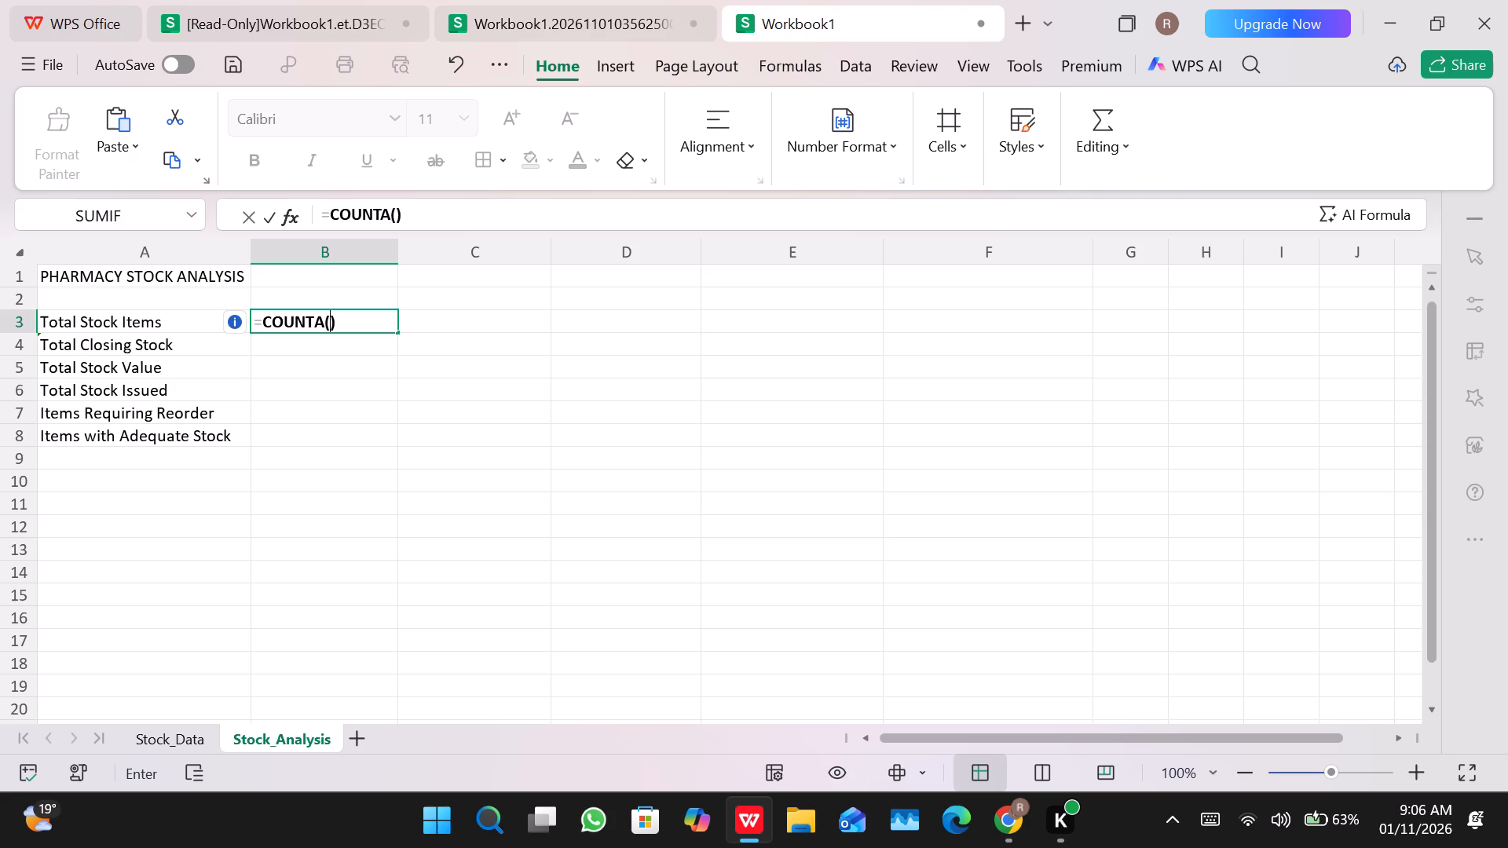
key(shift+s)
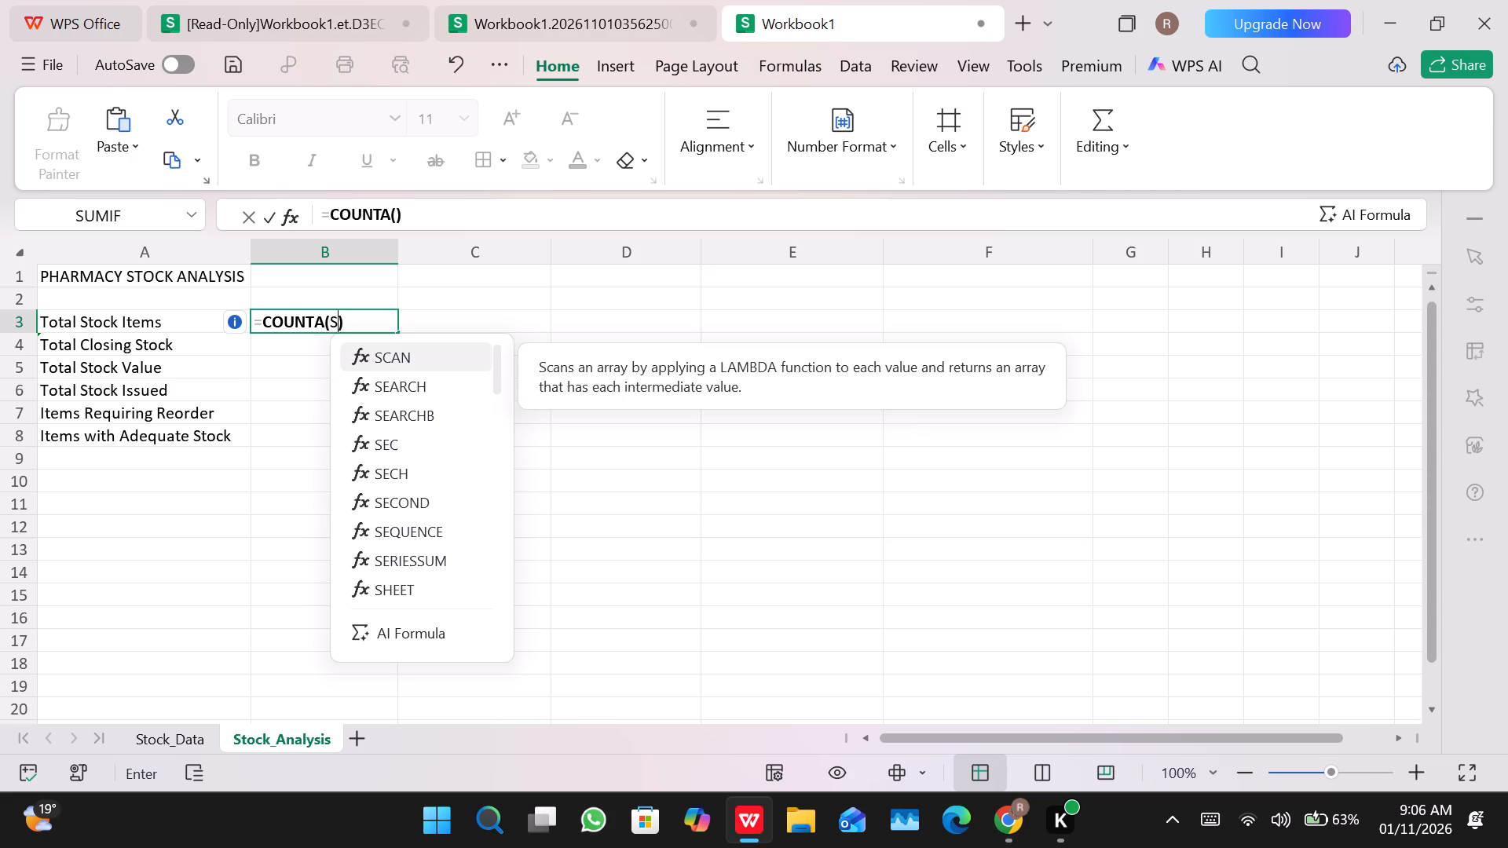
text(tock)
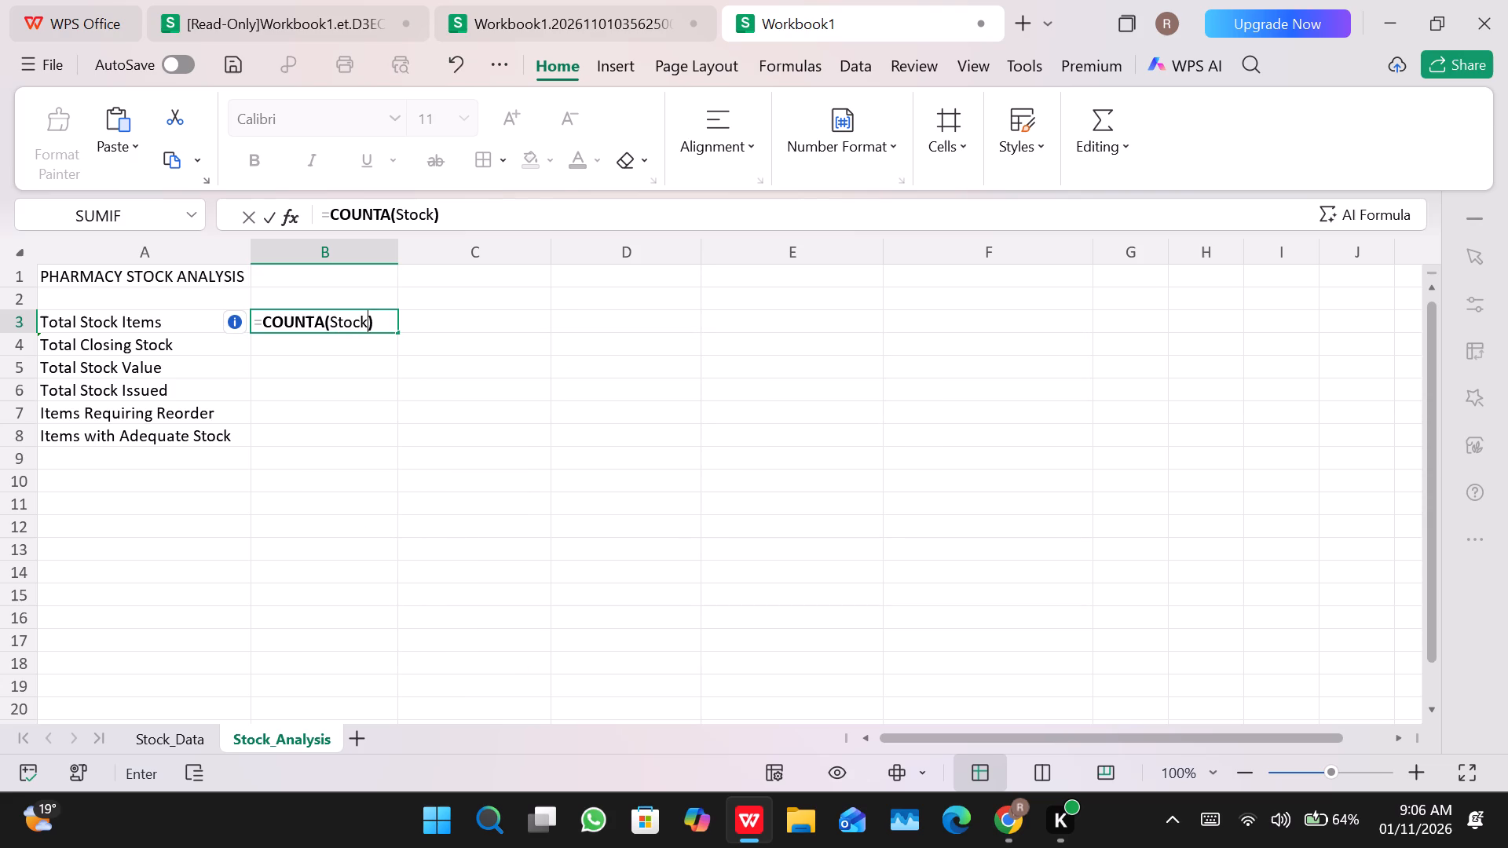
key(shift+underscore)
text(Data)
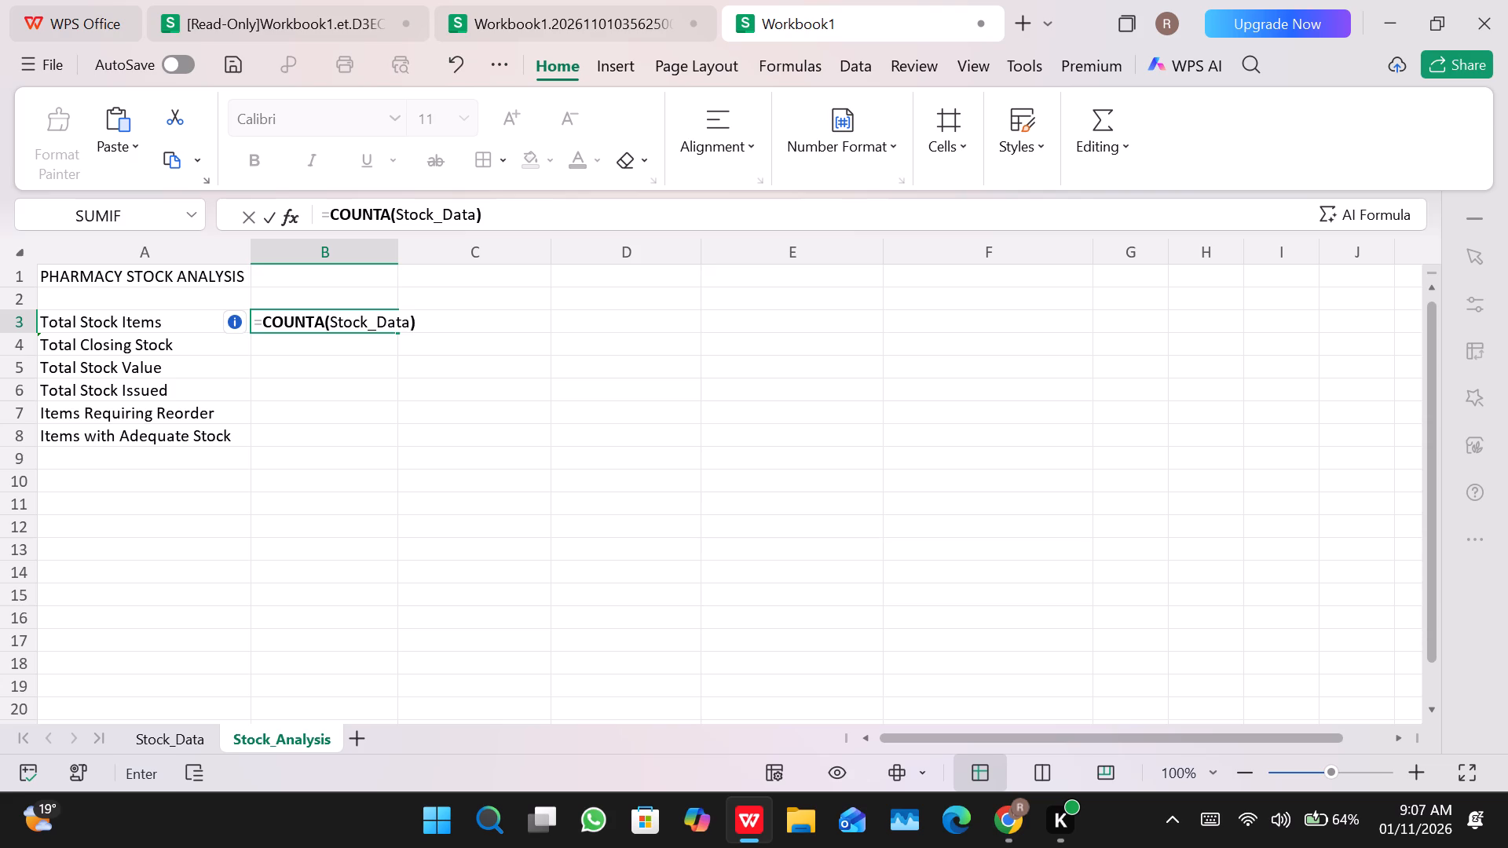
key(shift+exclam)
key(shift+a)
key(2)
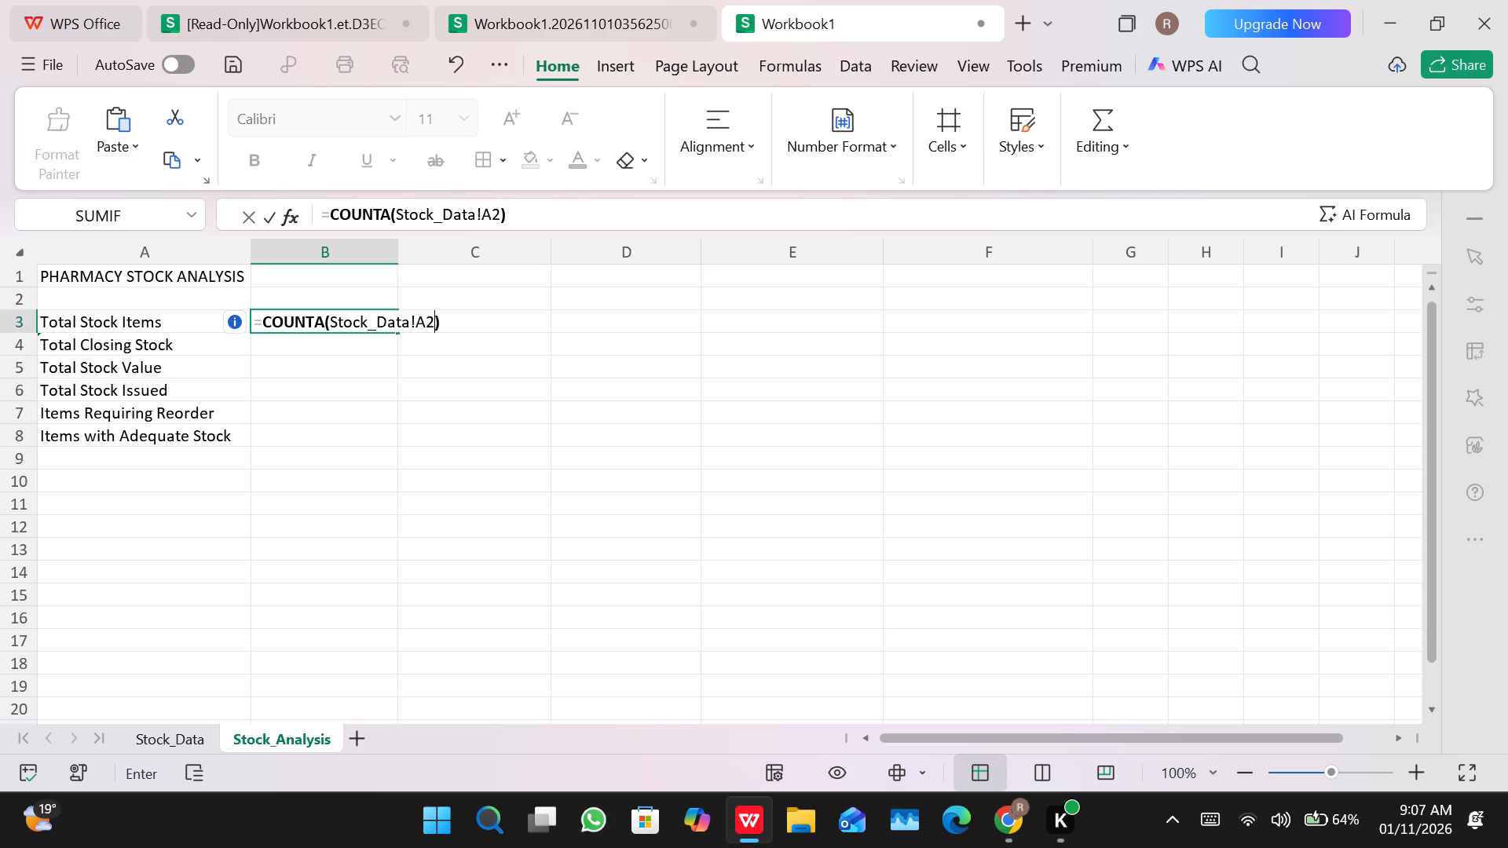
key(shift+colon)
key(shift+a)
text(11)
key(Return)
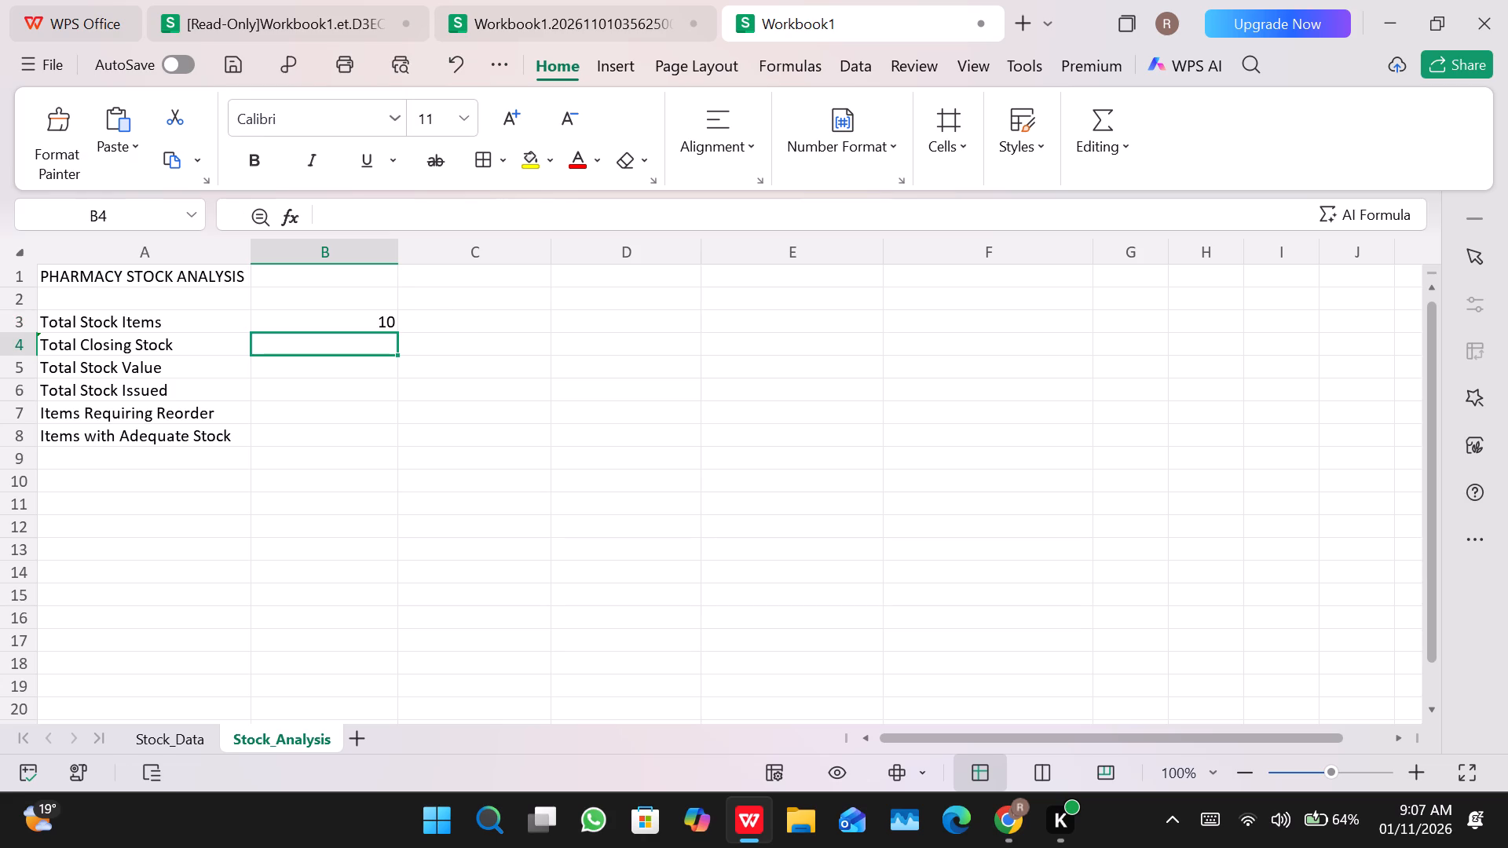
Enter the formula =SUM(Stock_Data!F2:F11) in cell B4 beside Total Closing Stock.
key(equal)
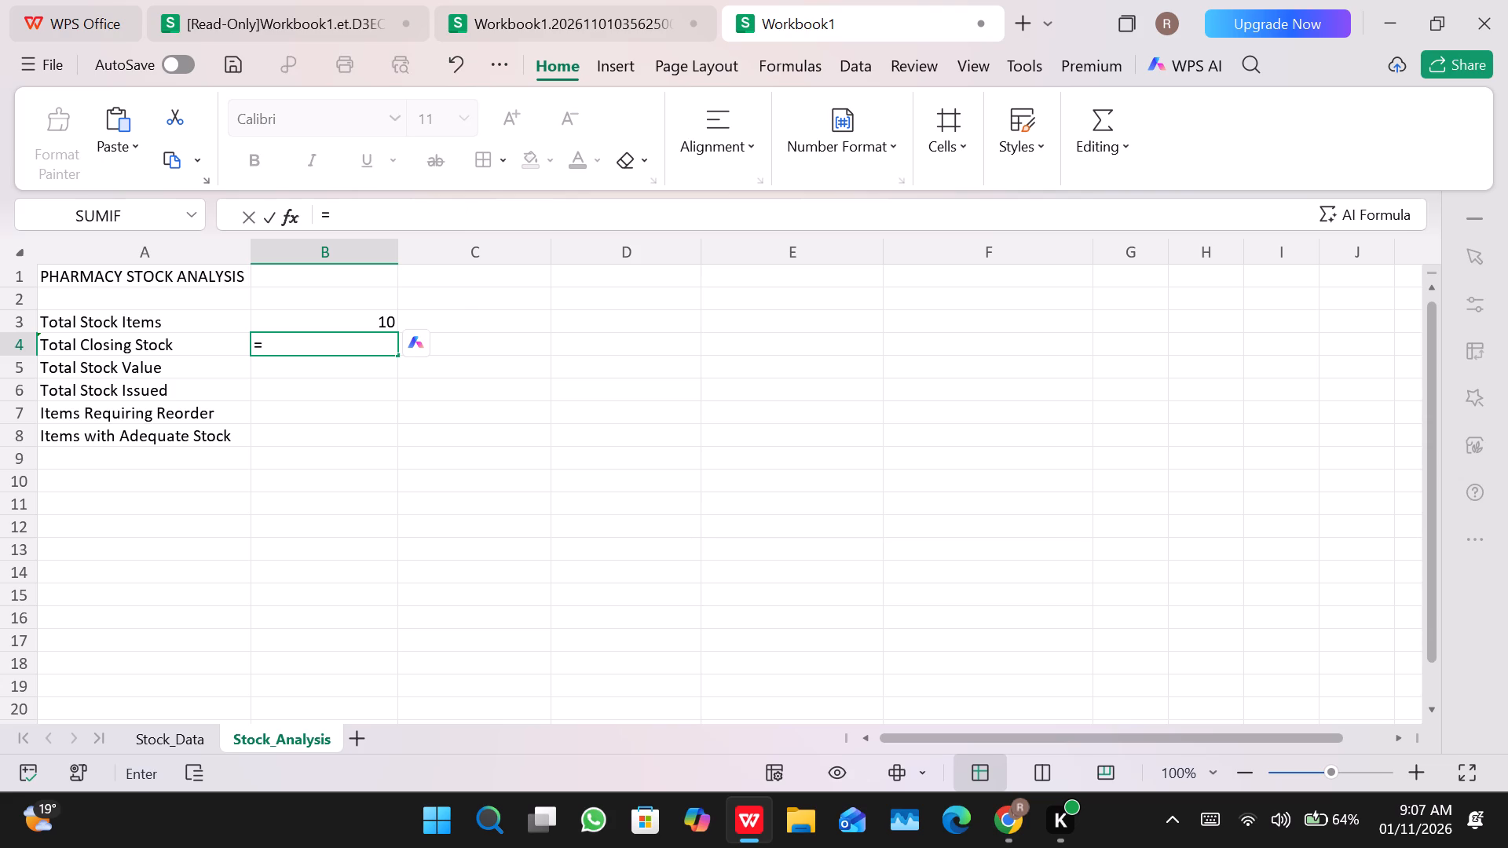
text(SU)
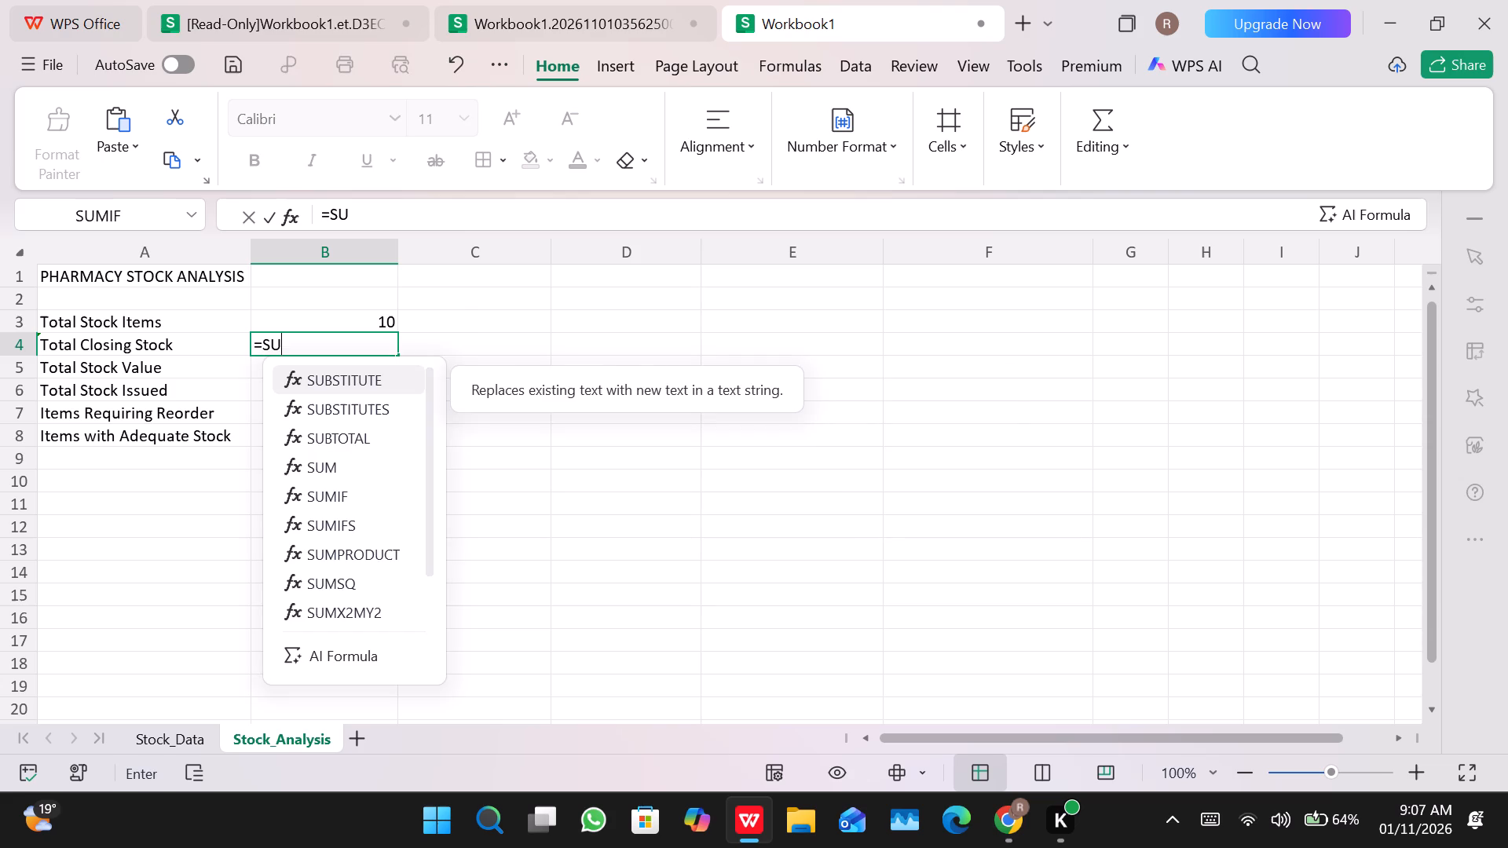
key(m)
key(shift+Return)
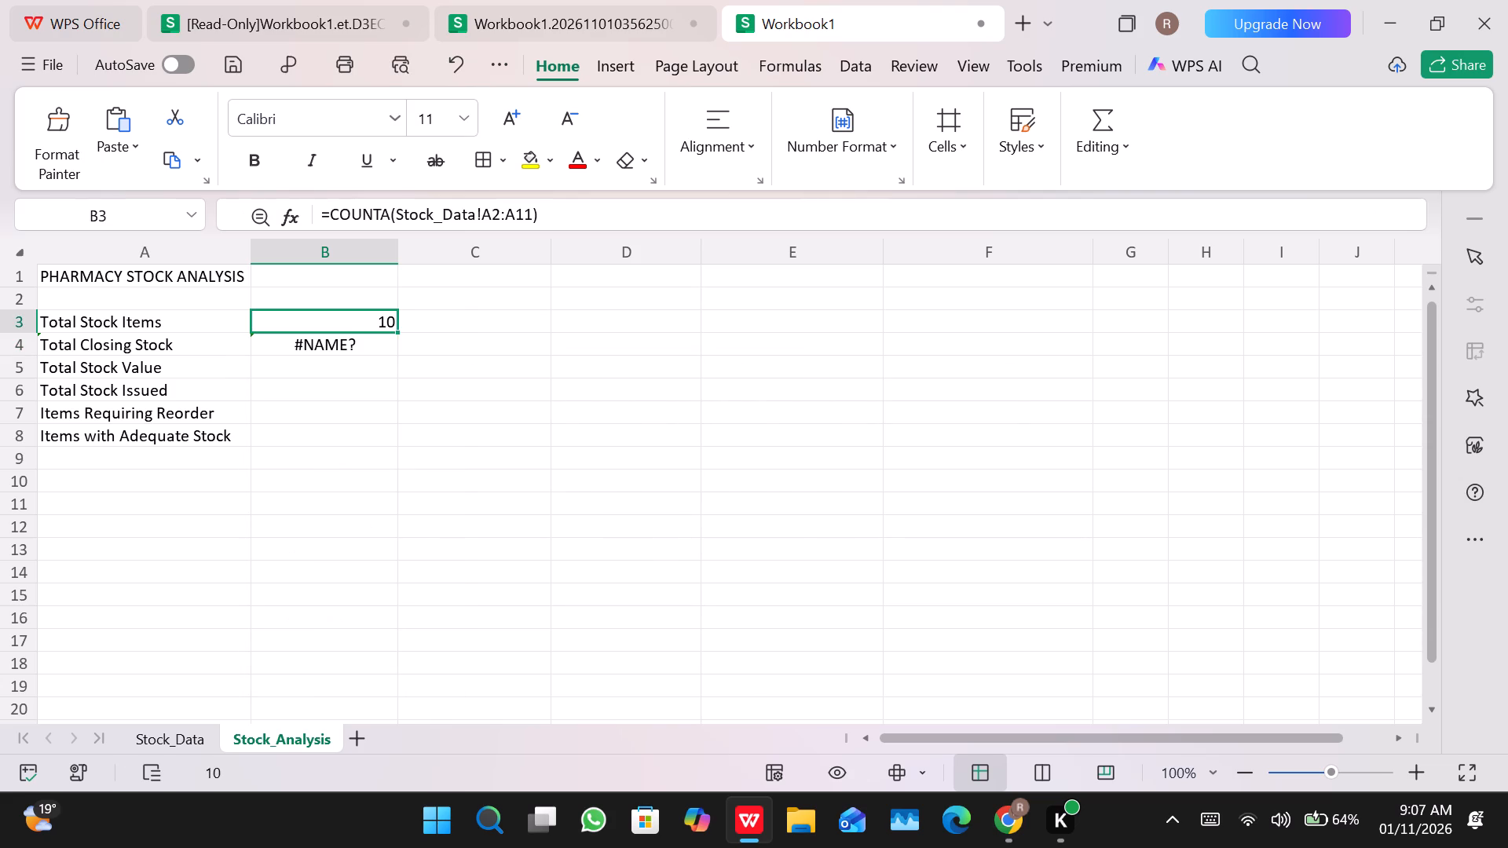
click(306, 346)
double_click(306, 346)
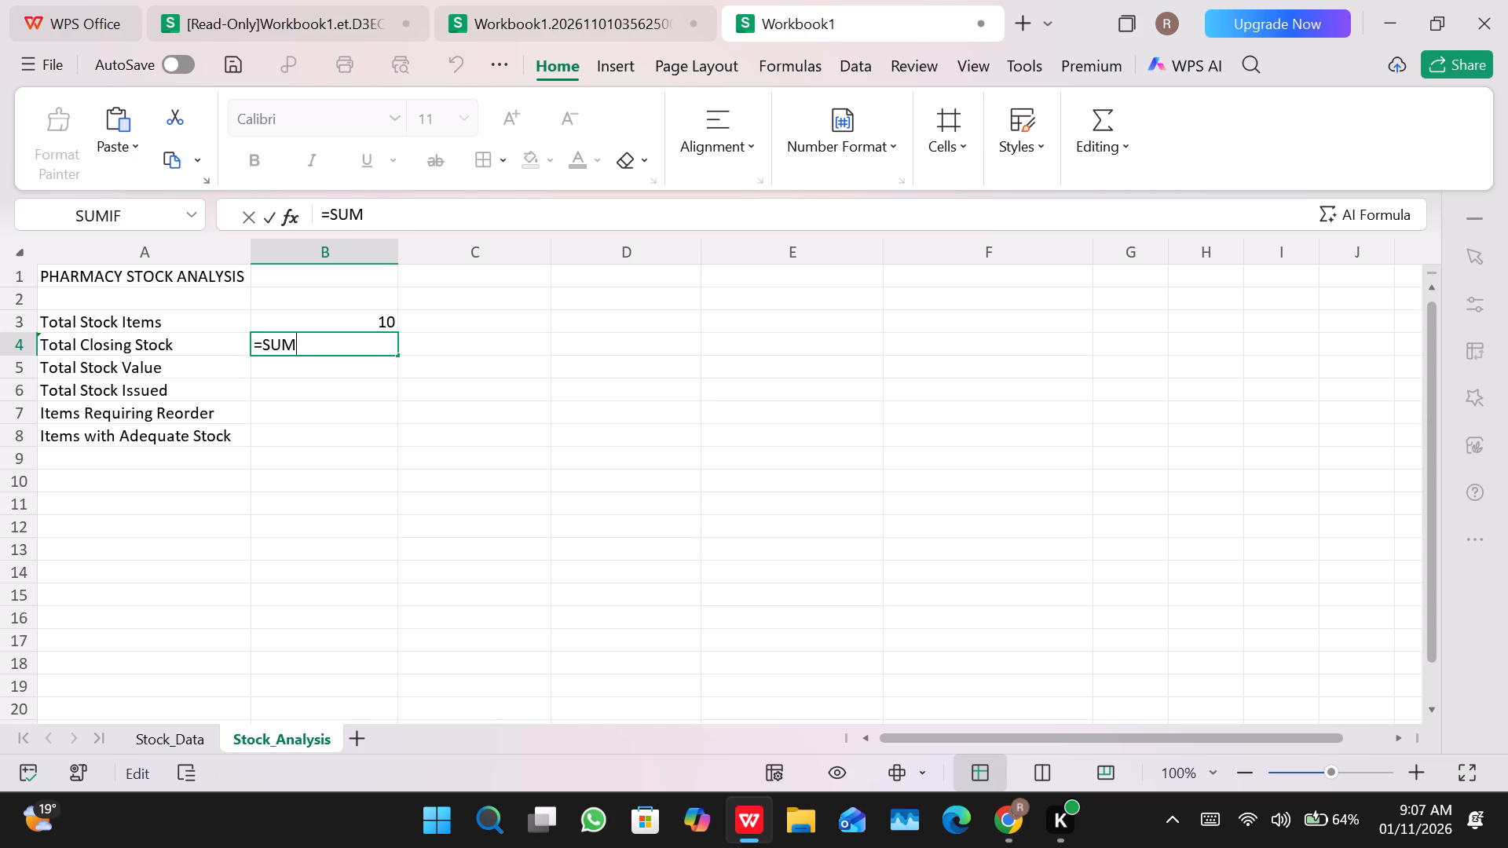
key(BackSpace)
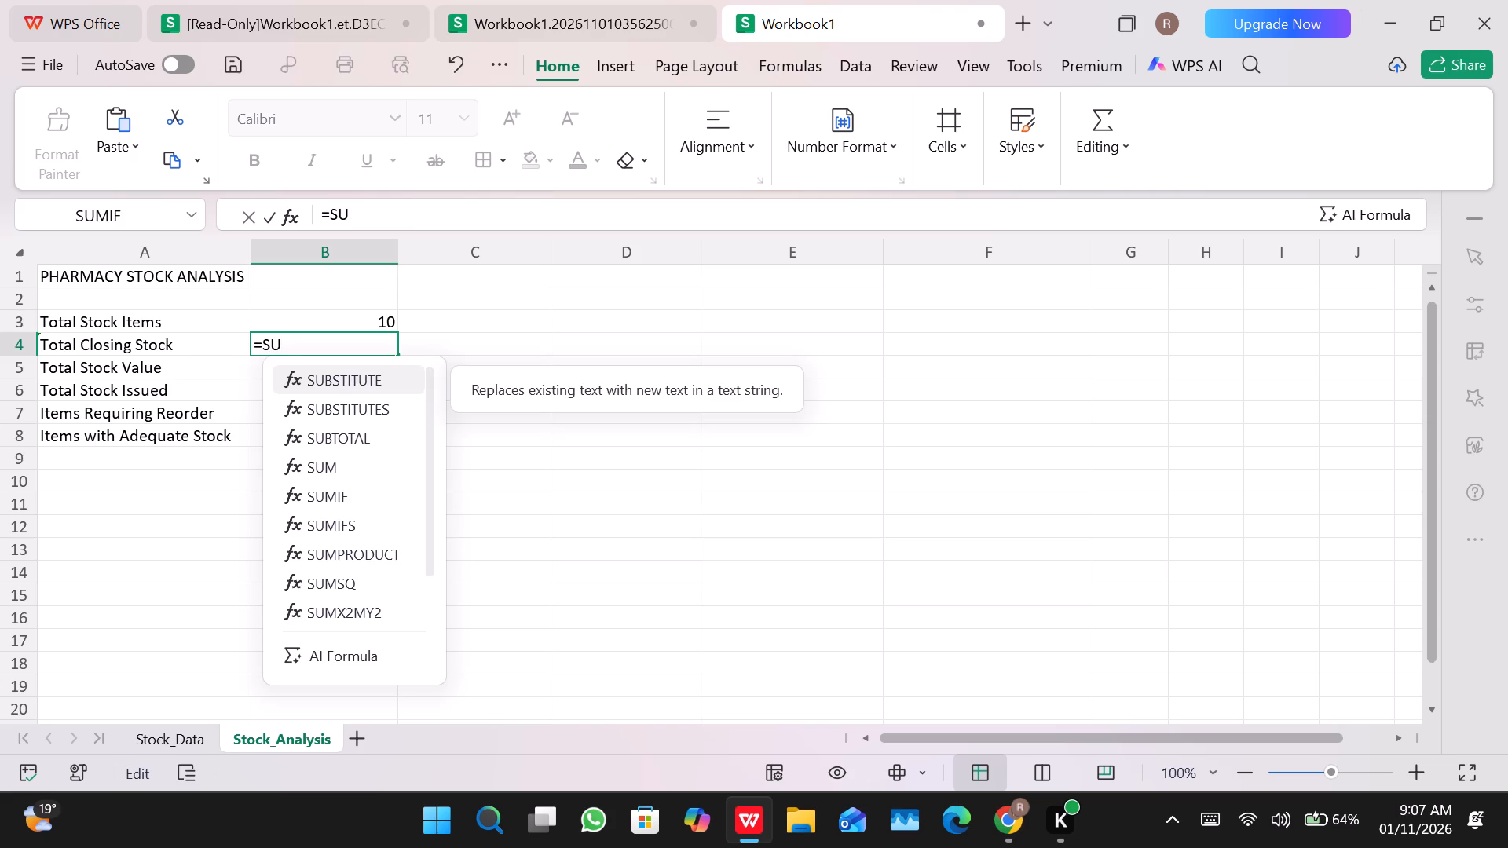
key(m)
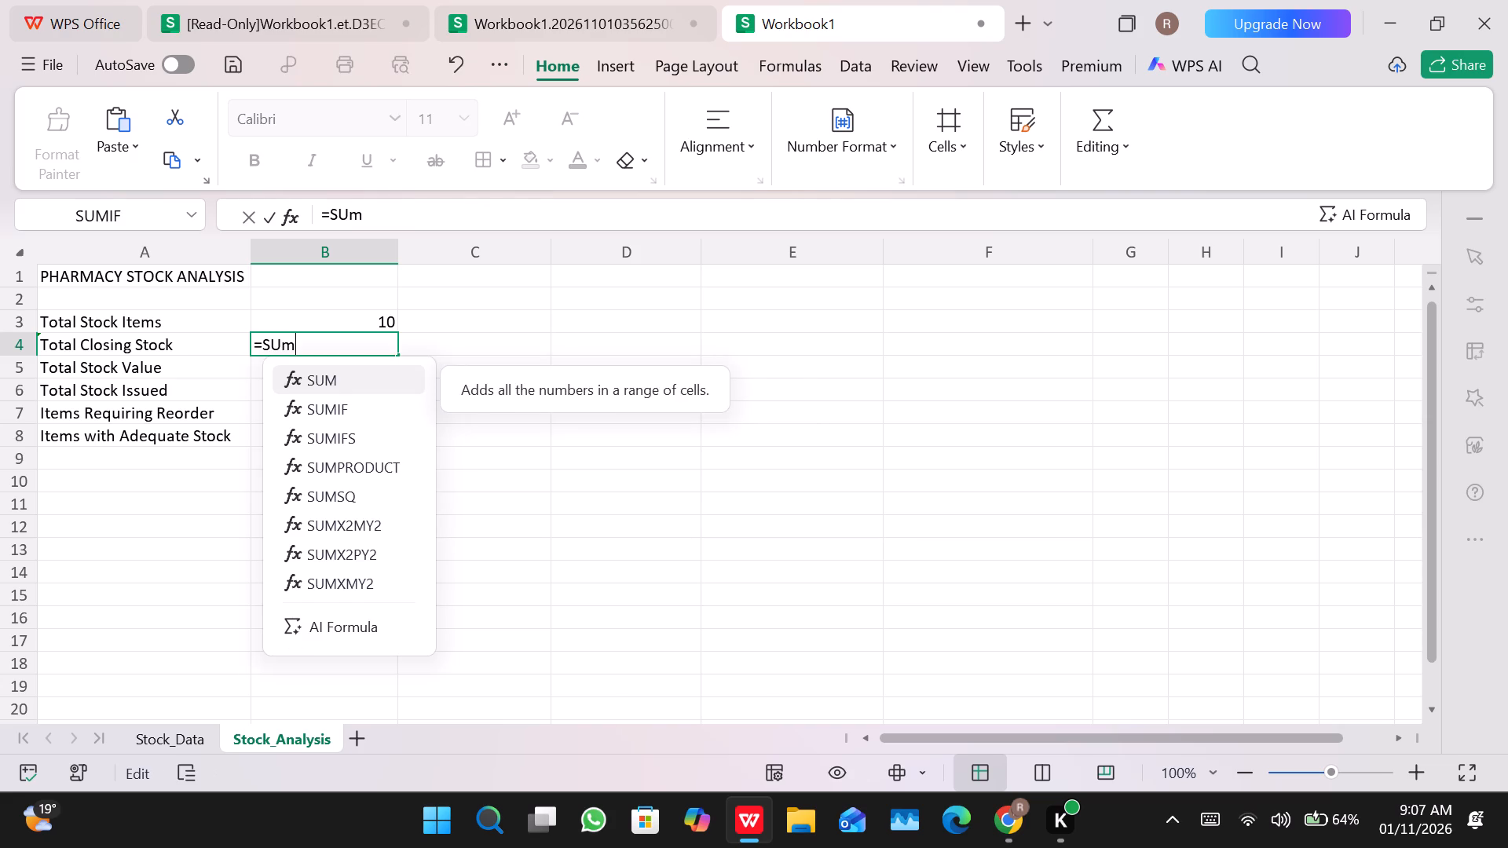
key(Return)
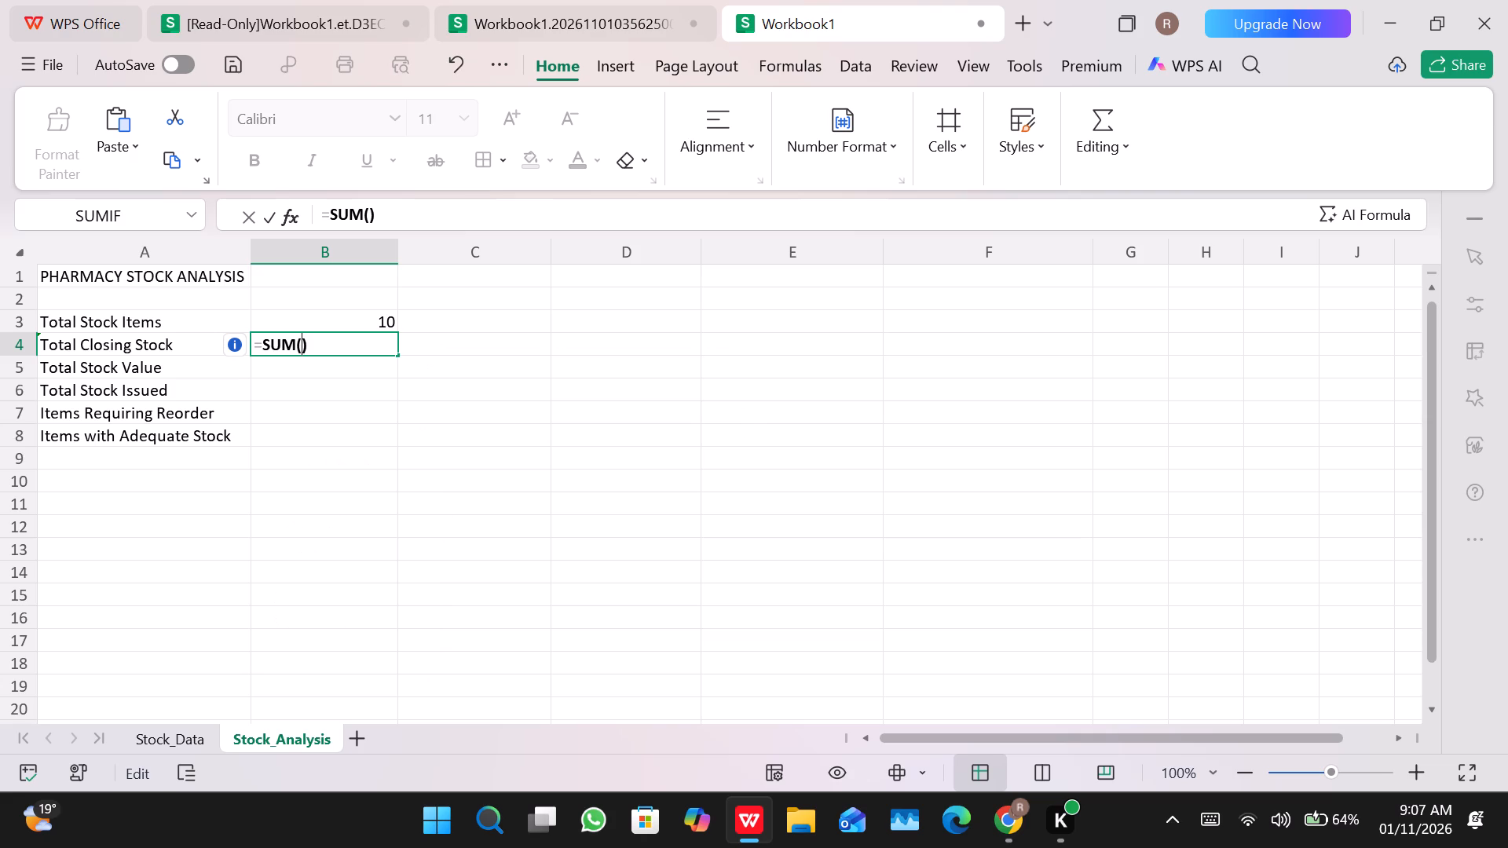
key(shift+s)
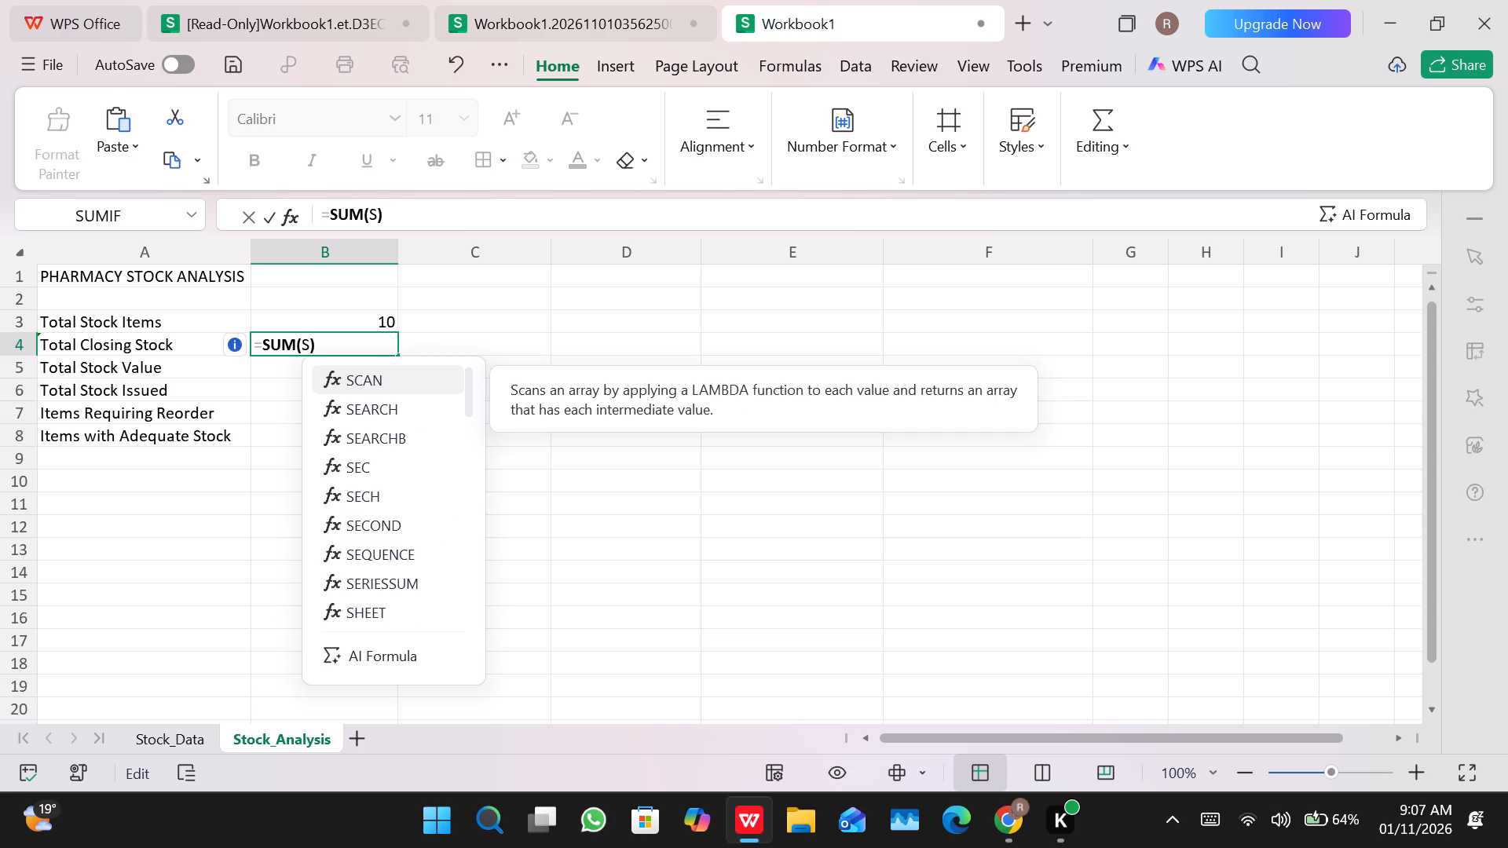
text(oc)
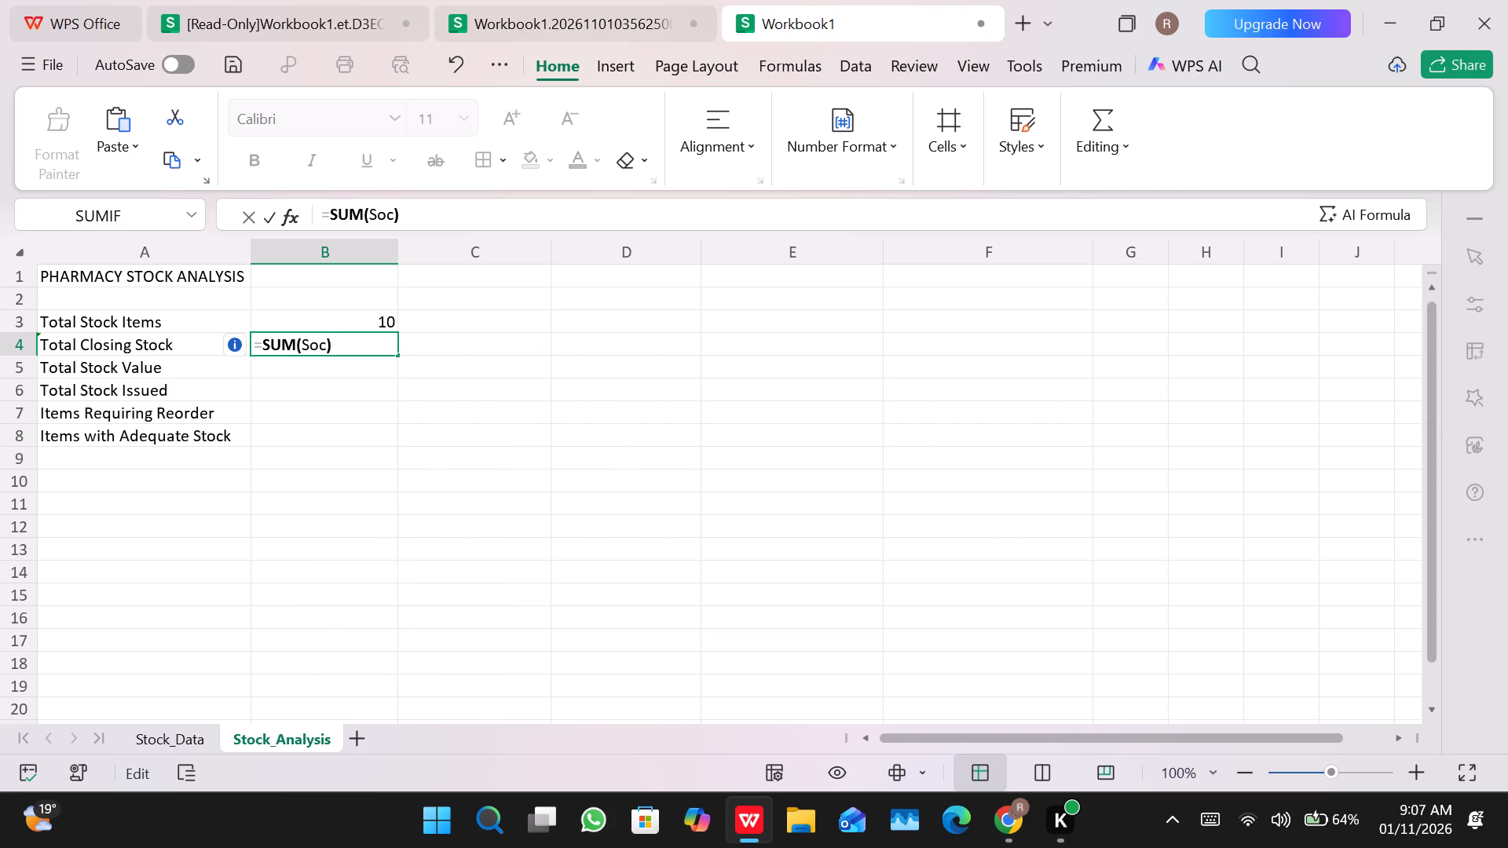
key(BackSpace)
key(BackSpace)
text(to)
text(ck)
key(shift+underscore)
text(Data)
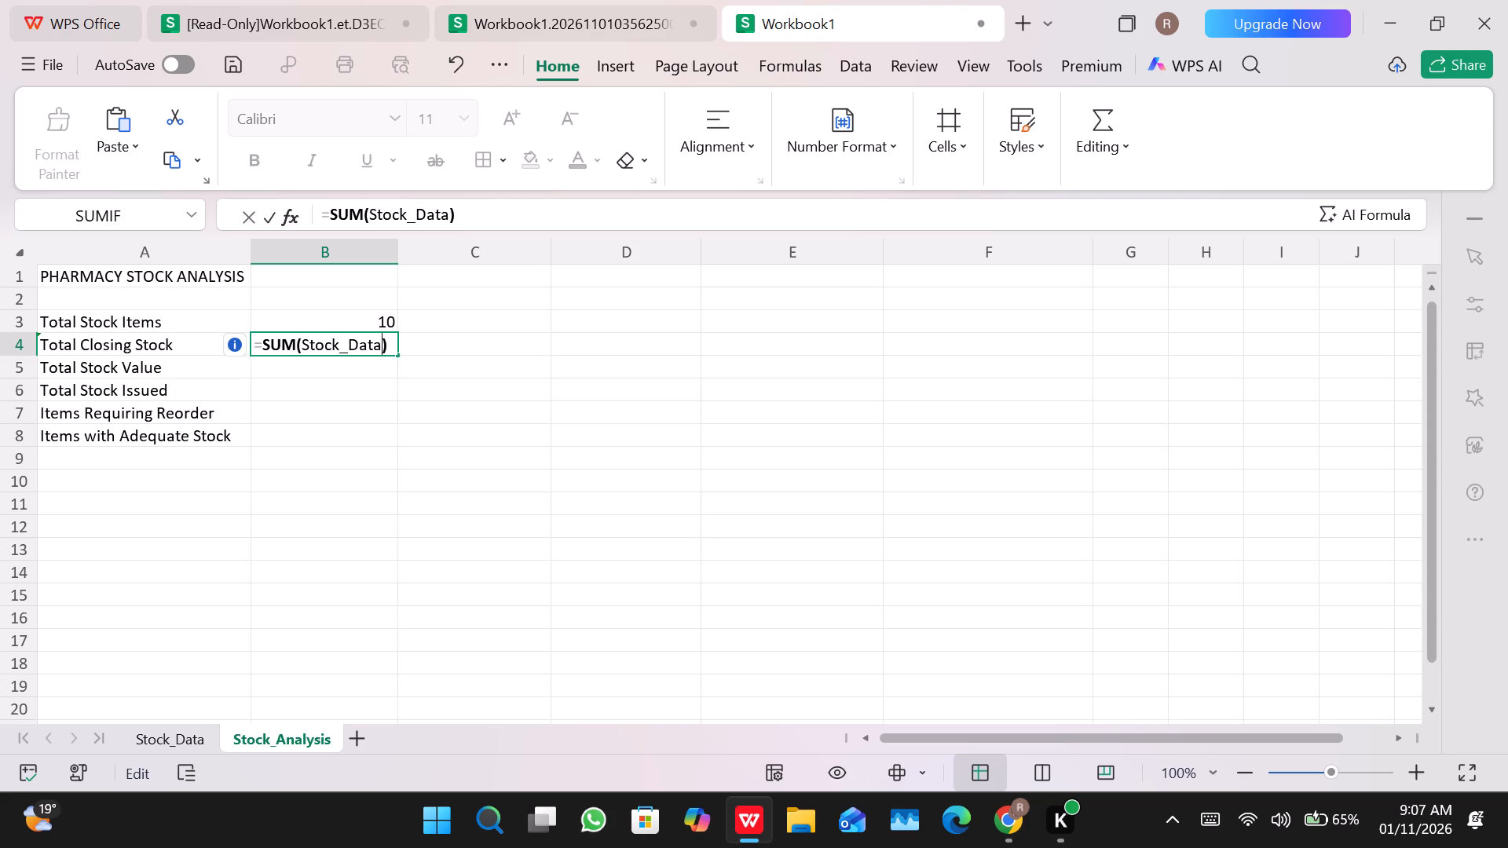
key(shift+exclam)
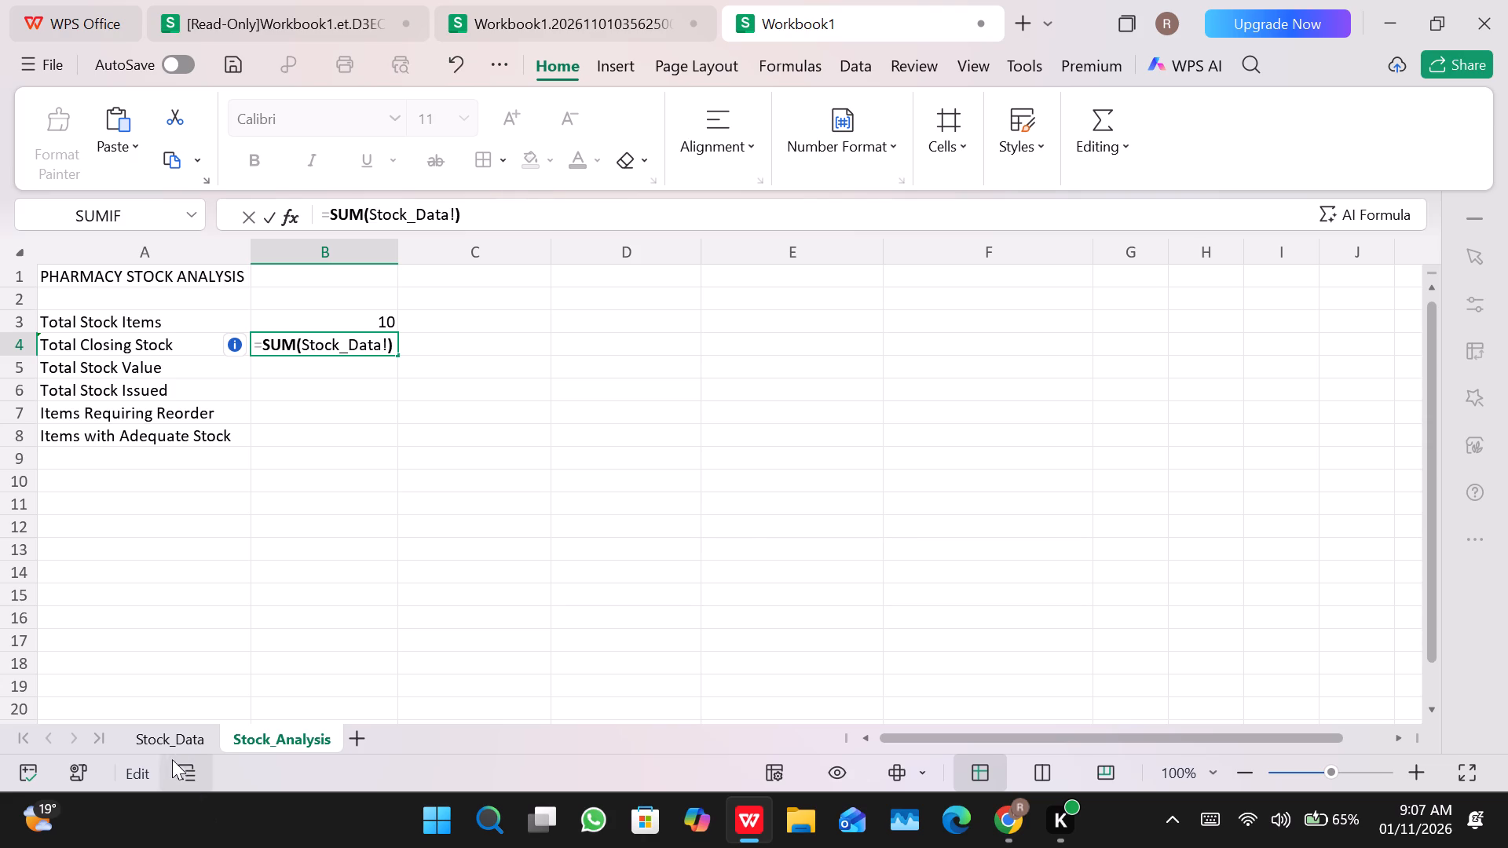
click(169, 746)
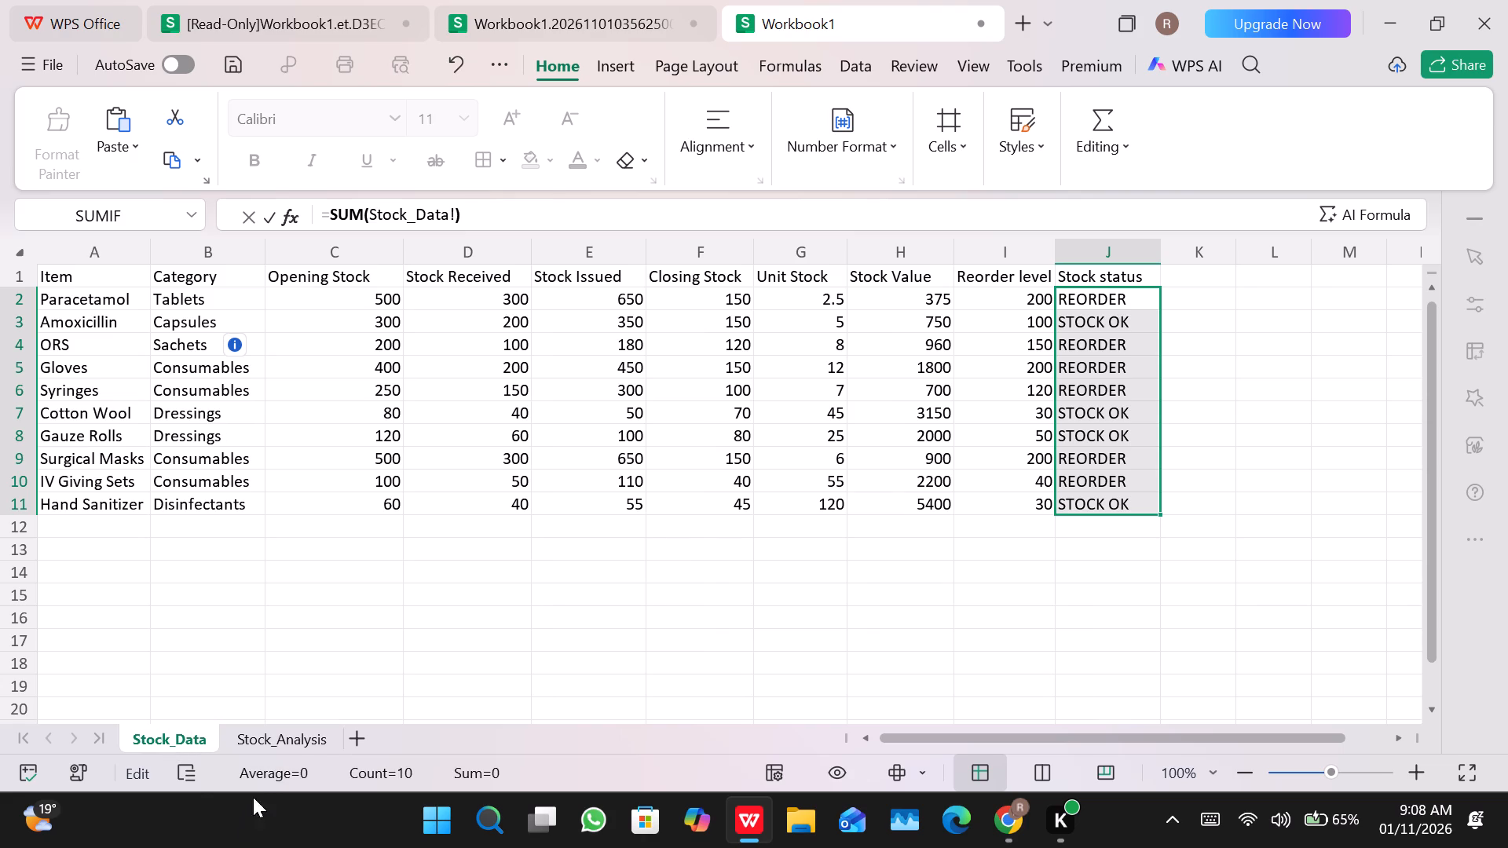
click(282, 740)
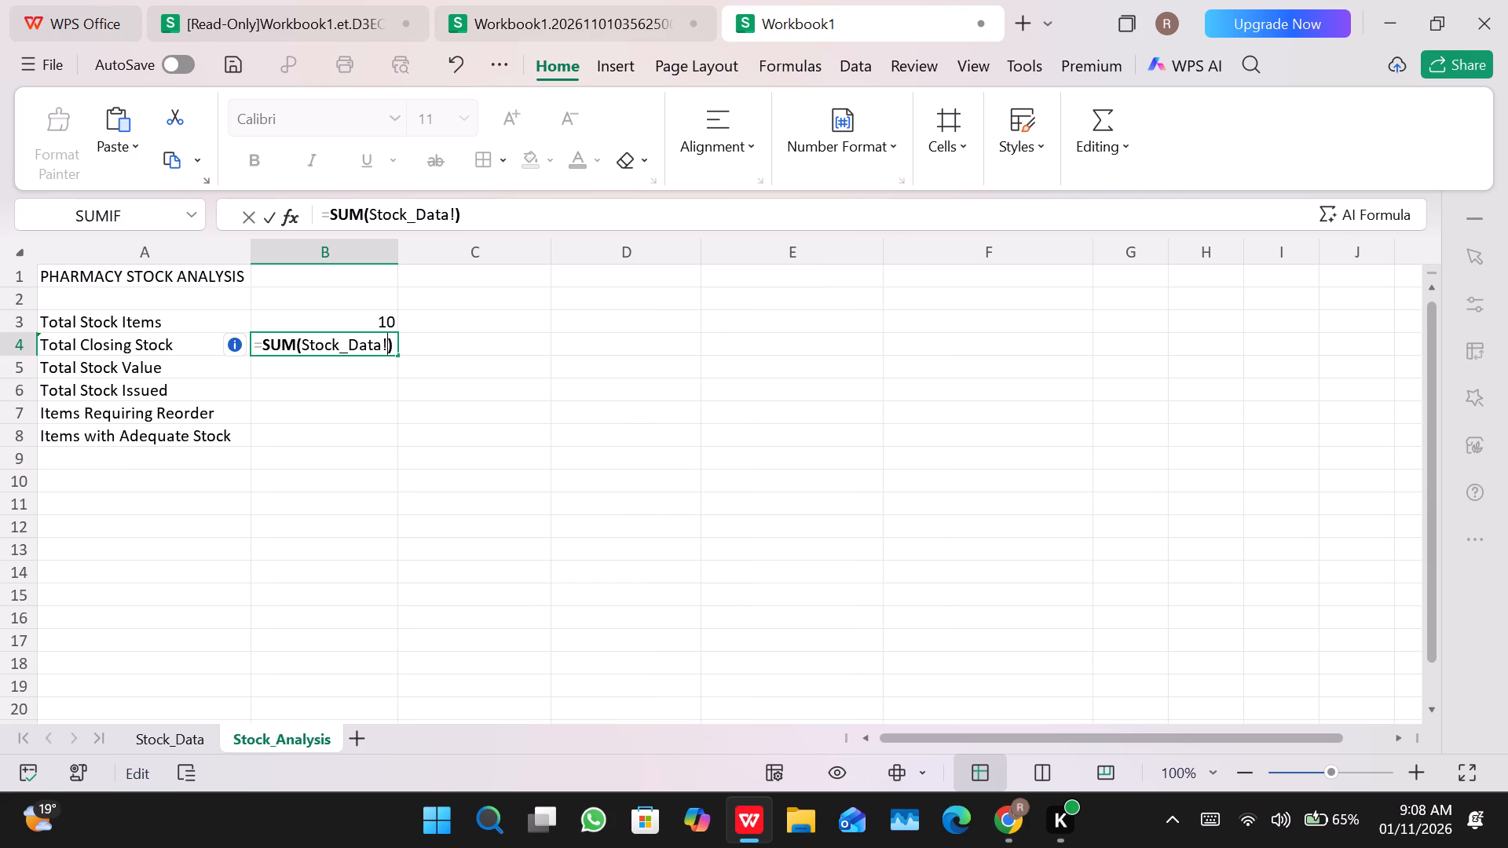
key(shift+f)
key(2)
key(shift+colon)
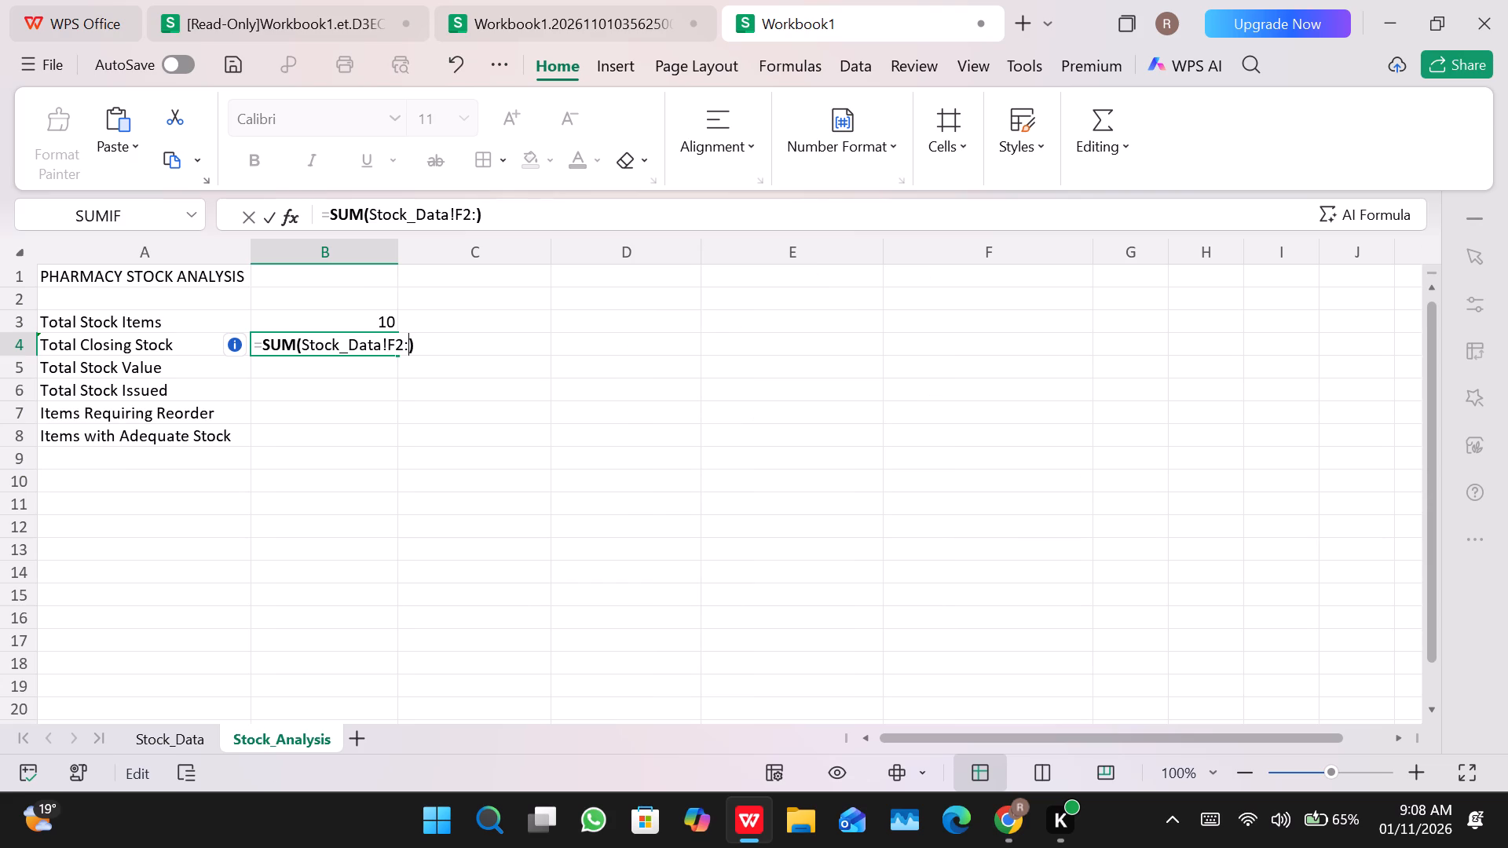
key(shift+f)
text(11)
key(Return)
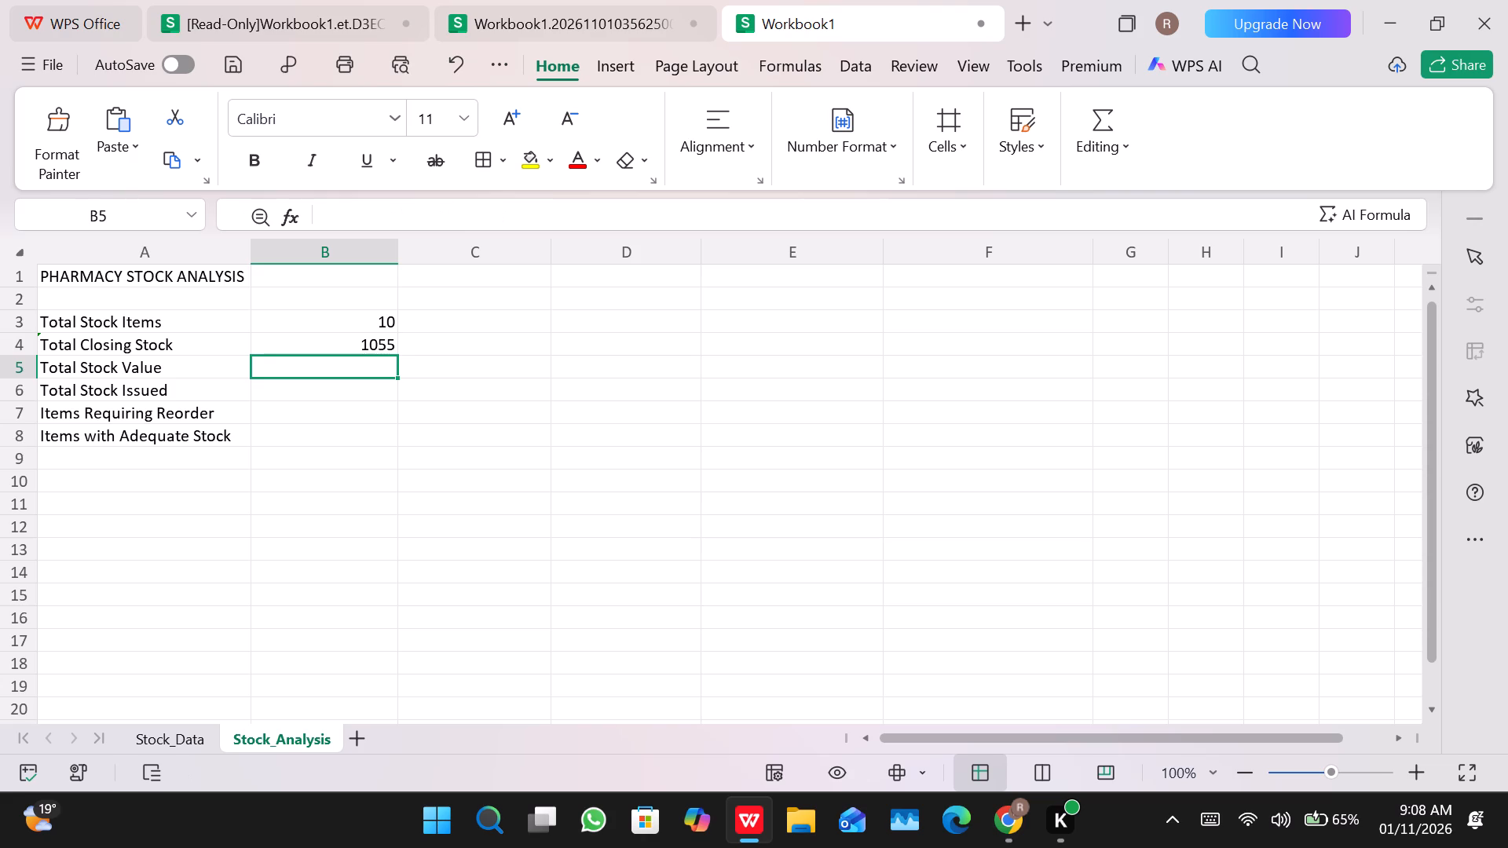
Enter the formula =SUM(Stock_Data!H2:H11) in cell B5 beside Total Stock Value.
click(165, 742)
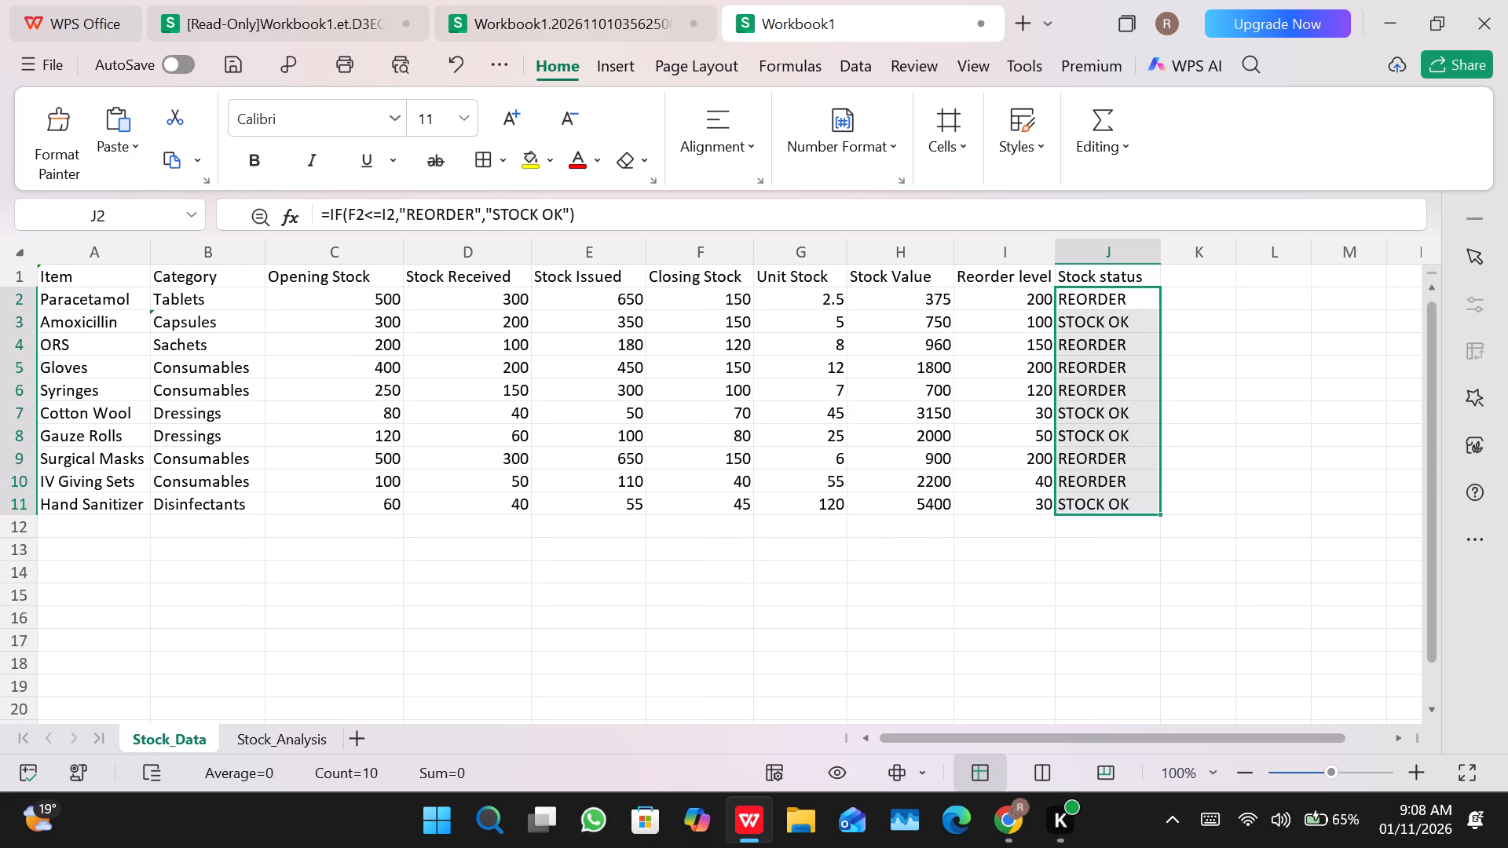
click(269, 751)
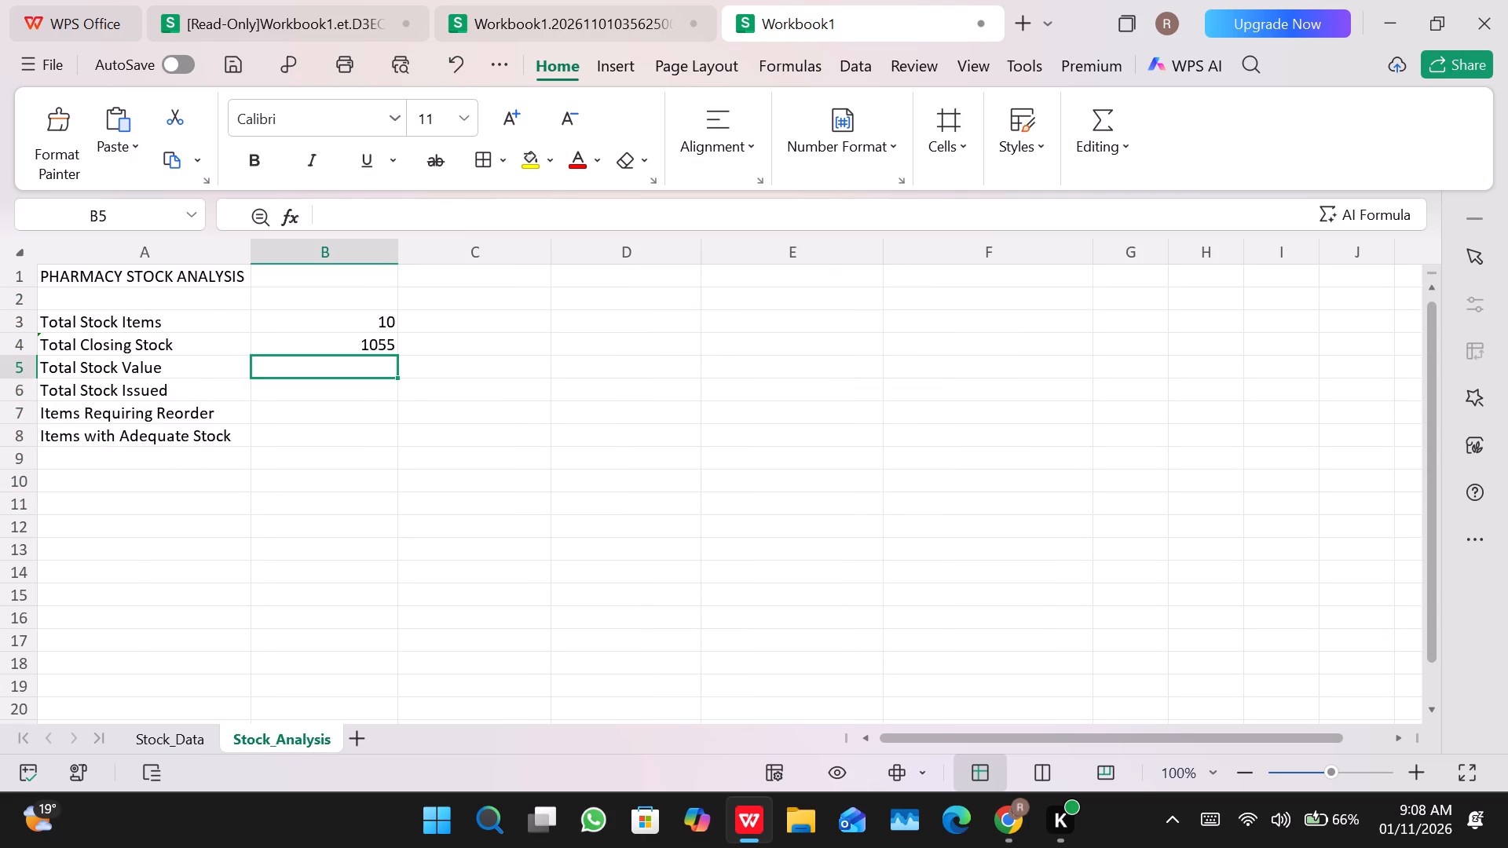
click(177, 743)
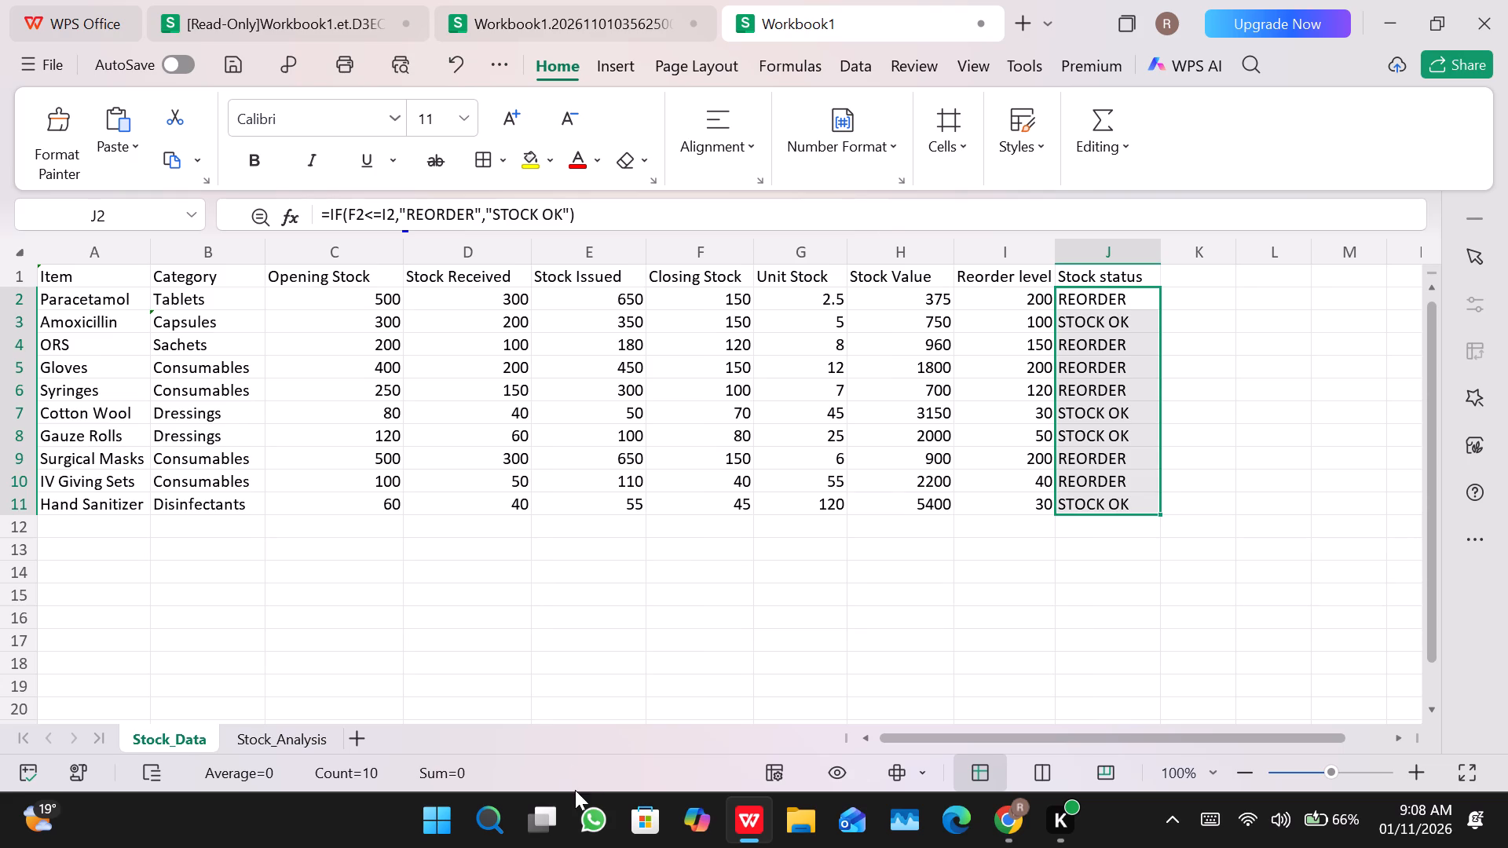
click(295, 736)
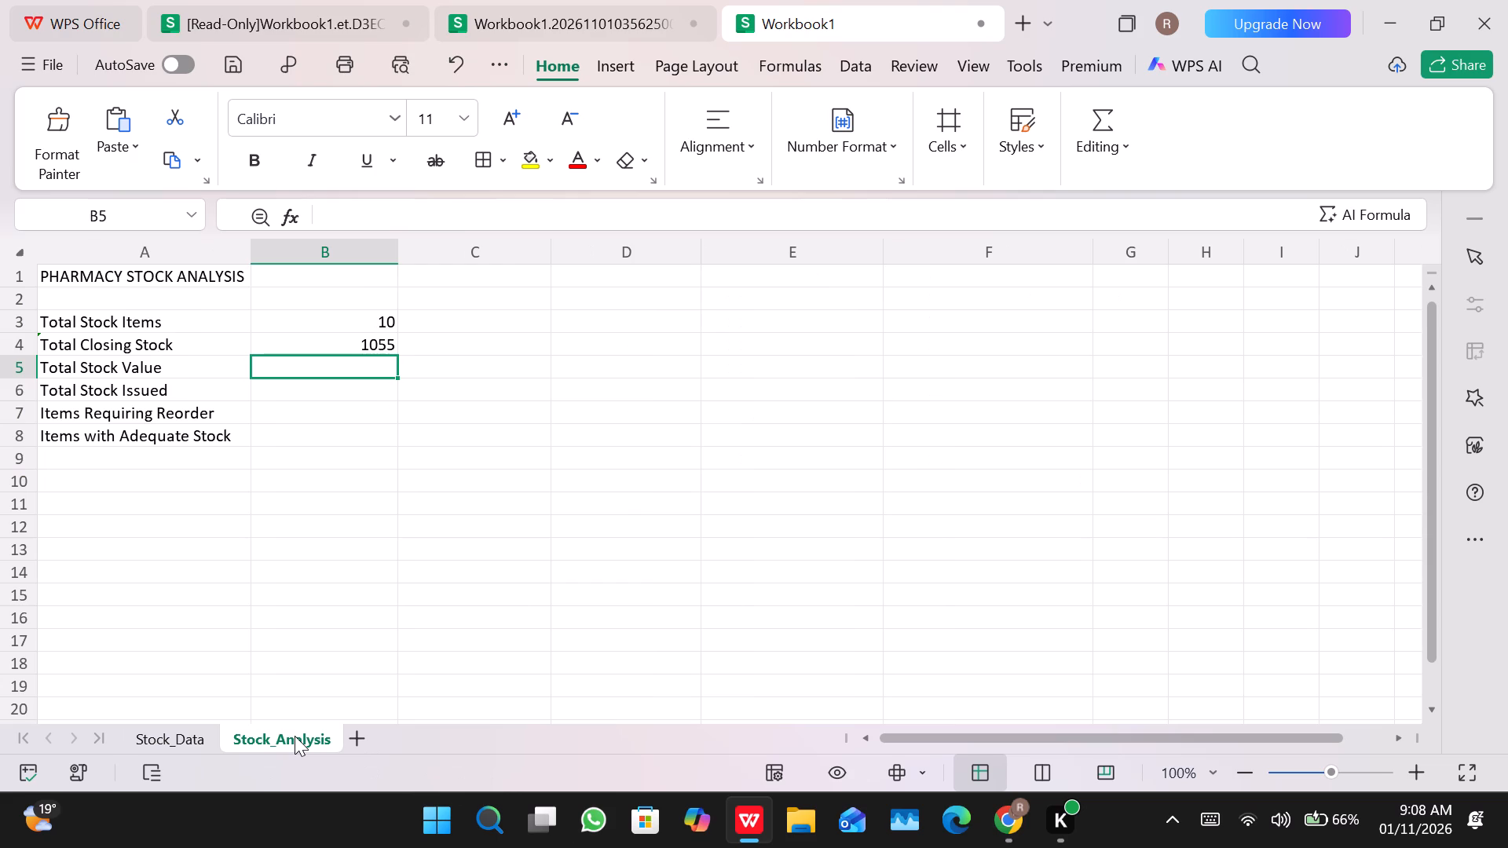
key(shift+s)
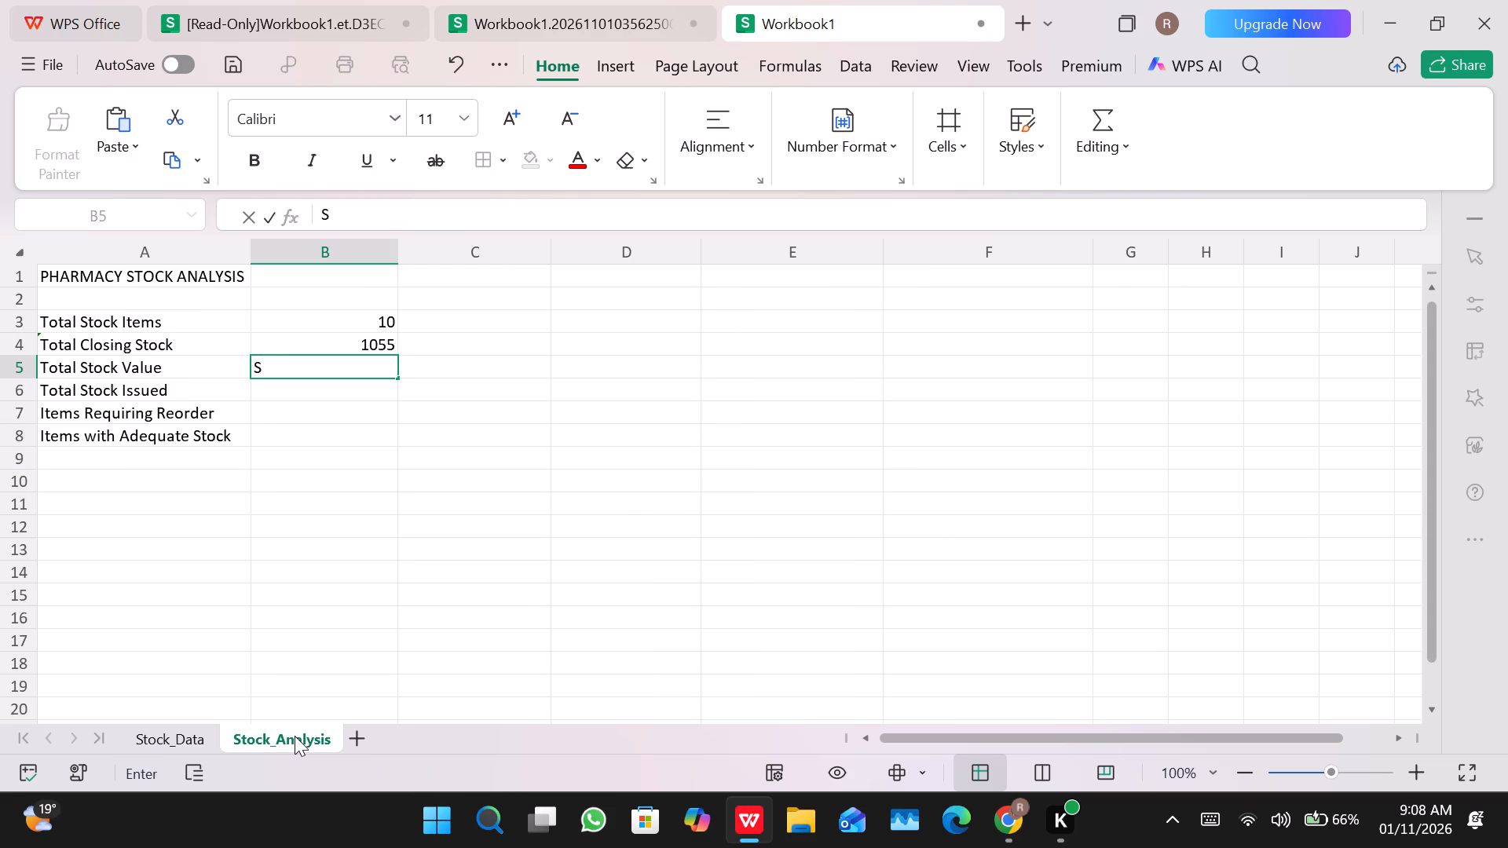
key(BackSpace)
key(equal)
text(Su)
key(m)
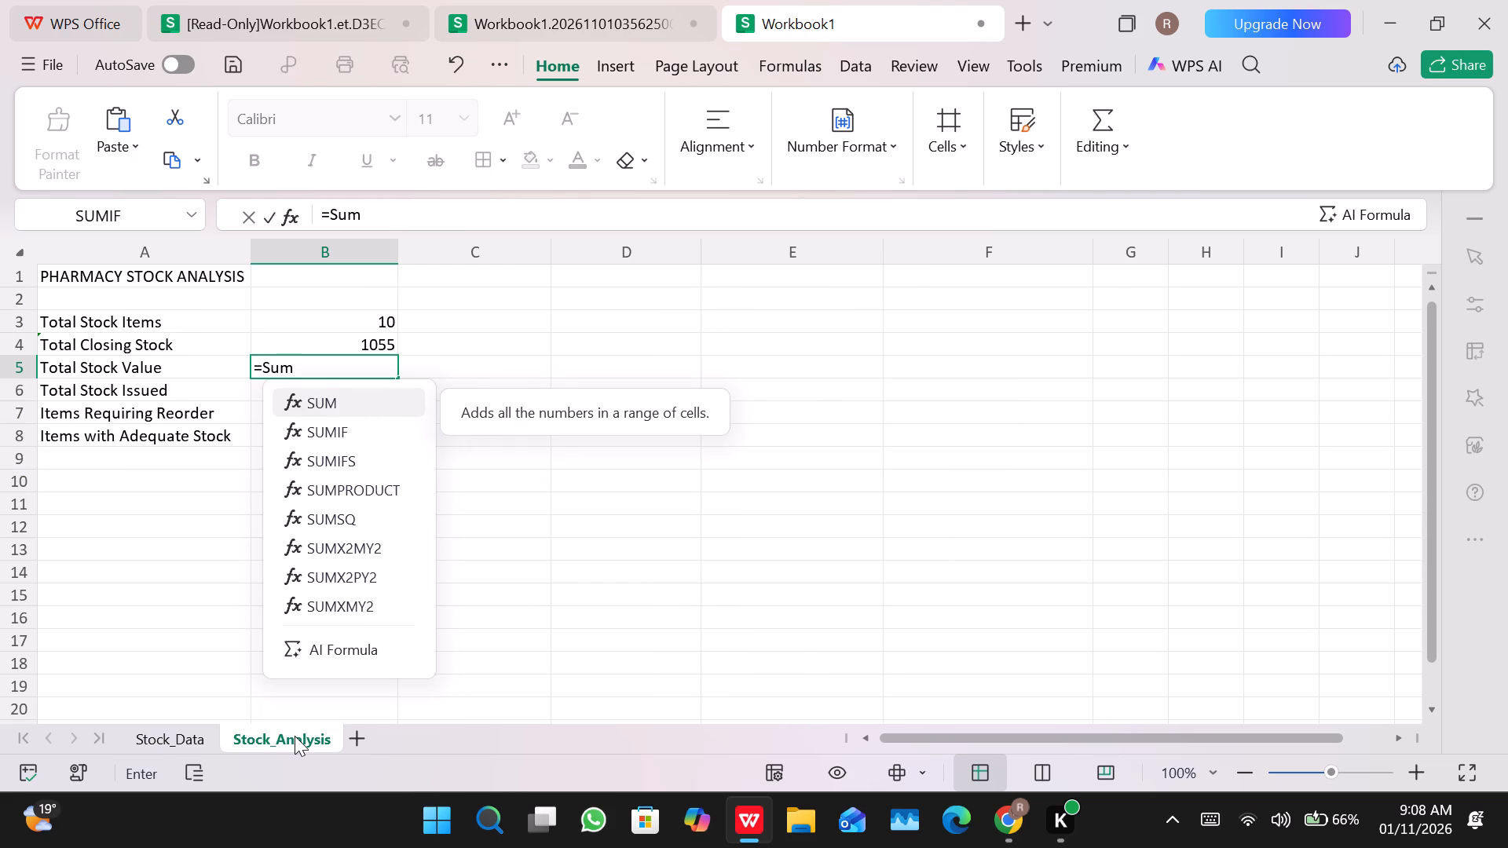
key(Return)
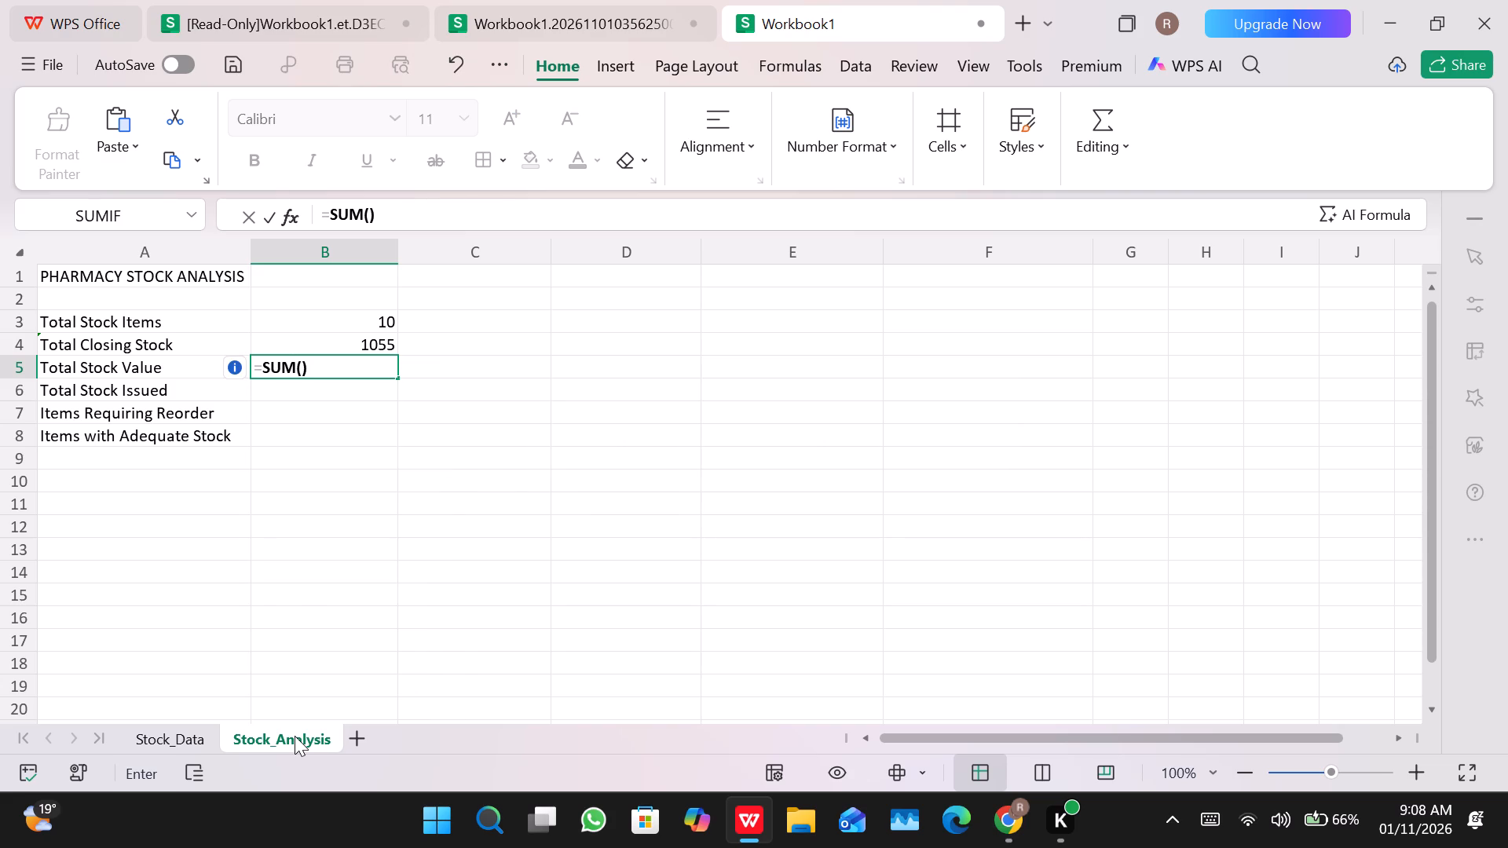
key(shift+s)
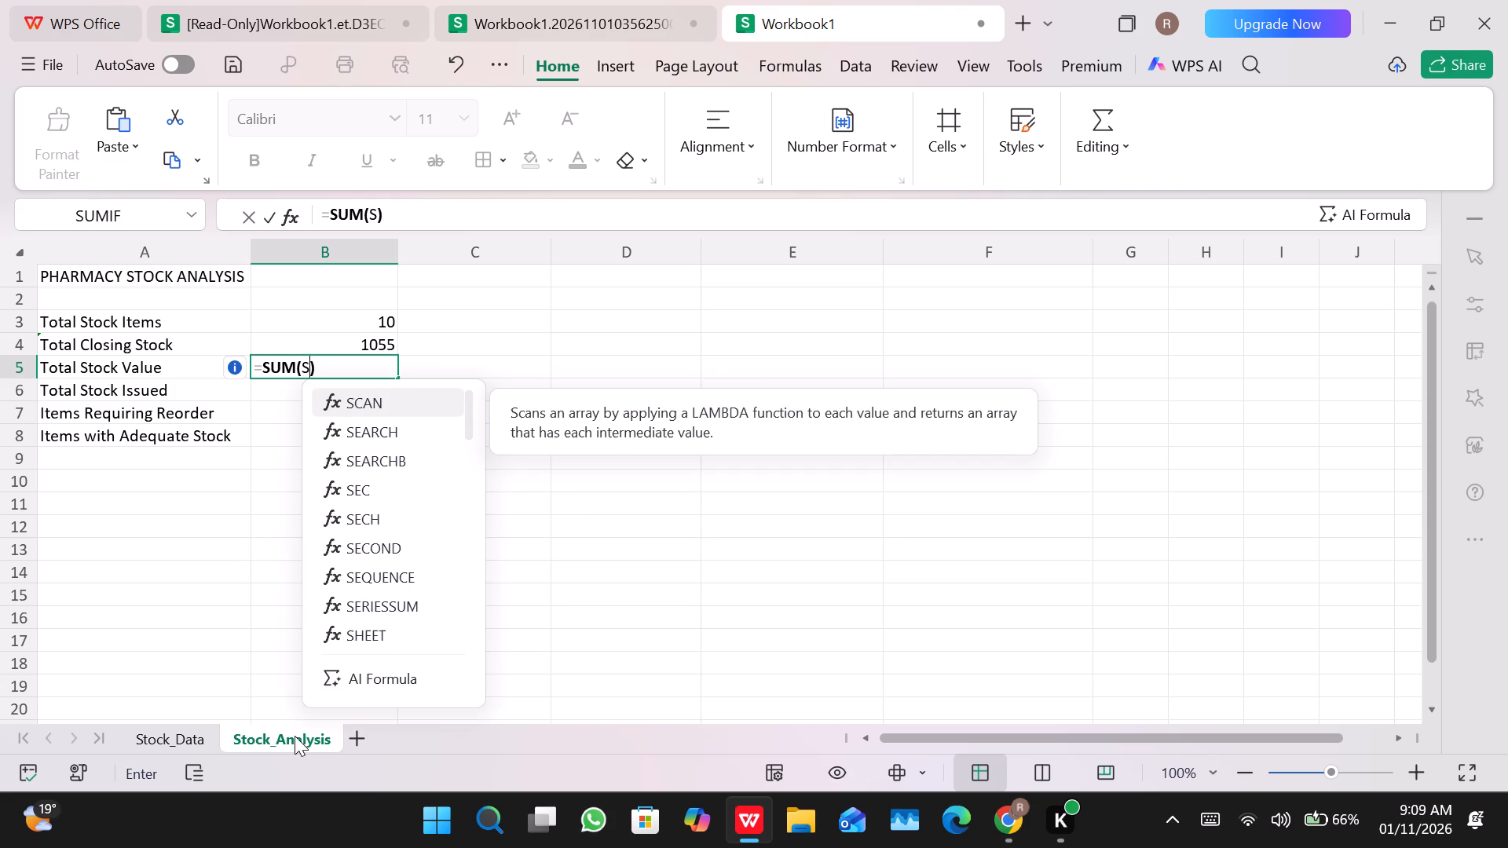
text(tock)
key(shift+underscore)
text(DAta)
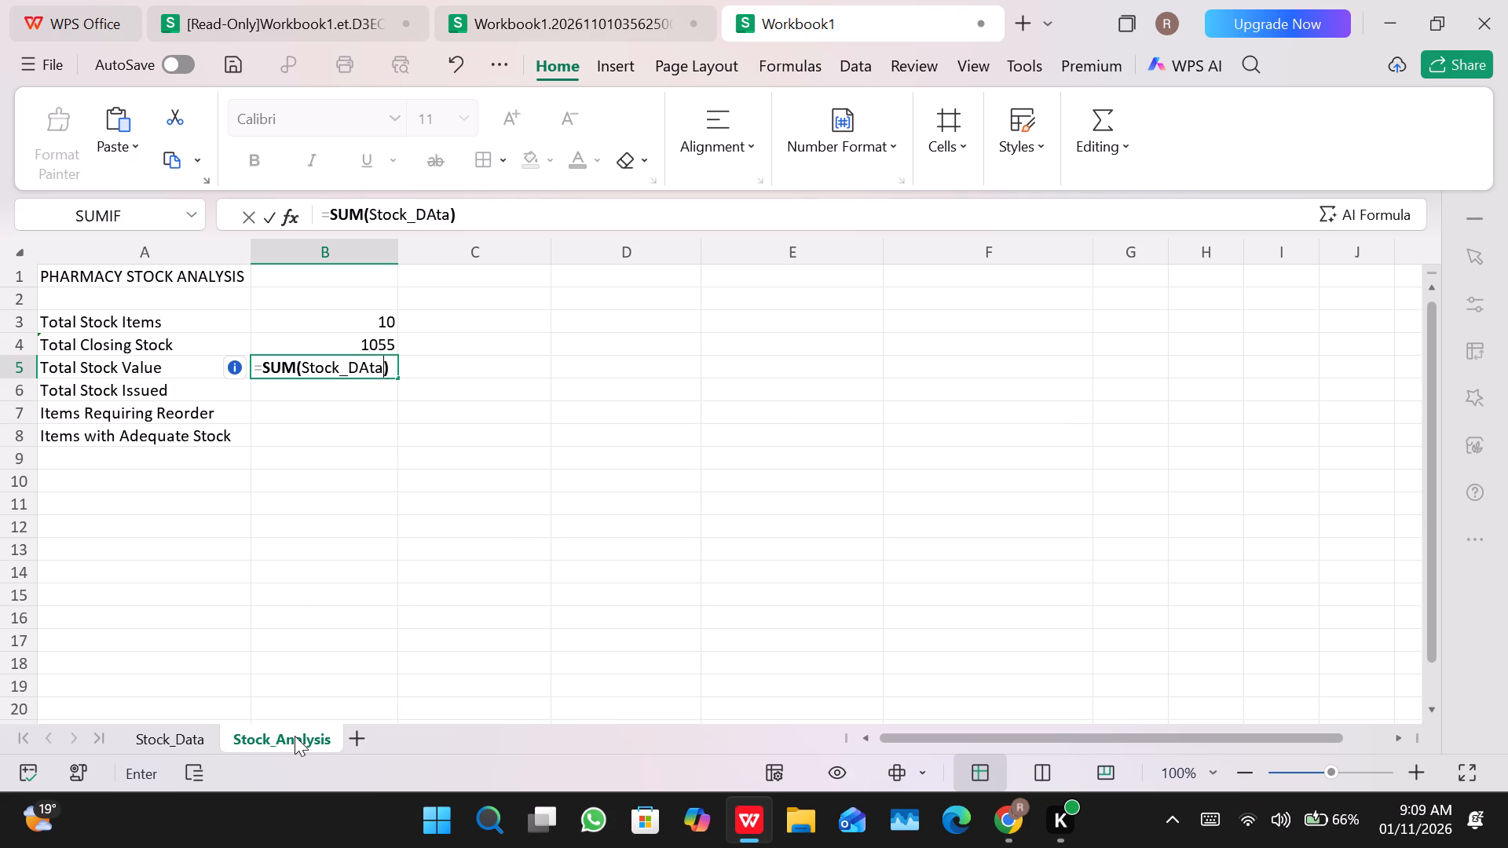
key(shift+exclam)
key(shift+h)
key(2)
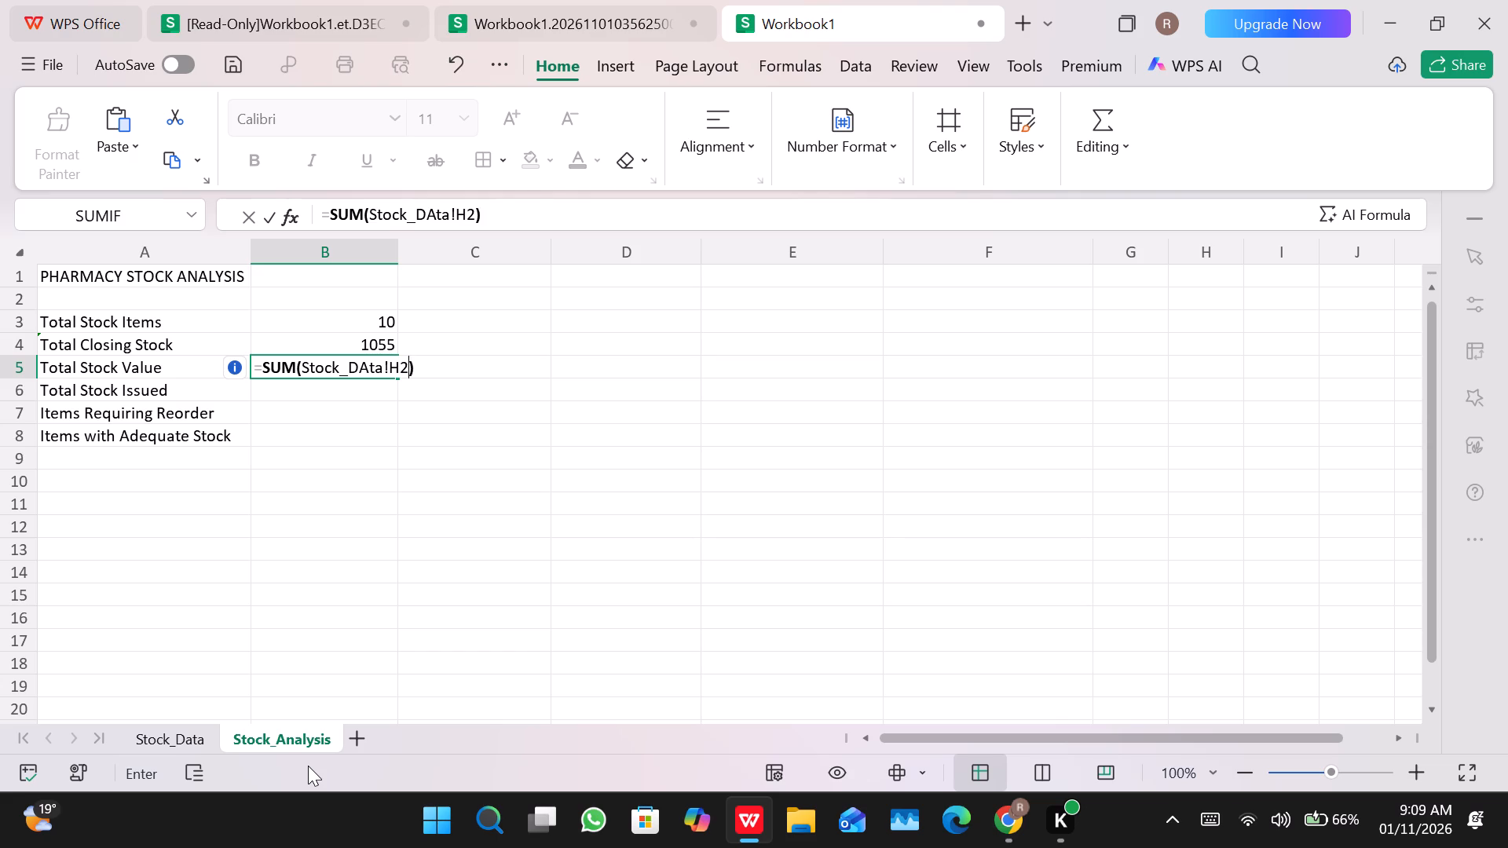
key(shift+colon)
key(2)
key(BackSpace)
text(H11)
key(Return)
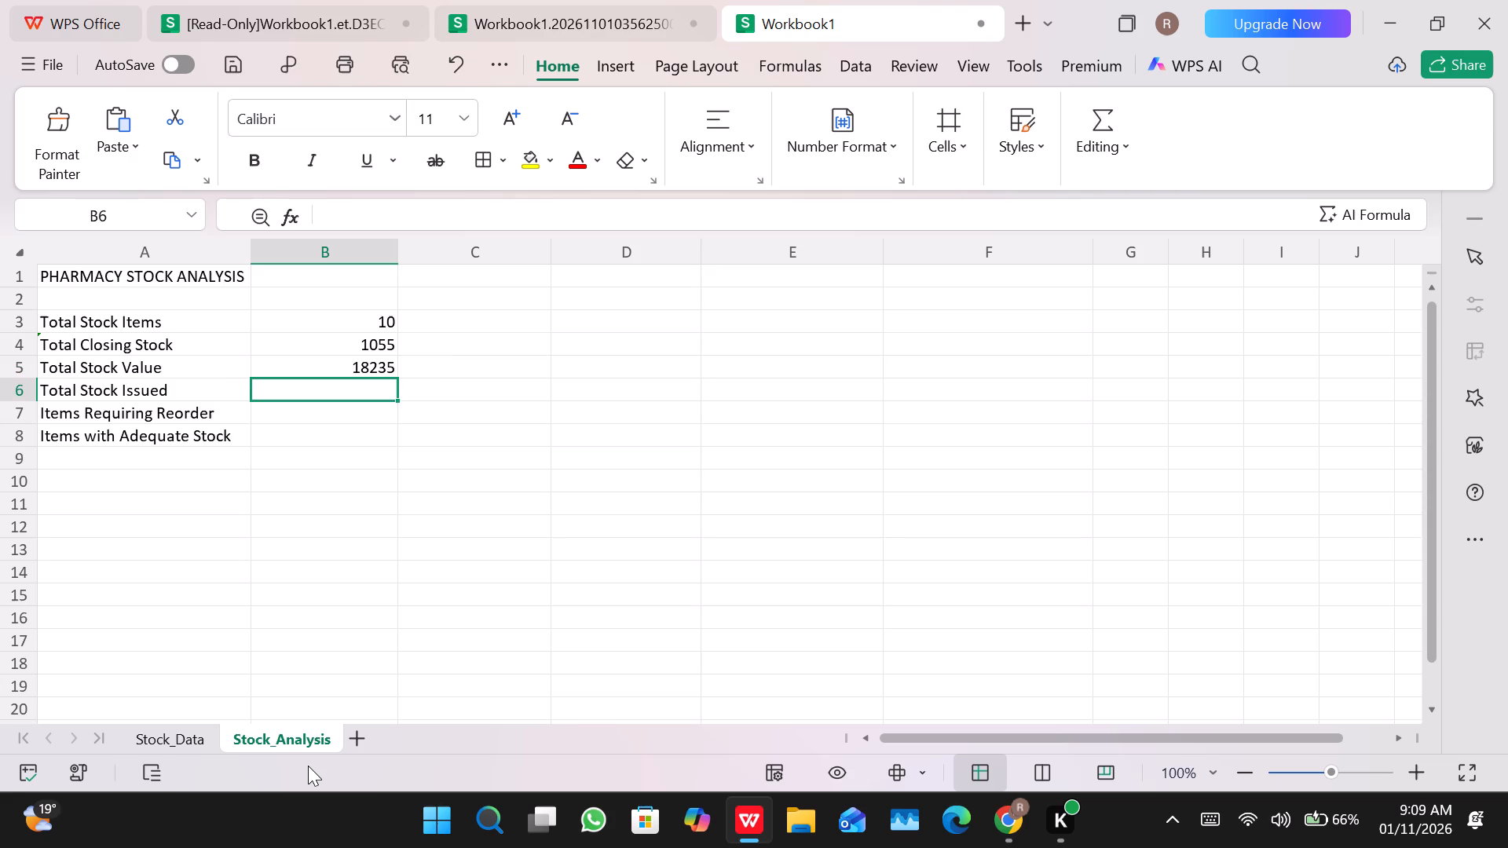
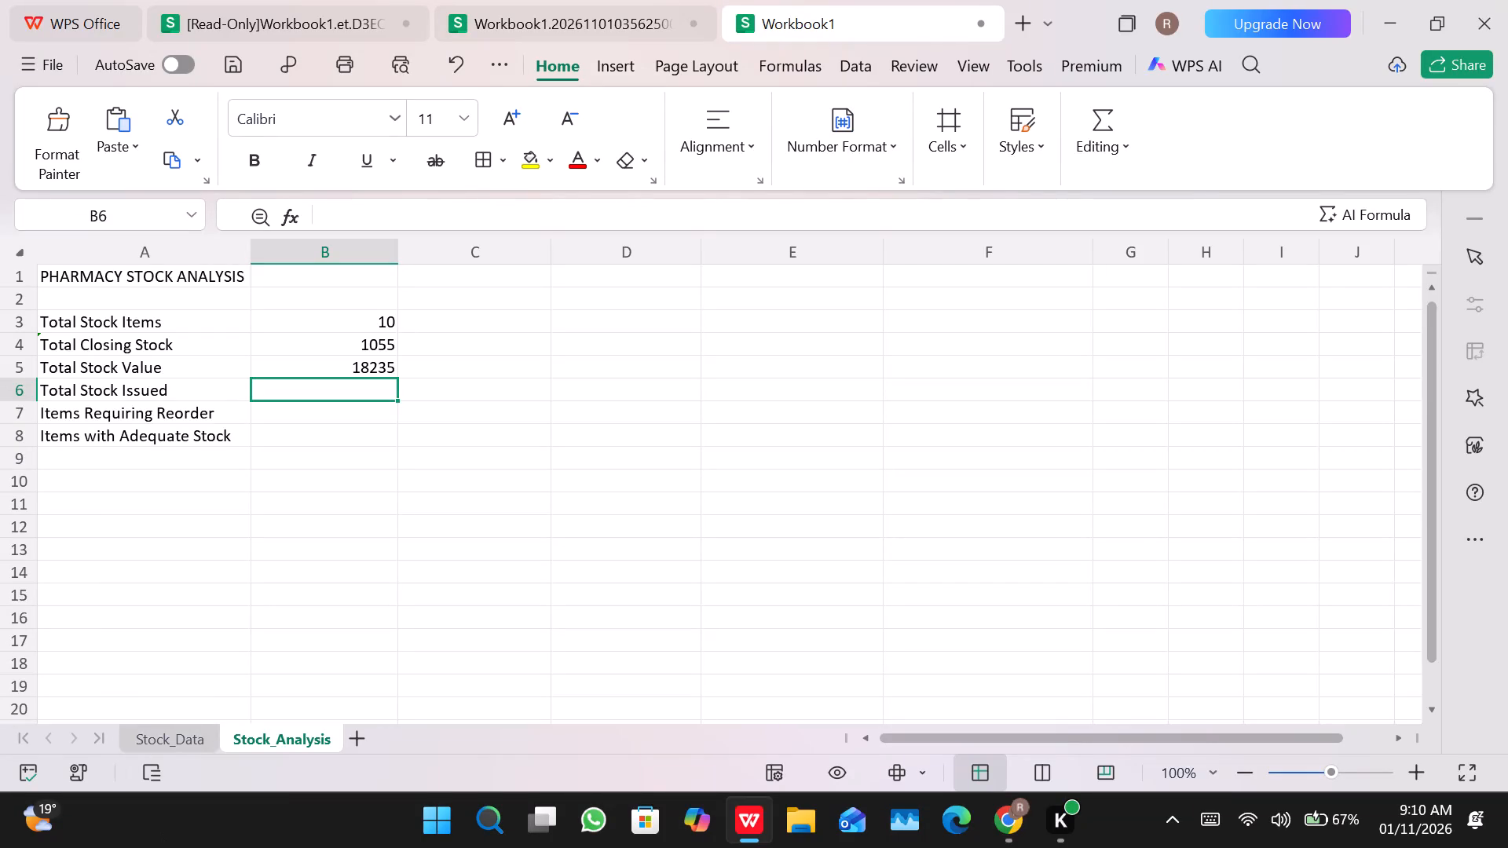
Enter the formula =SUM(Stock_Data!E2:E11) in cell B6 beside Total Stock Issued.
click(172, 743)
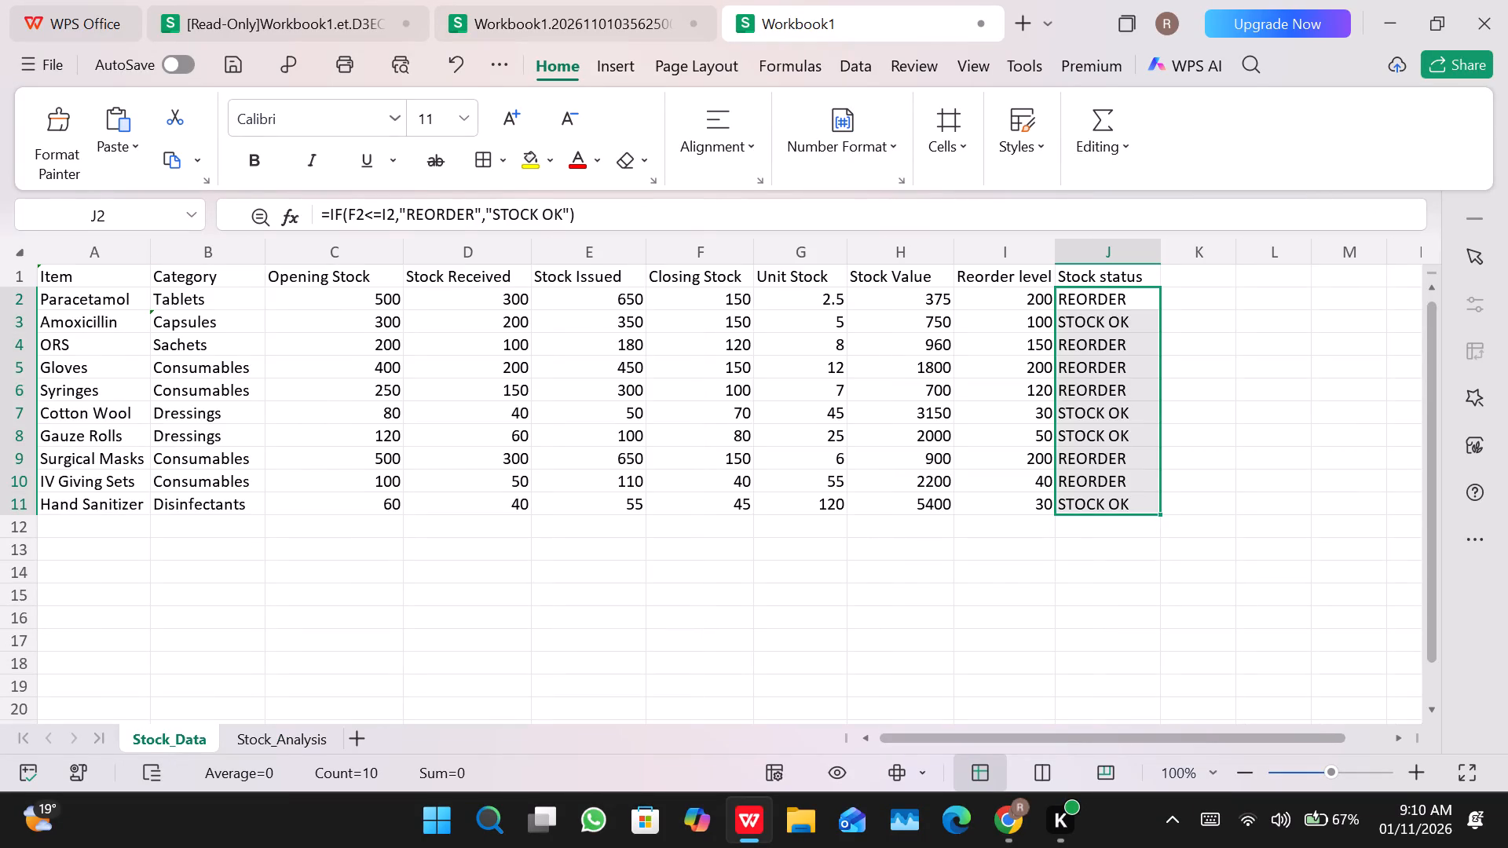
click(308, 733)
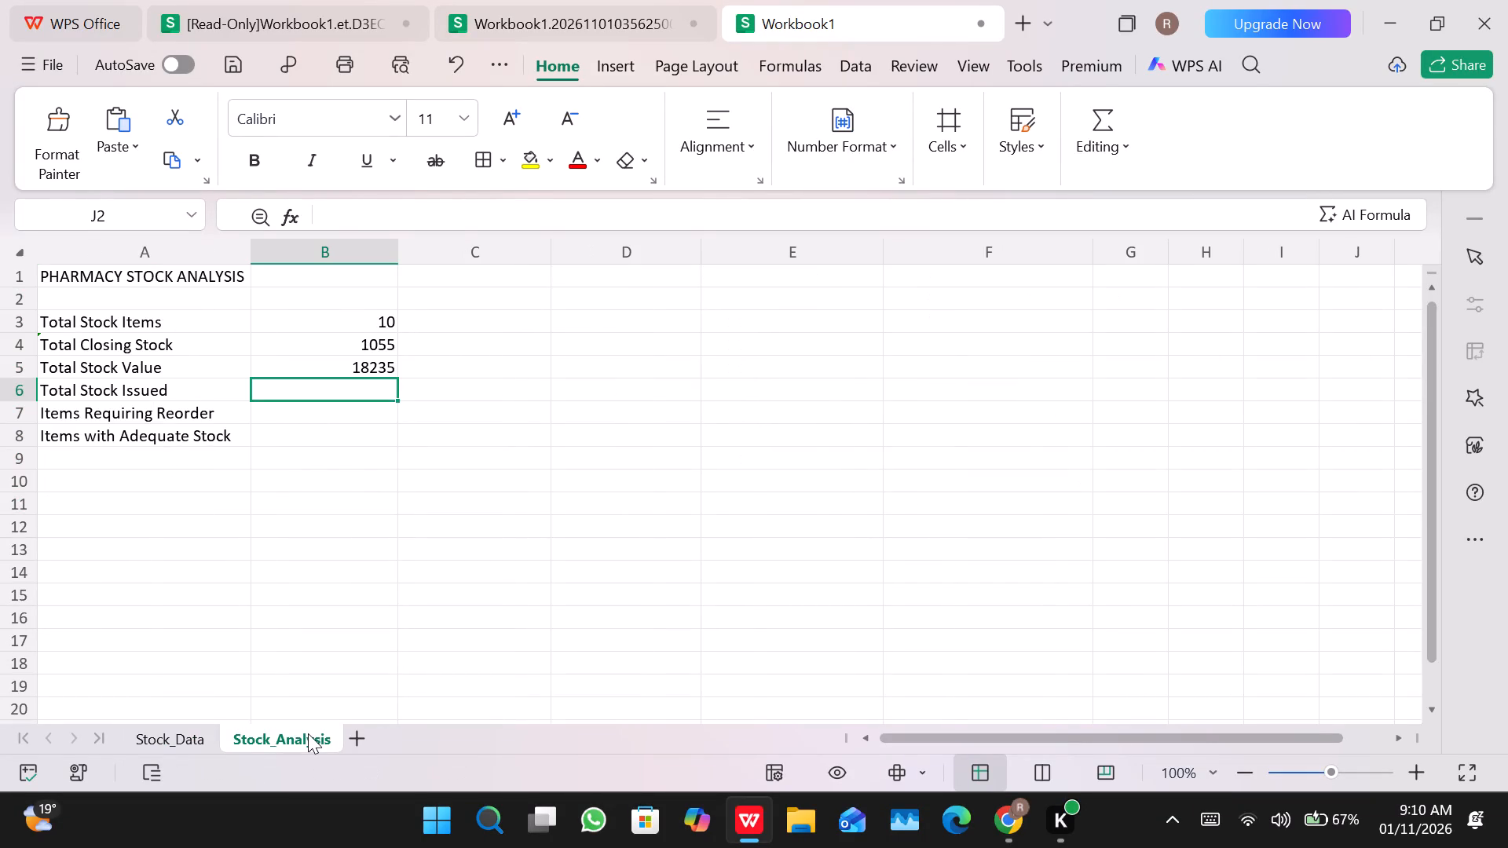
key(equal)
text(Sum)
key(Return)
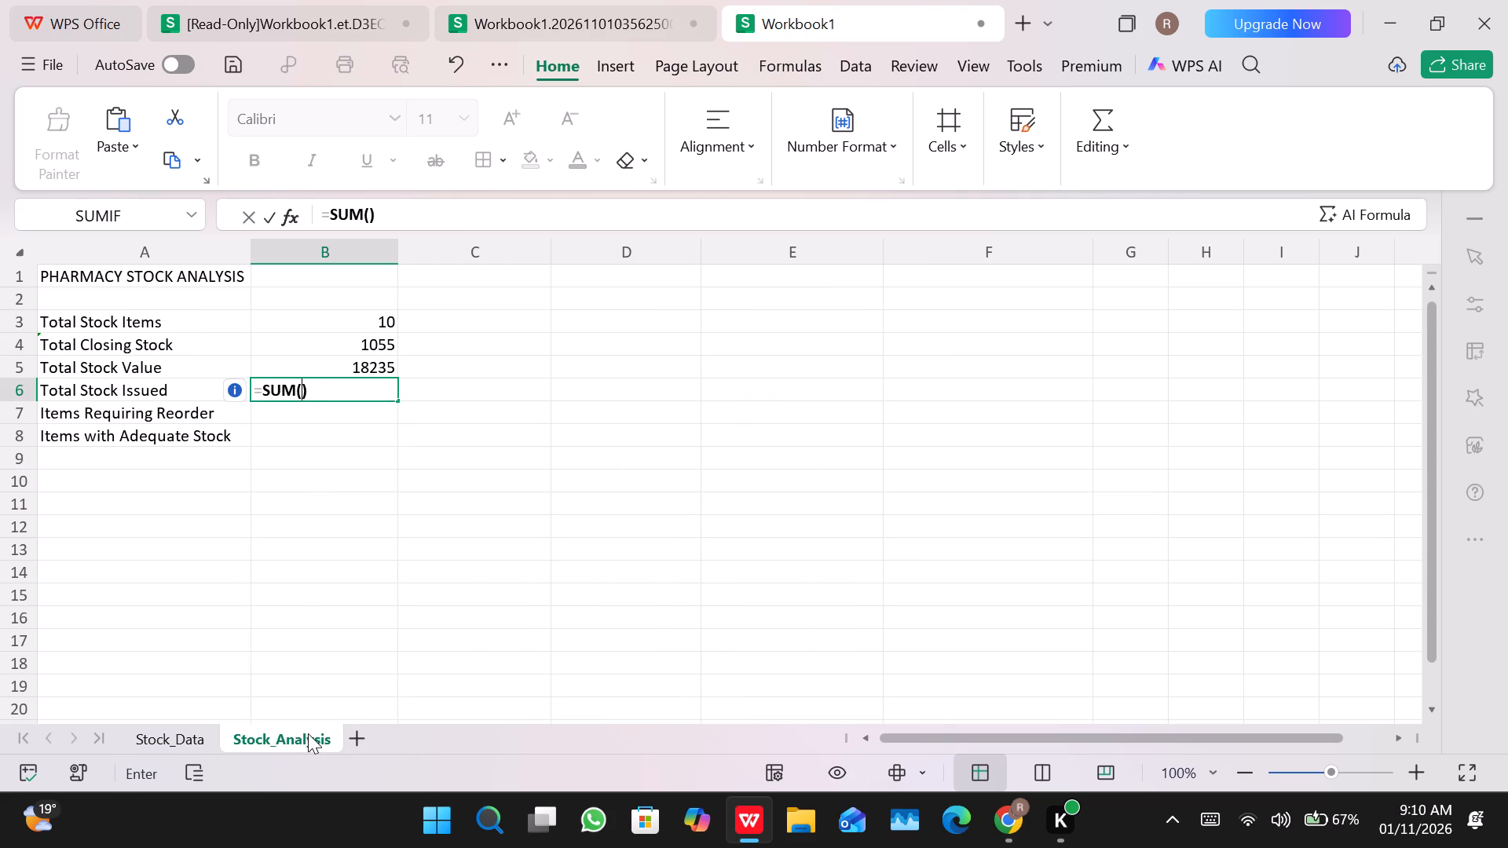
text(Stock)
key(shift+underscore)
text(Data)
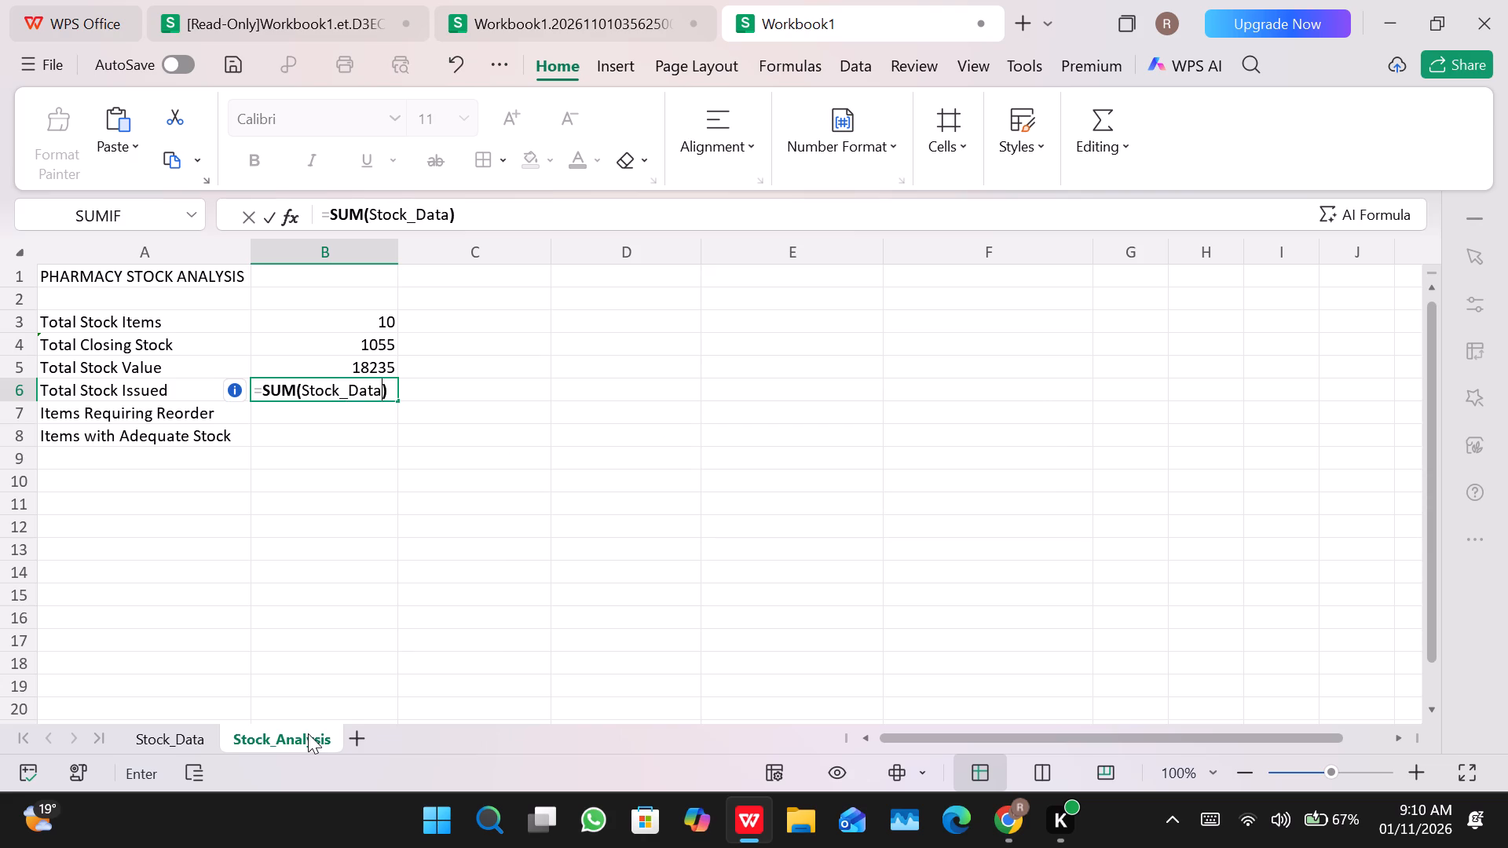
key(shift+exclam)
key(shift+e)
key(2)
key(shift+colon)
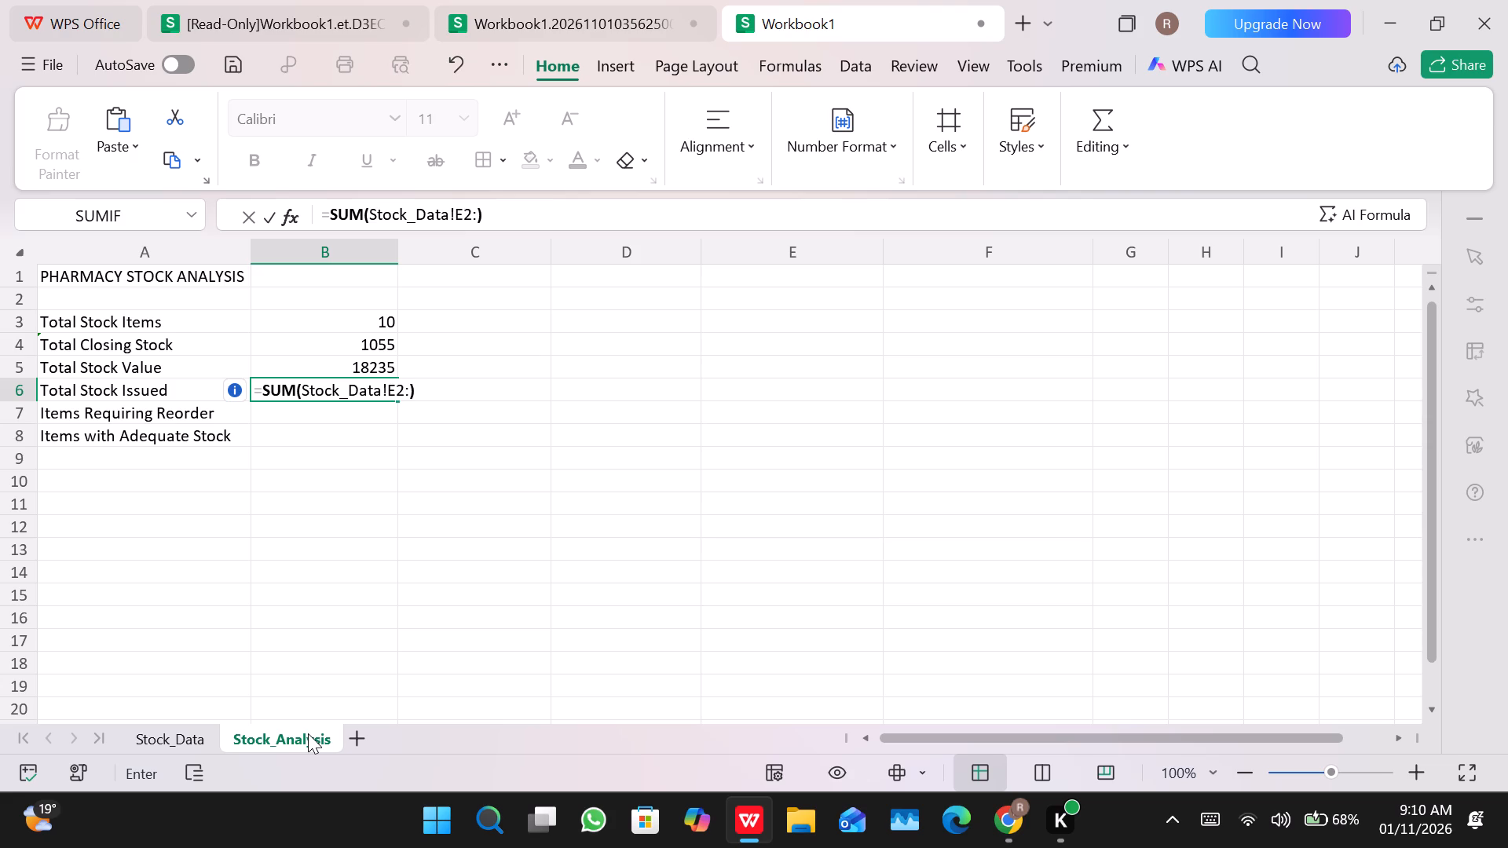
text(E11)
key(Return)
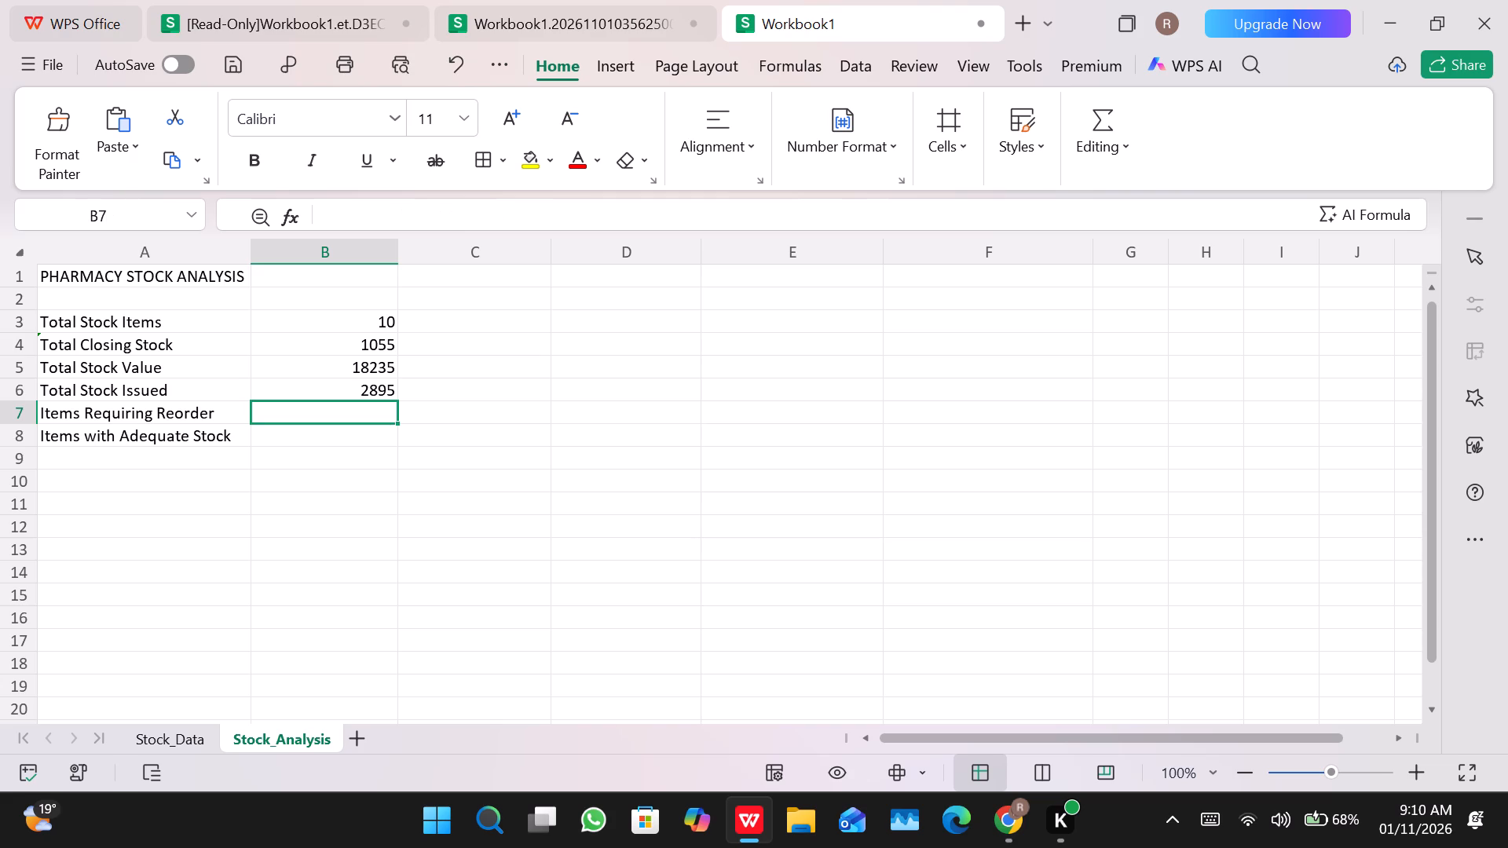
Enter the formula =COUNTIF(Stock_Data!J2:J11,"REORDER") in cell B7 beside Items Requiring Reorder.
key(shift+underscore)
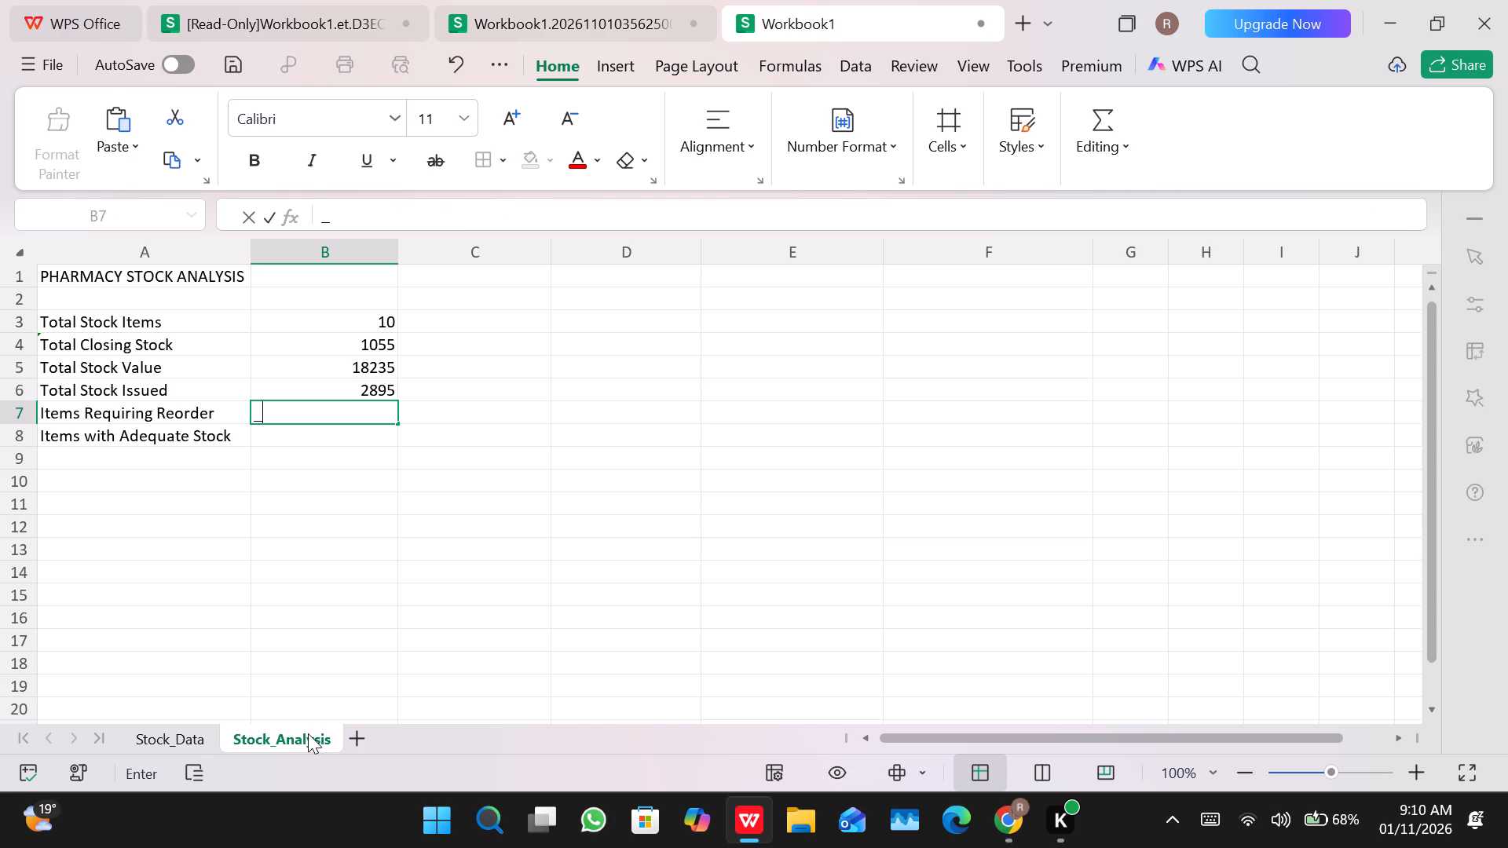
key(BackSpace)
key(equal)
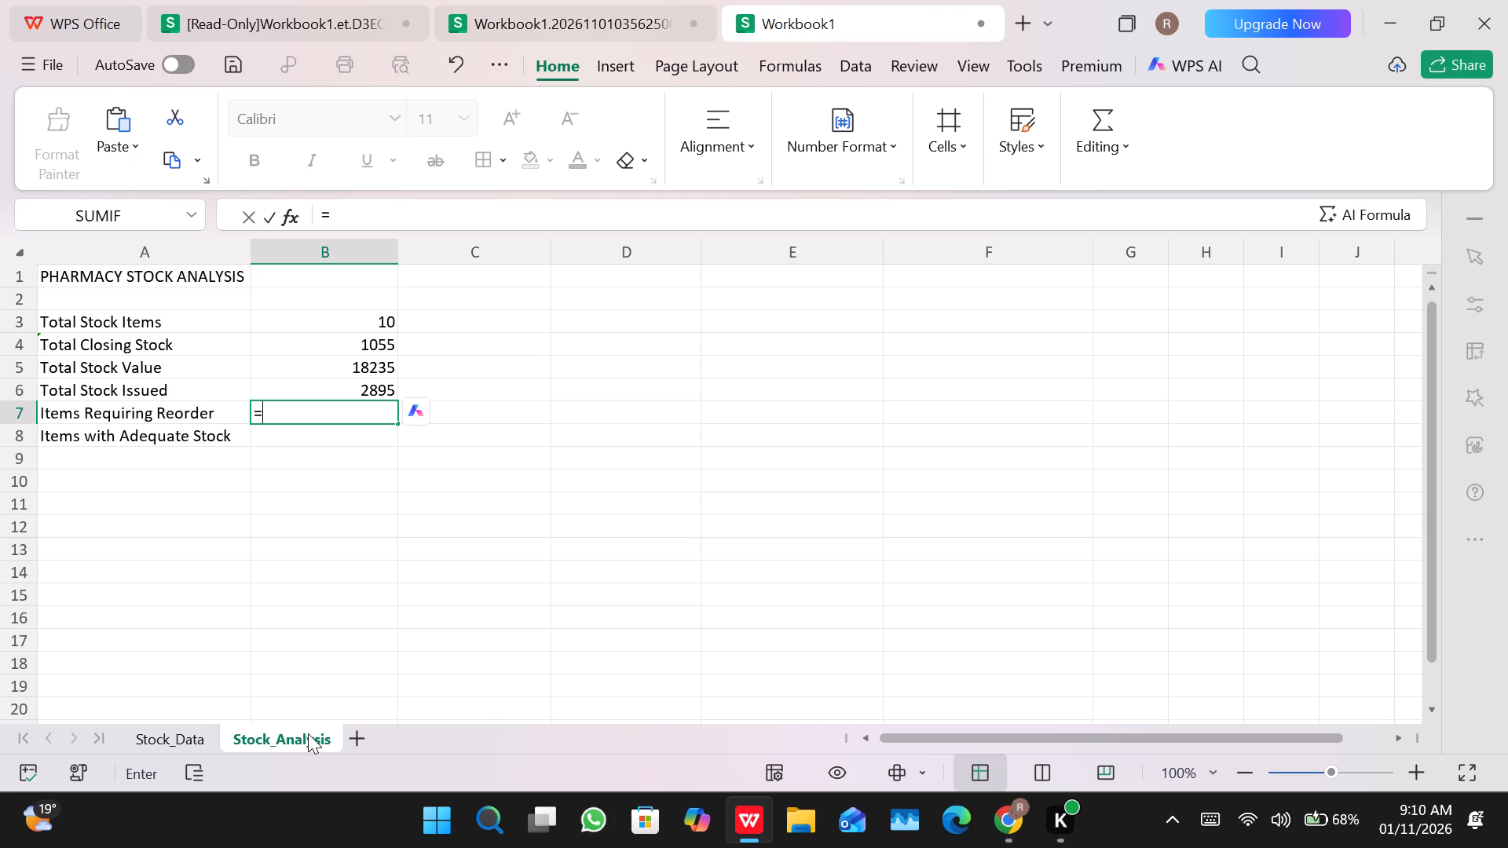
text(Cou)
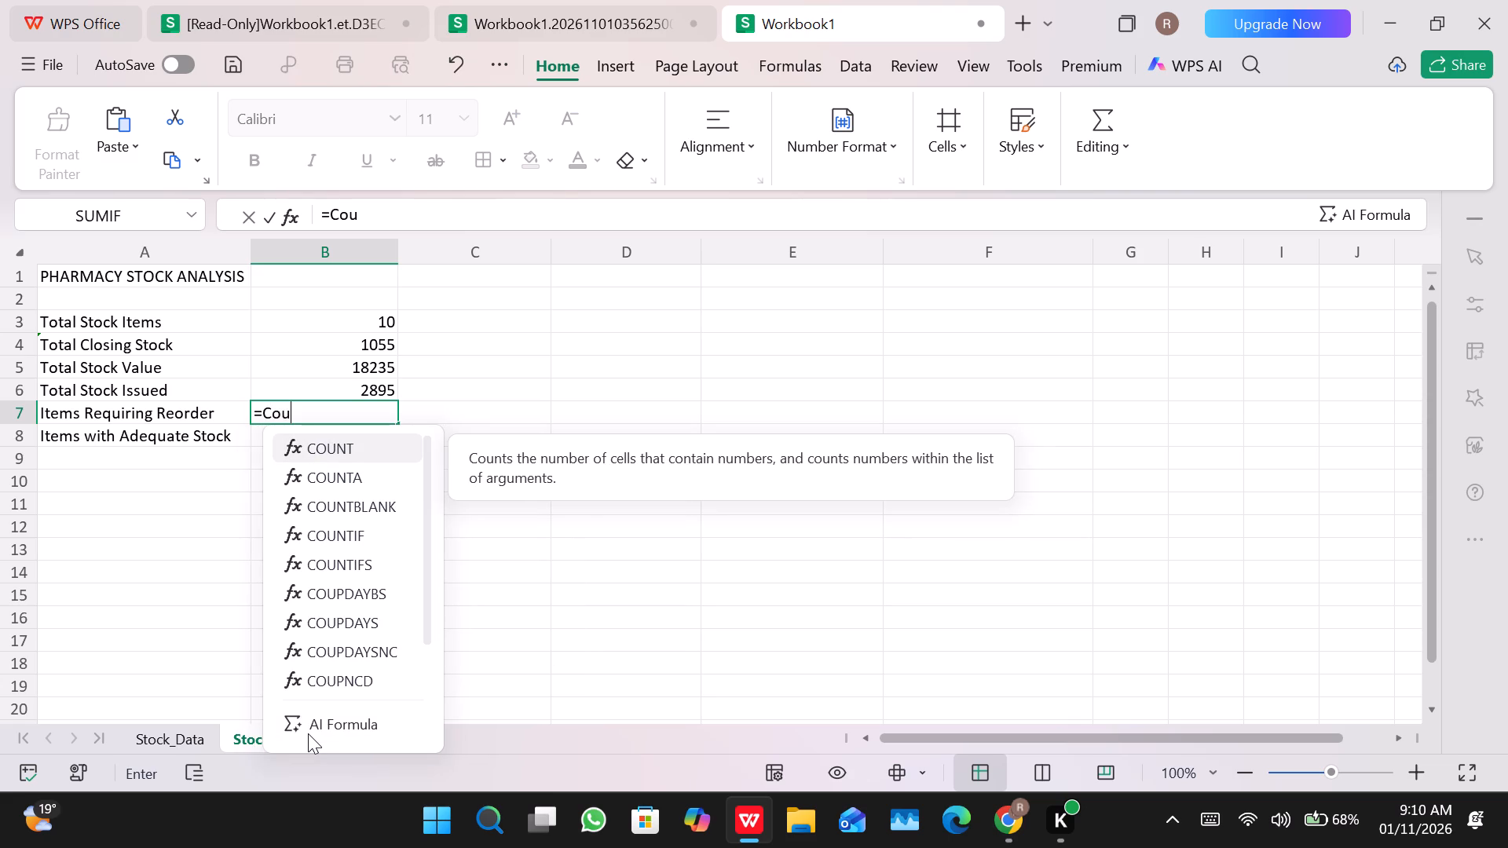
key(Down)
key(Down)
key(Down)
key(Return)
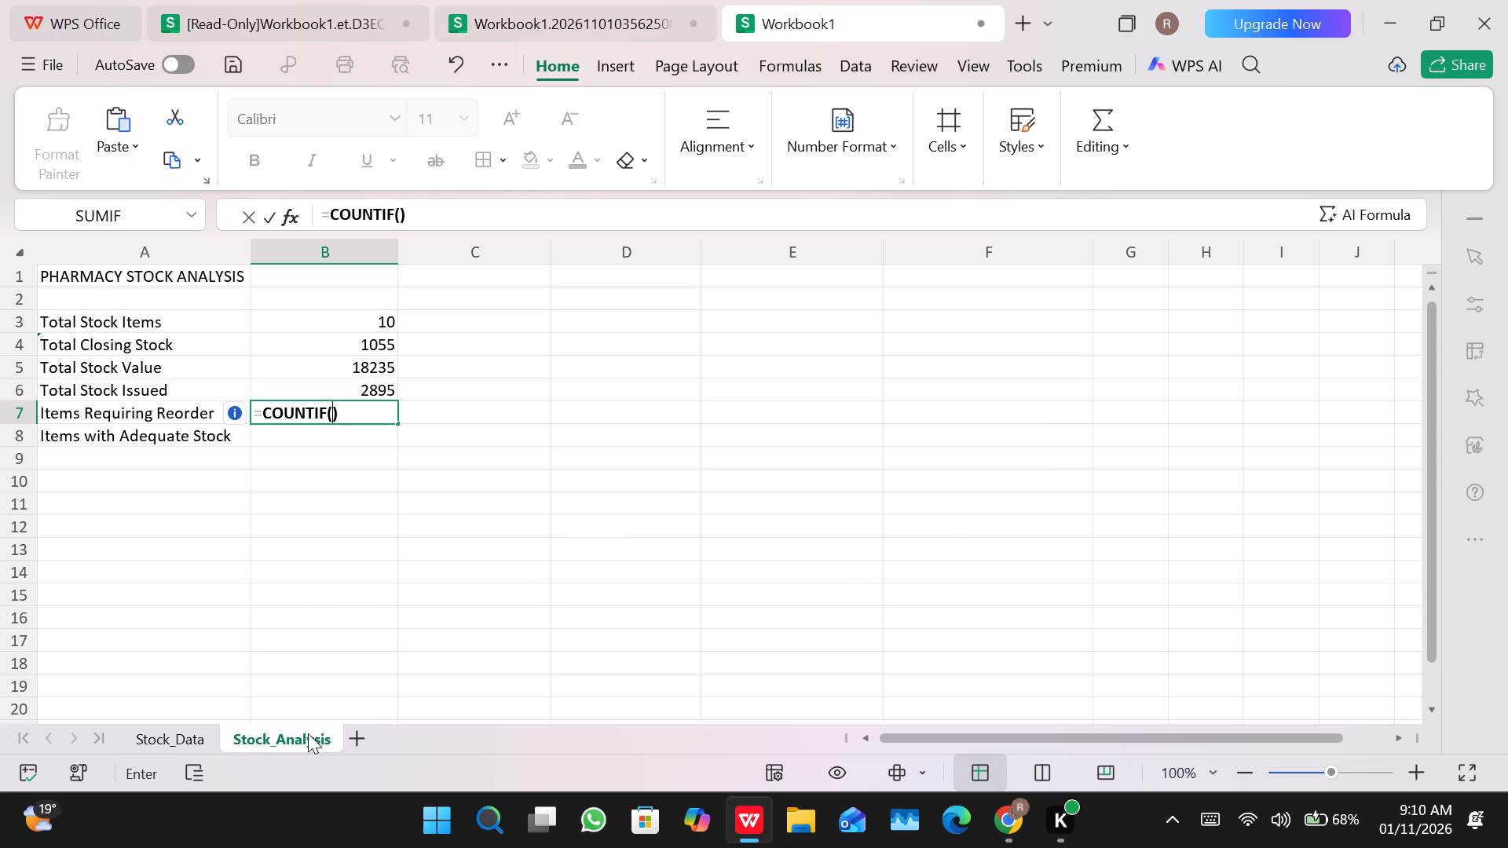
key(shift+s)
key(o)
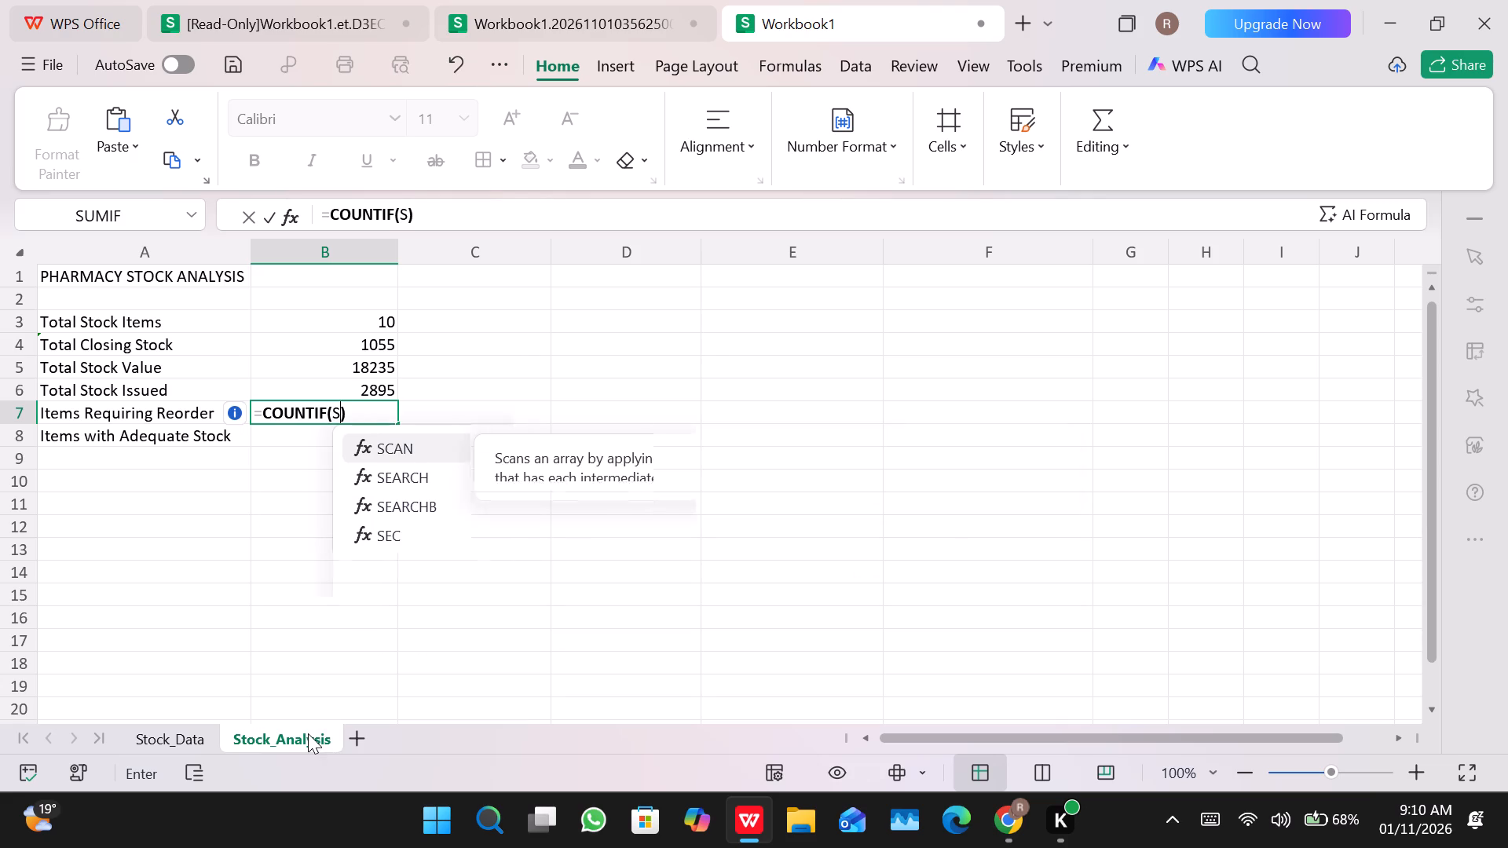
key(BackSpace)
key(t)
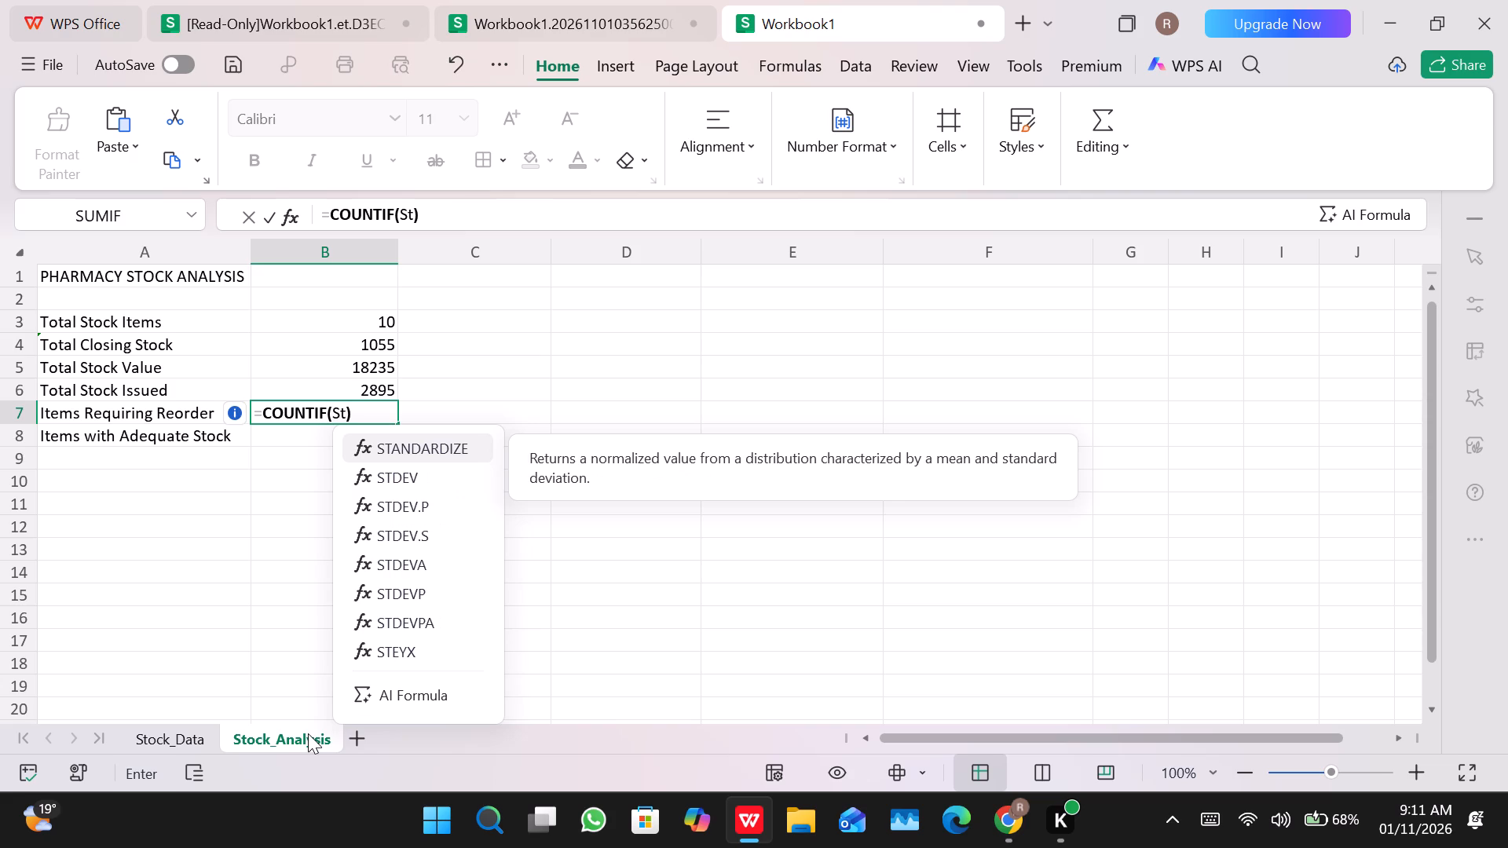
text(oc)
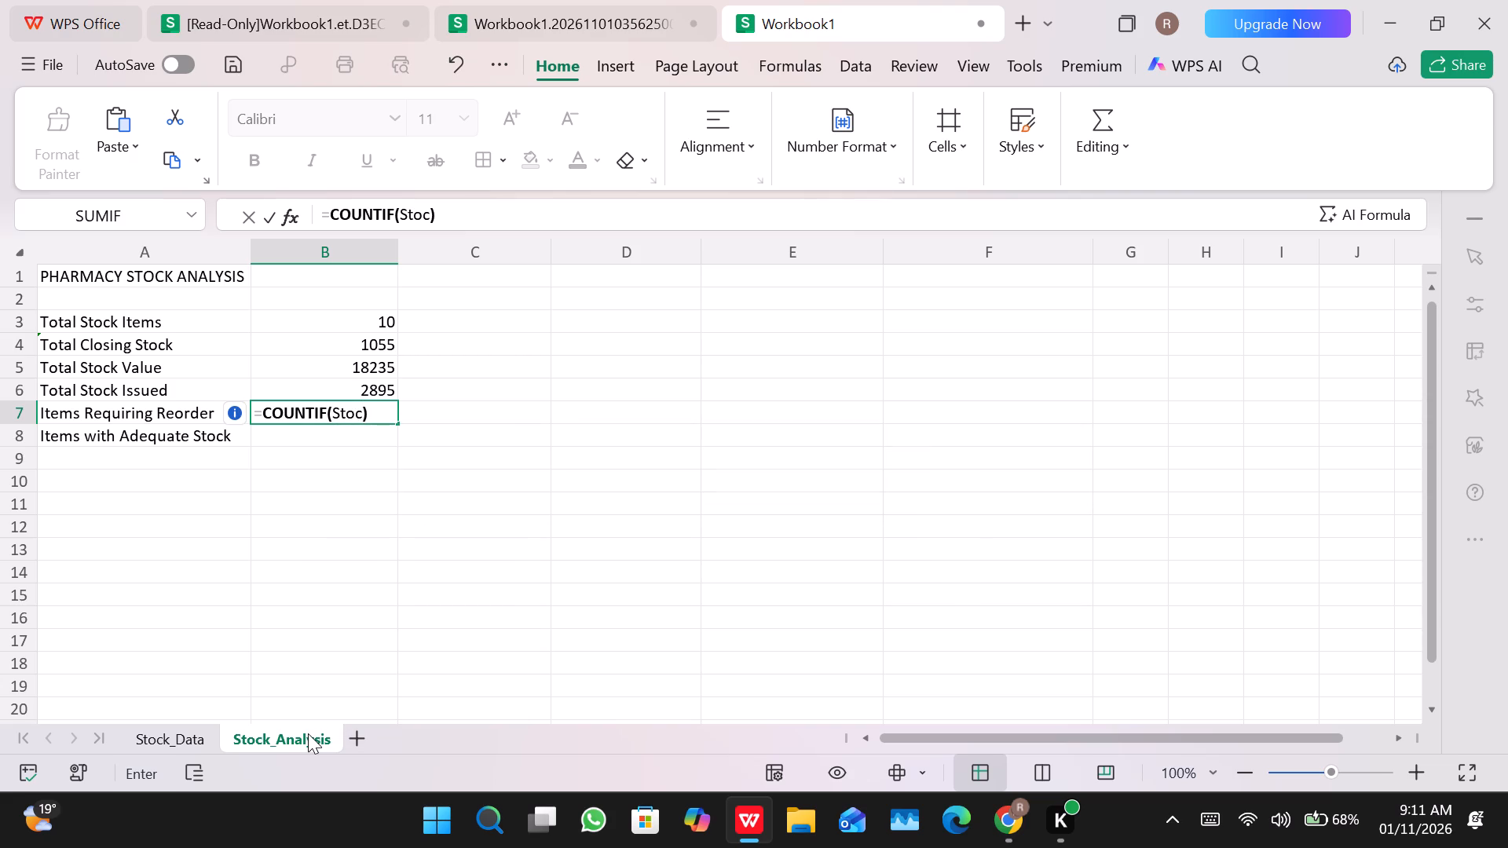
key(k)
key(shift+underscore)
text(Data)
key(shift+exclam)
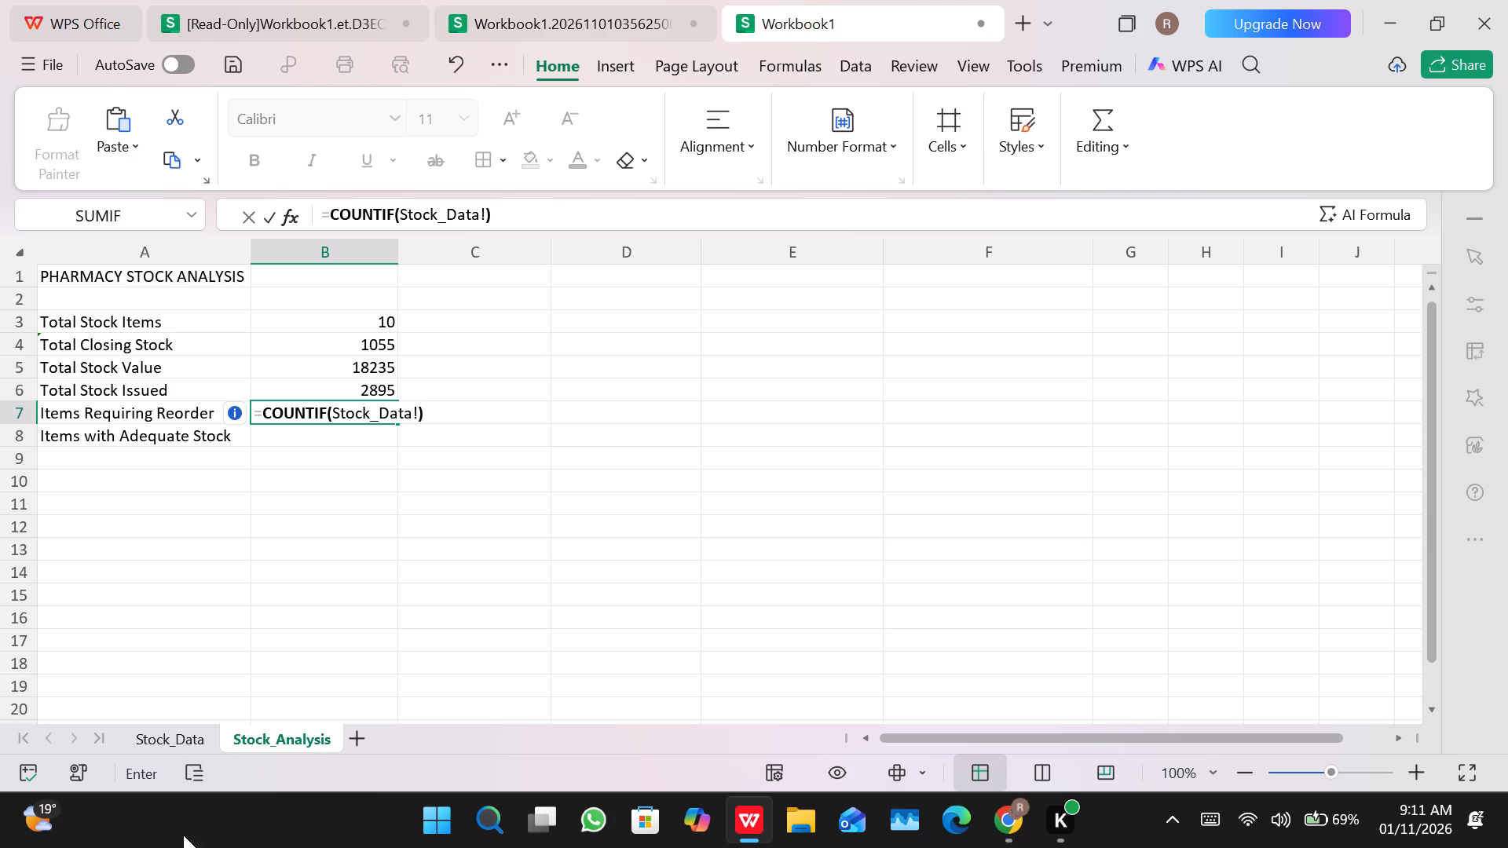
click(170, 733)
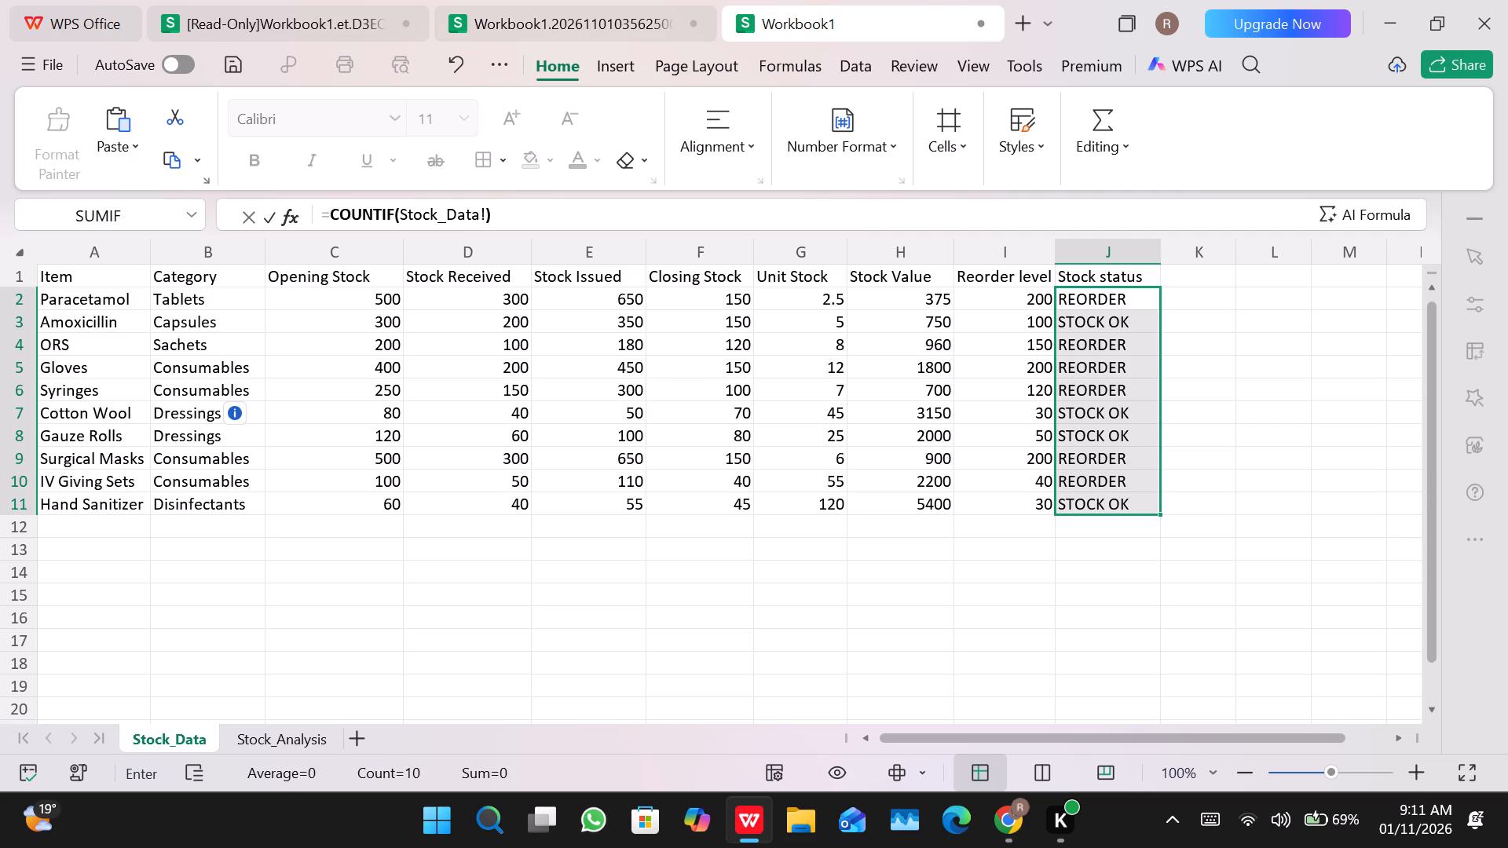
click(303, 741)
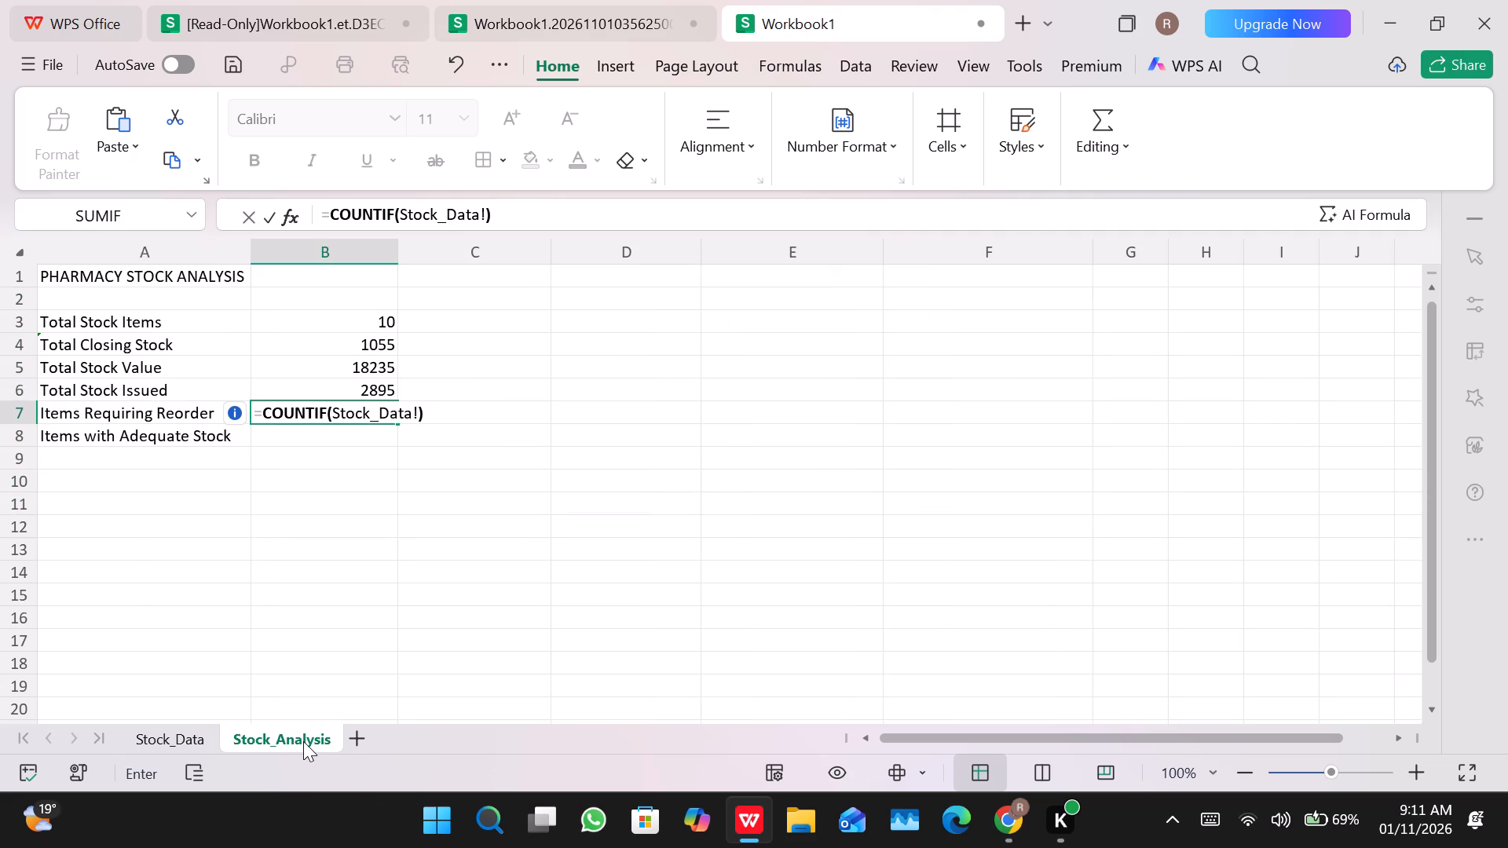
text(J2)
key(shift+colon)
text(J11)
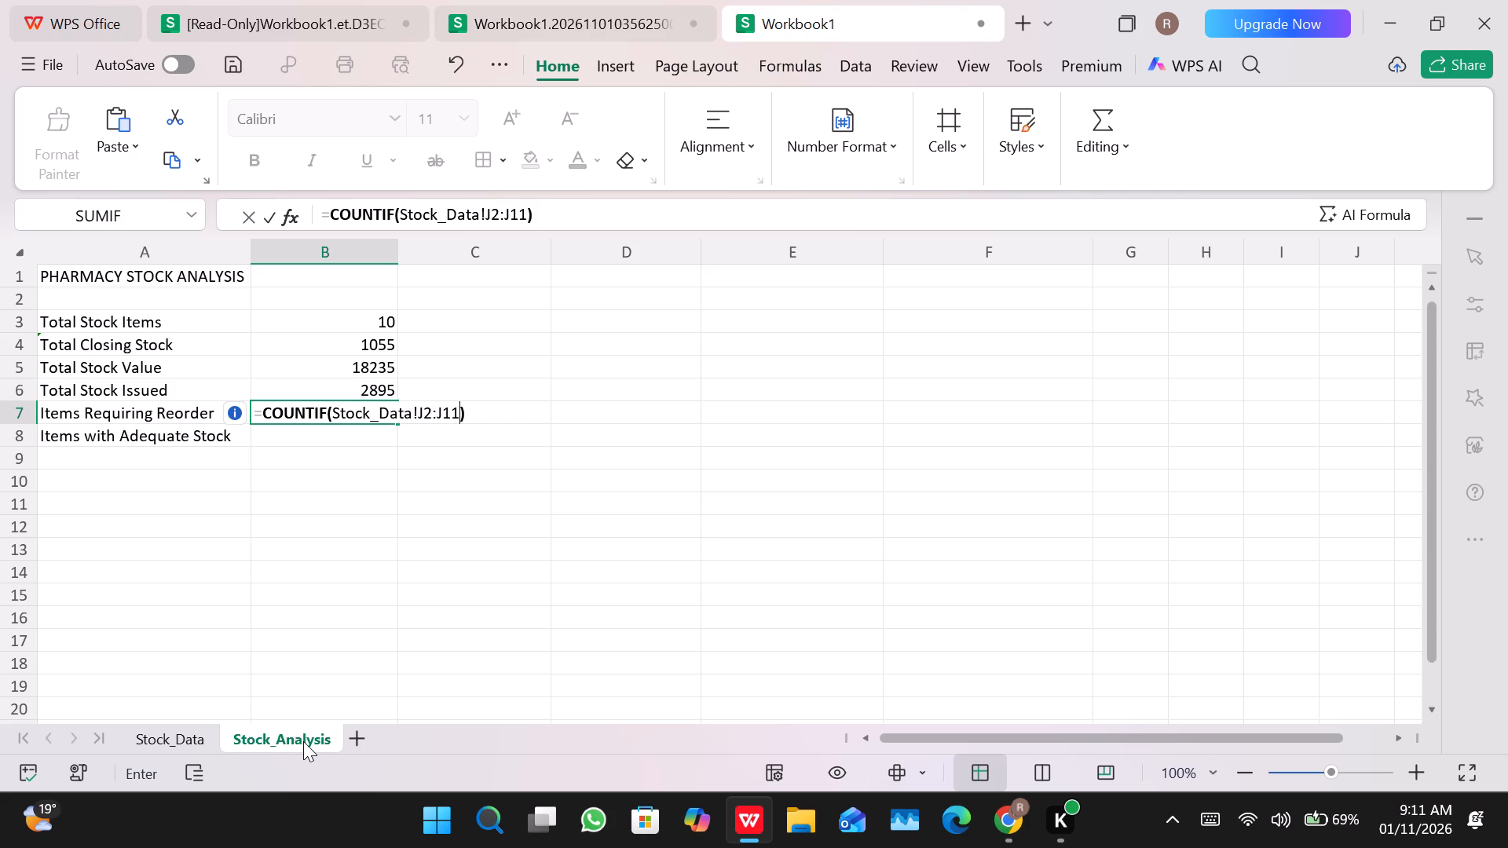
key(comma)
key(shift+quotedbl)
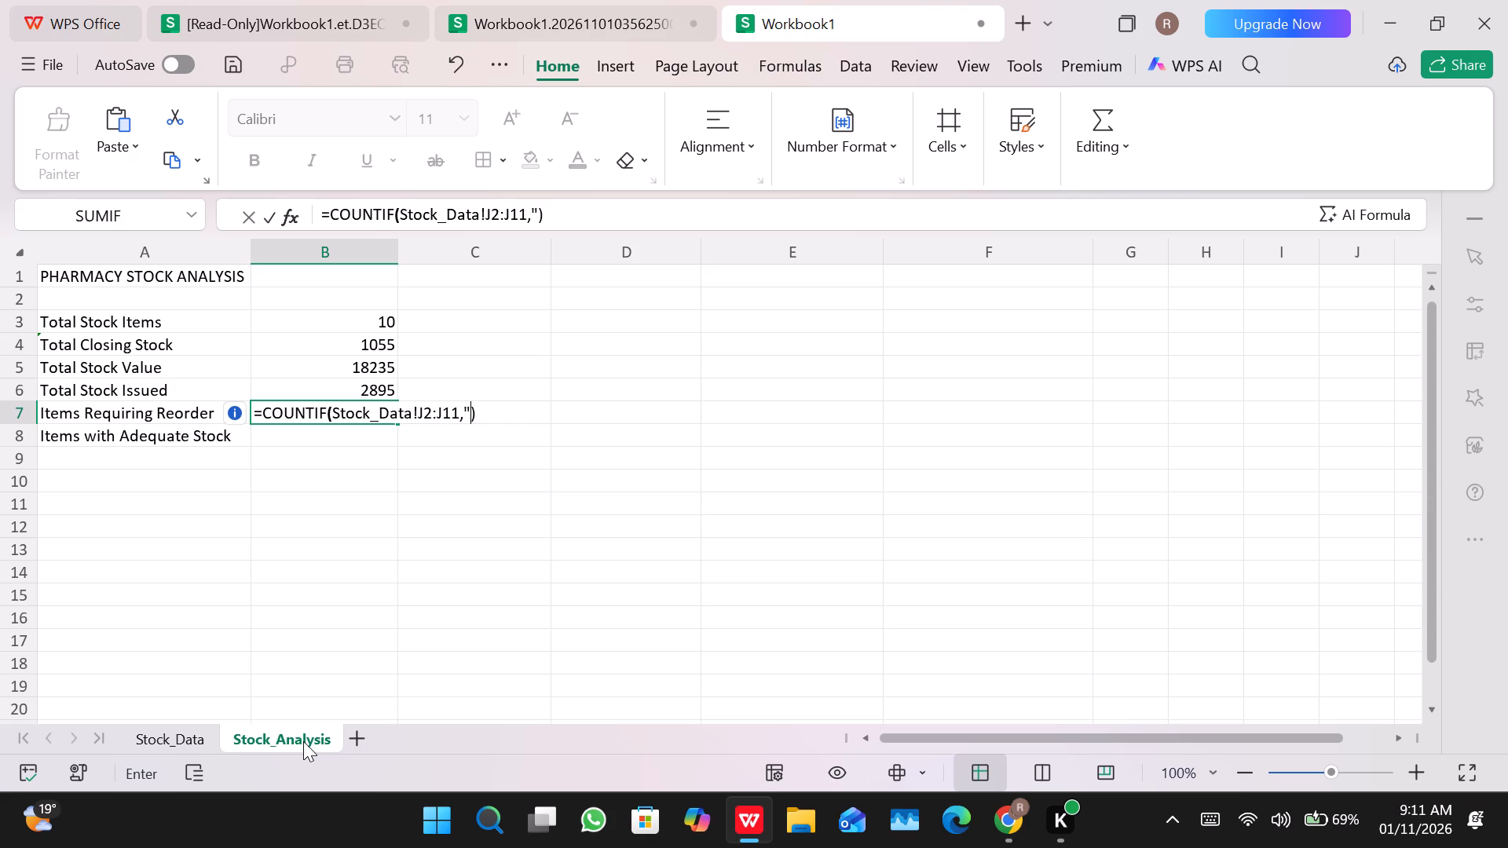
text(Re)
key(BackSpace)
text(EOT)
key(shift+BackSpace)
text(RDE)
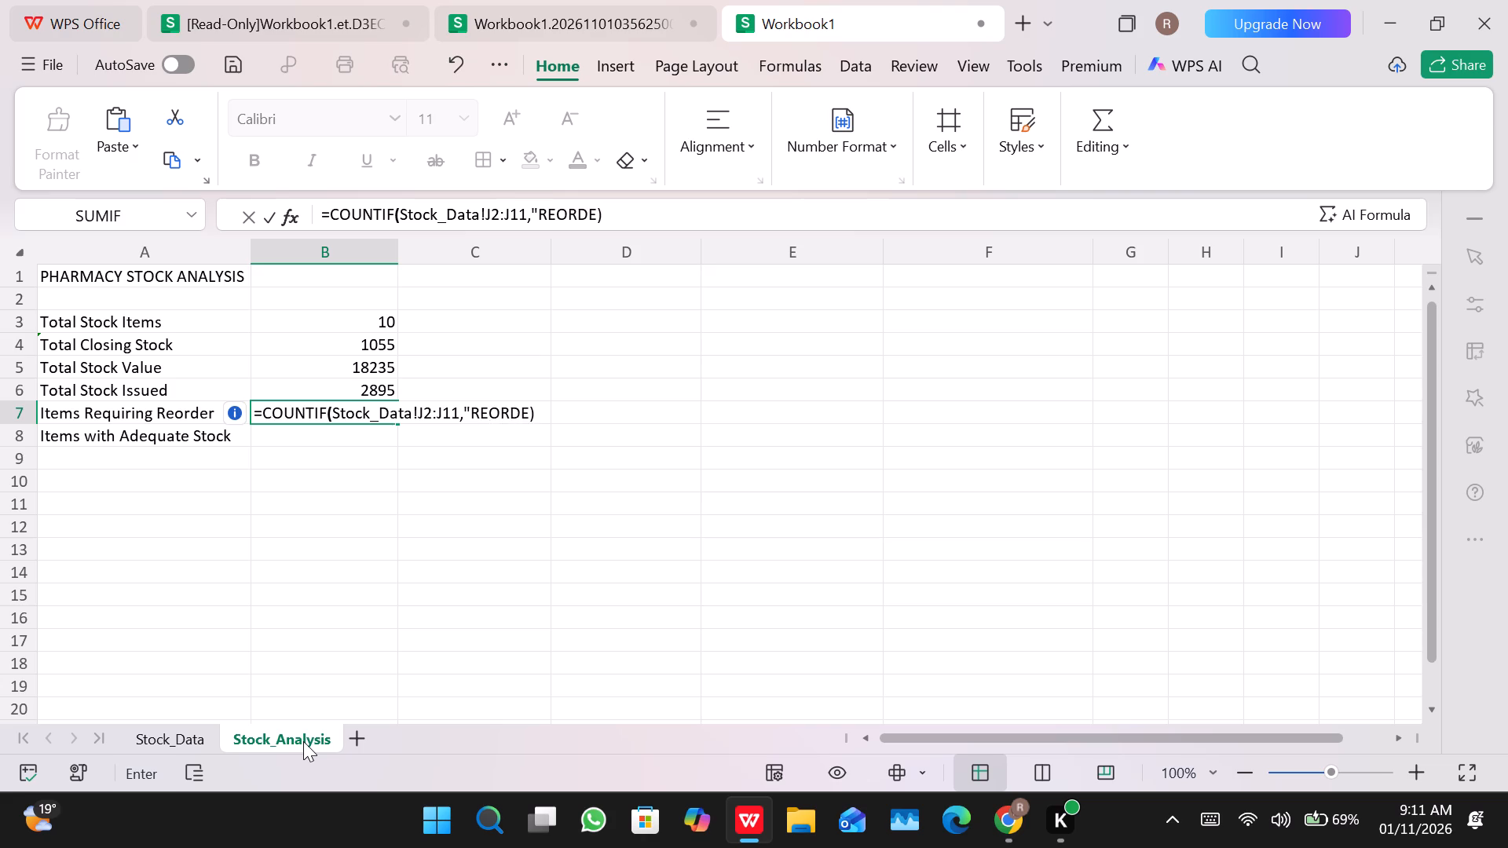
key(shift+r)
key(shift+quotedbl)
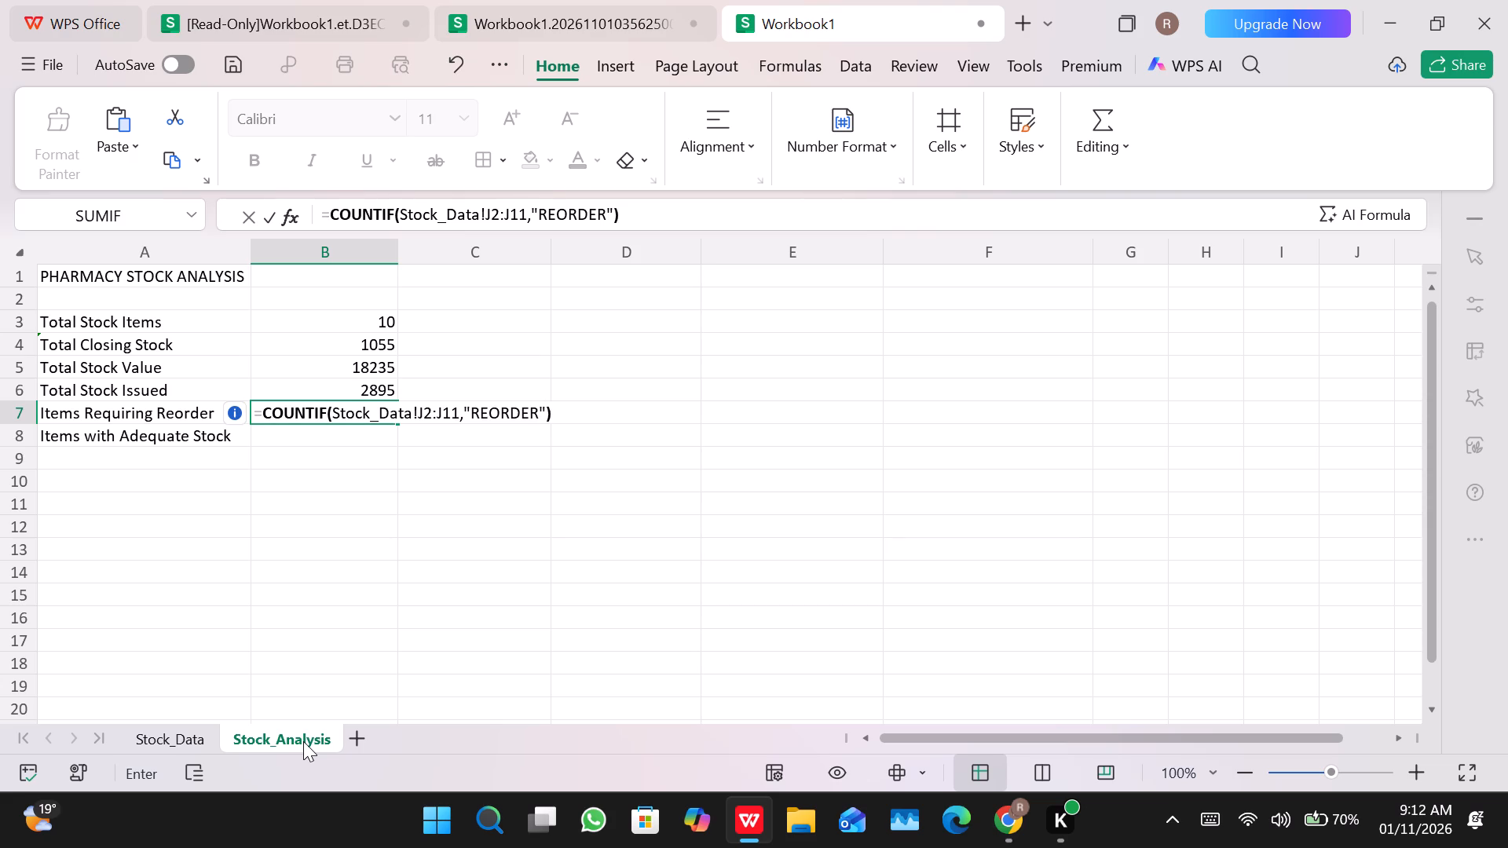
key(Return)
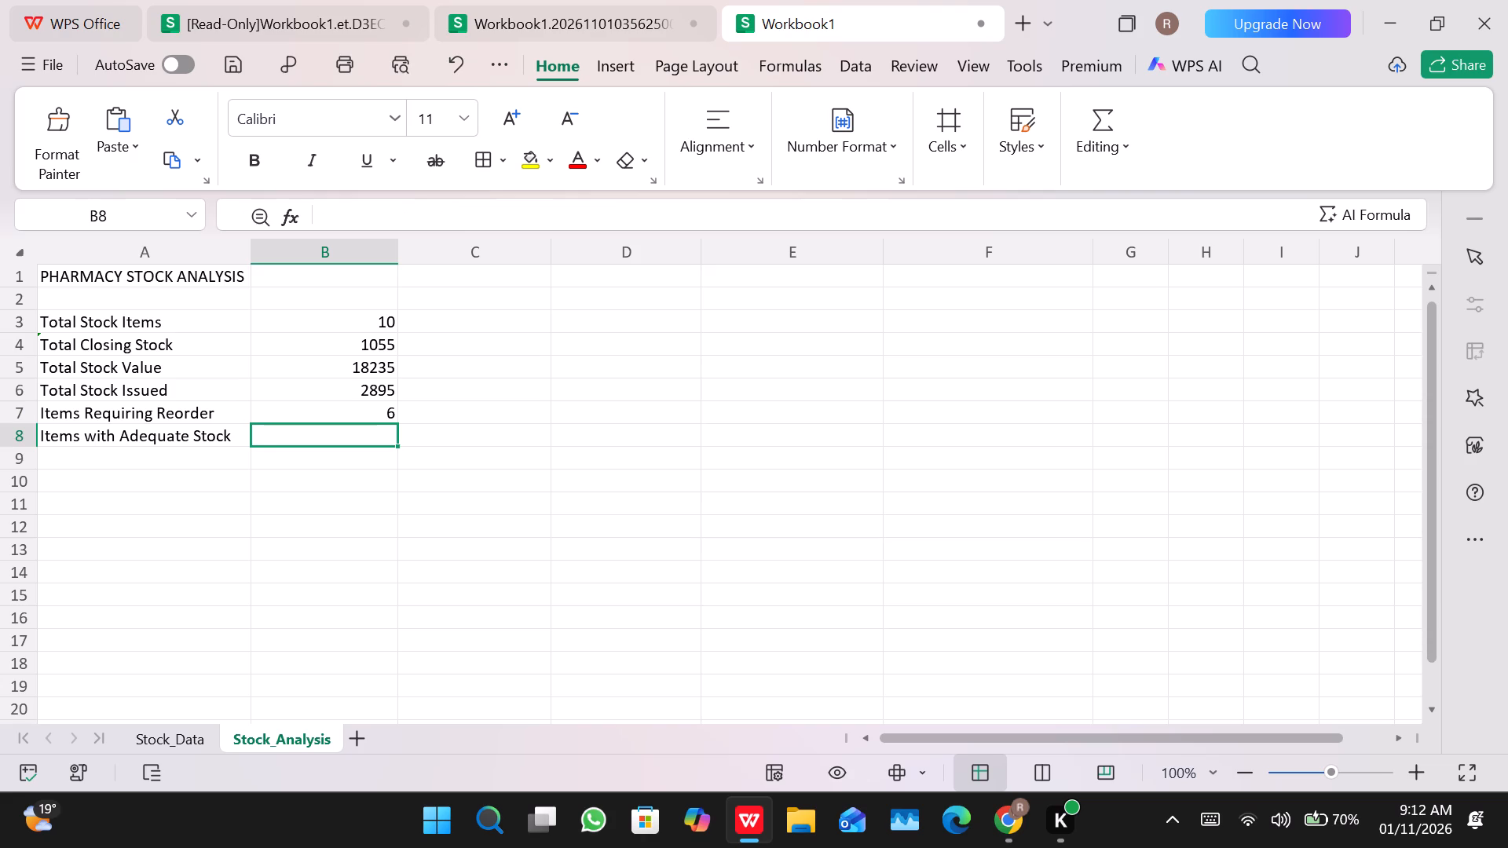
Enter the formula =COUNTIF(Stock_Data!J2:J11,"STOCK OK") in cell B8 beside Items with Adequate Stock.
key(equal)
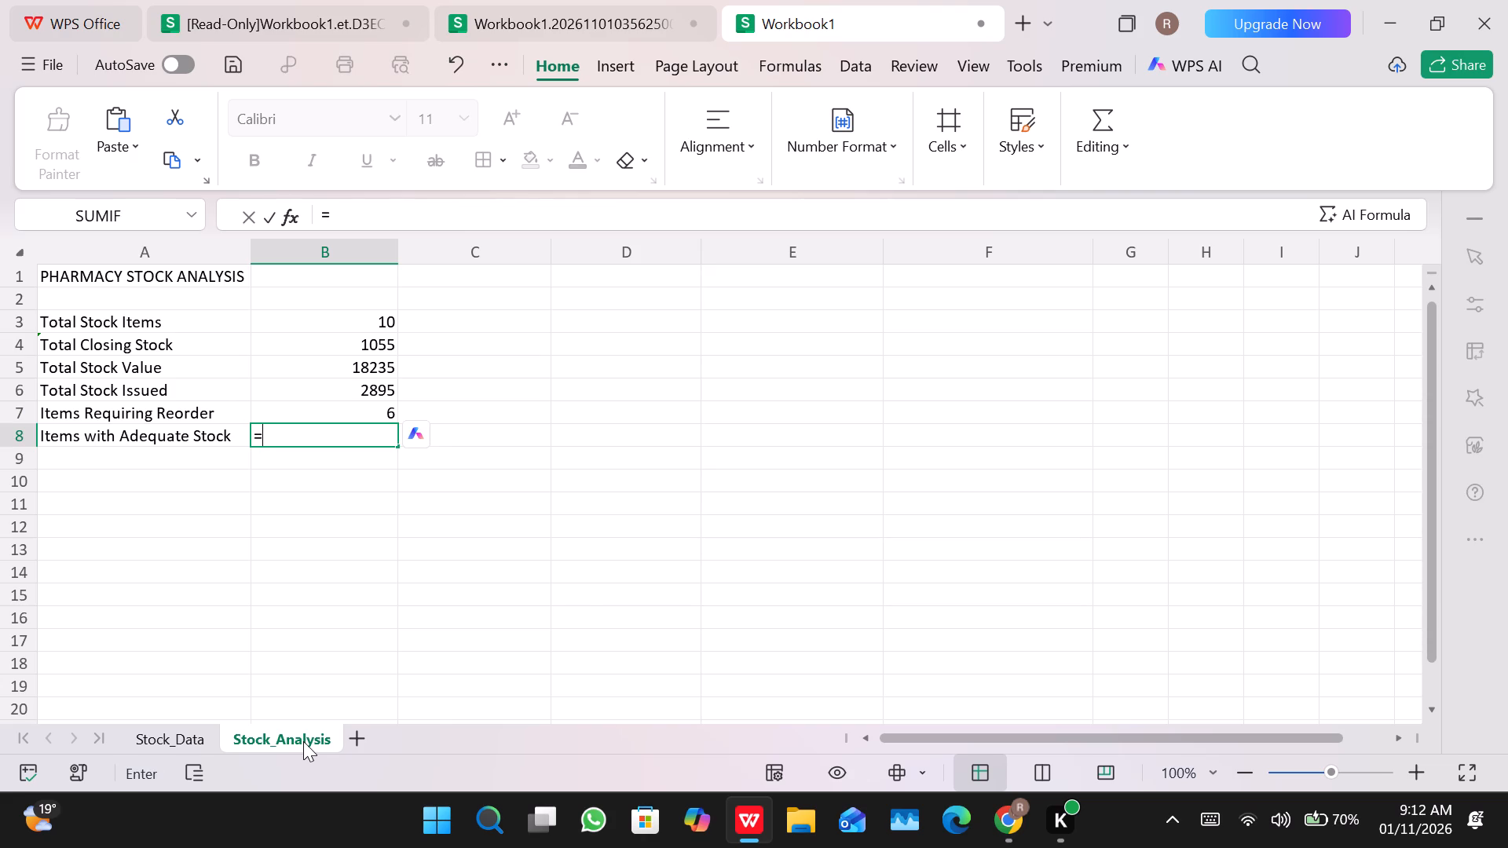
key(c)
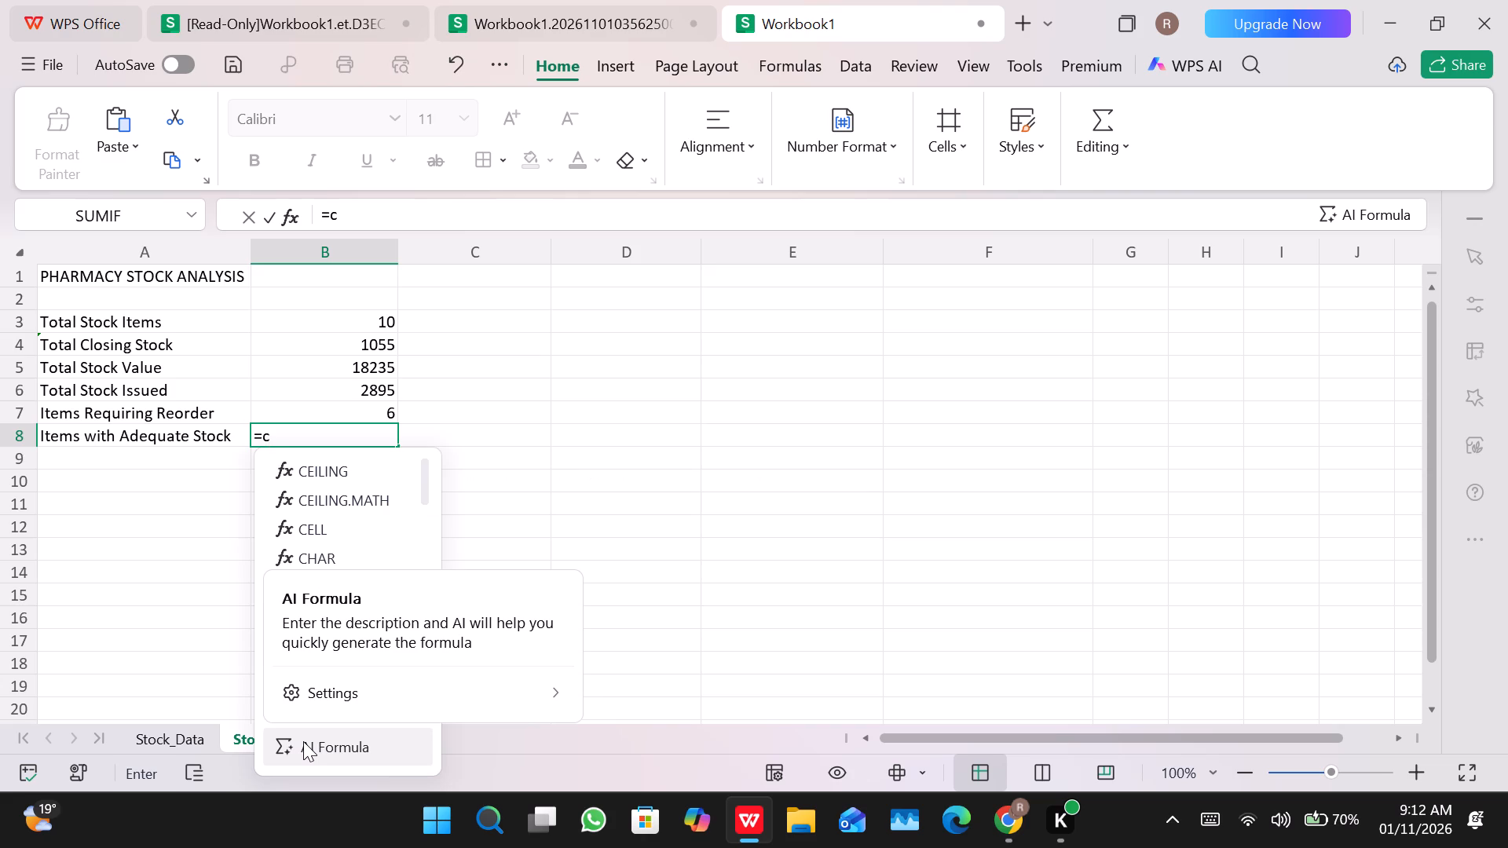
key(BackSpace)
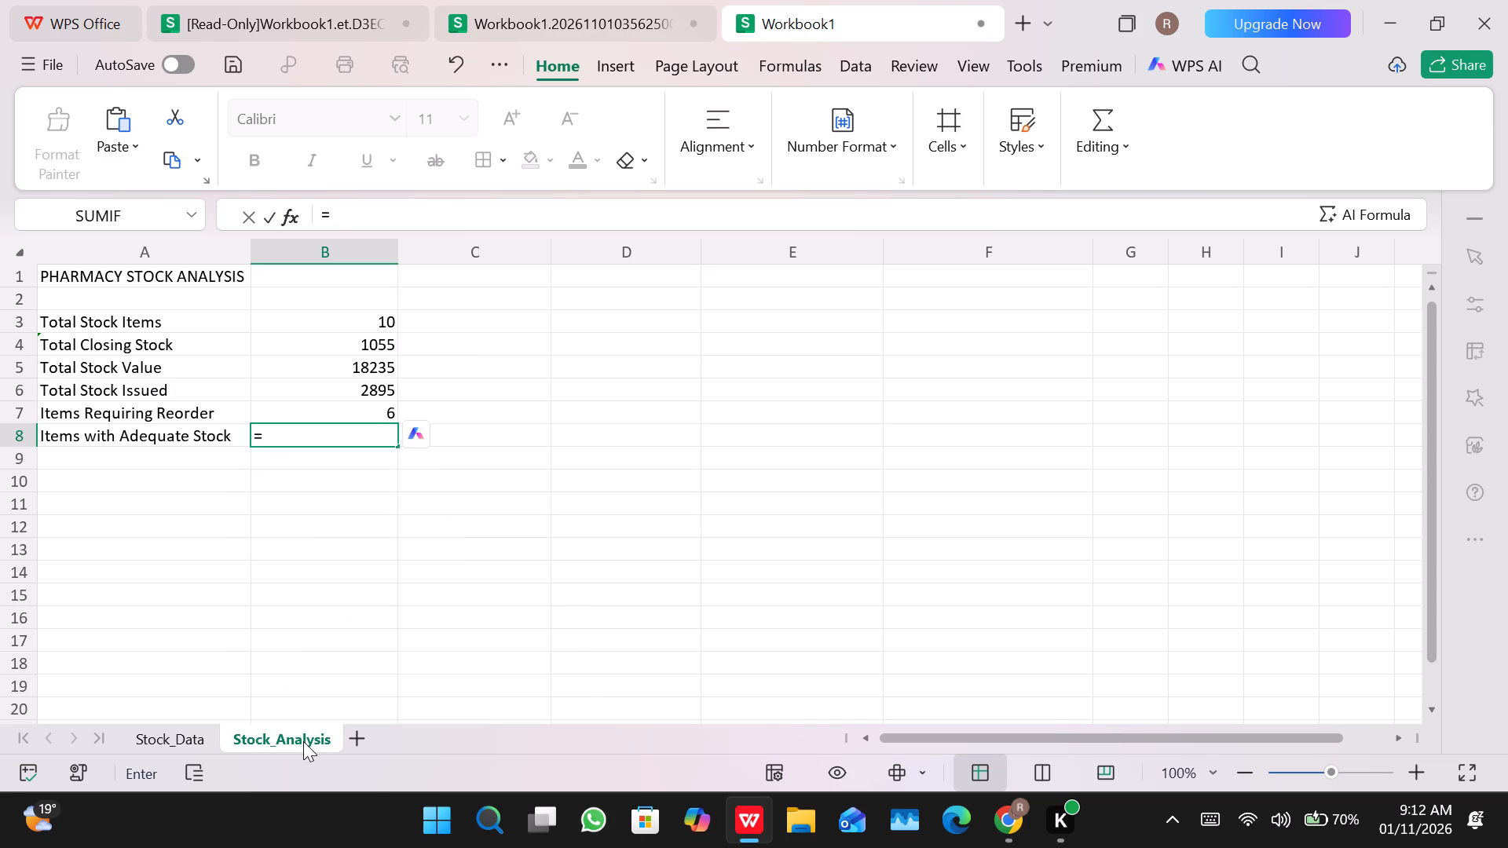
text(COUN)
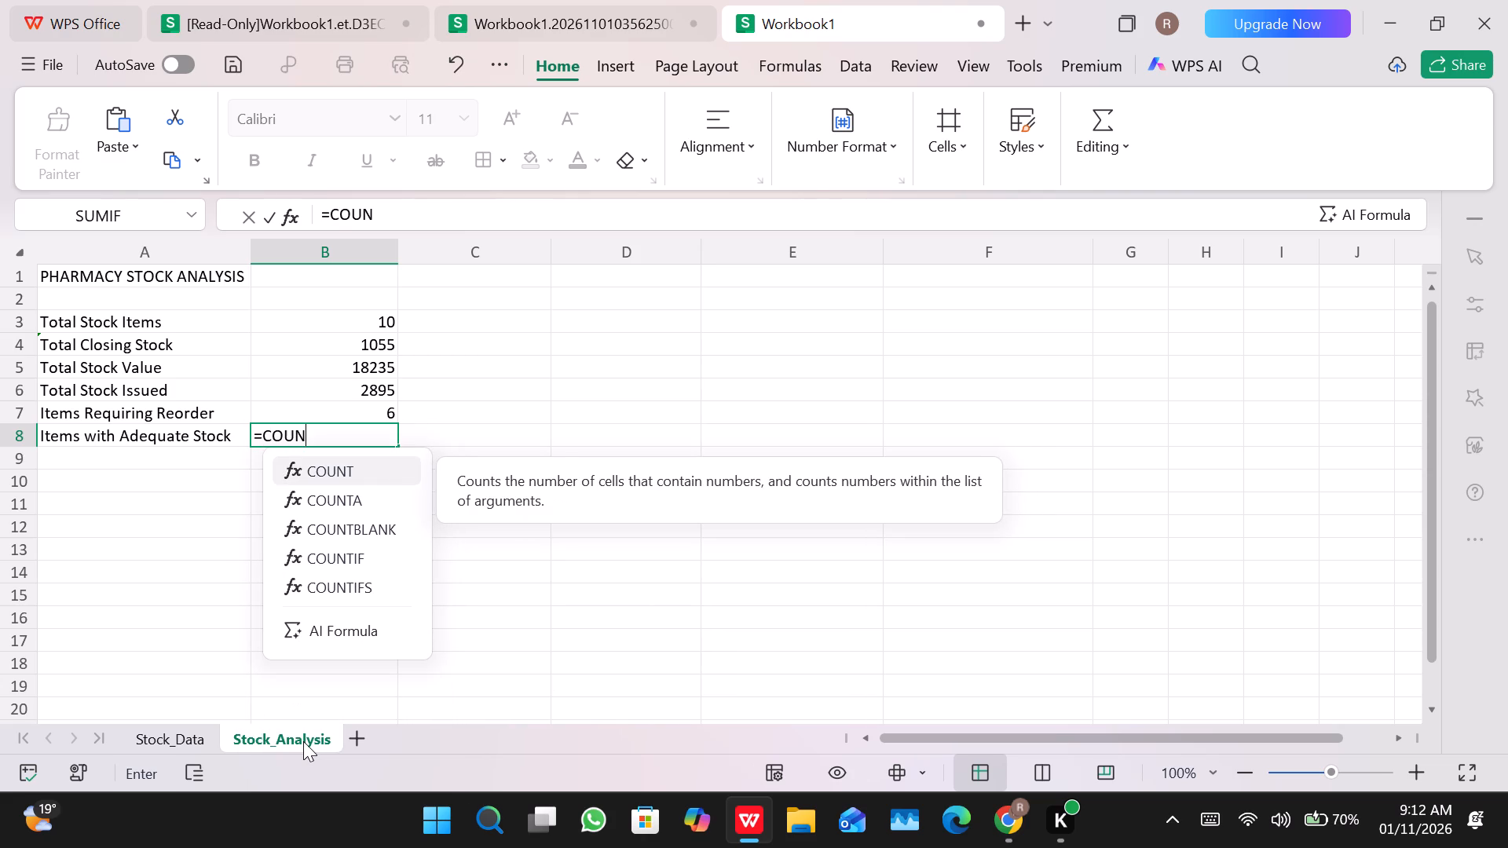
key(shift+Down)
key(Down)
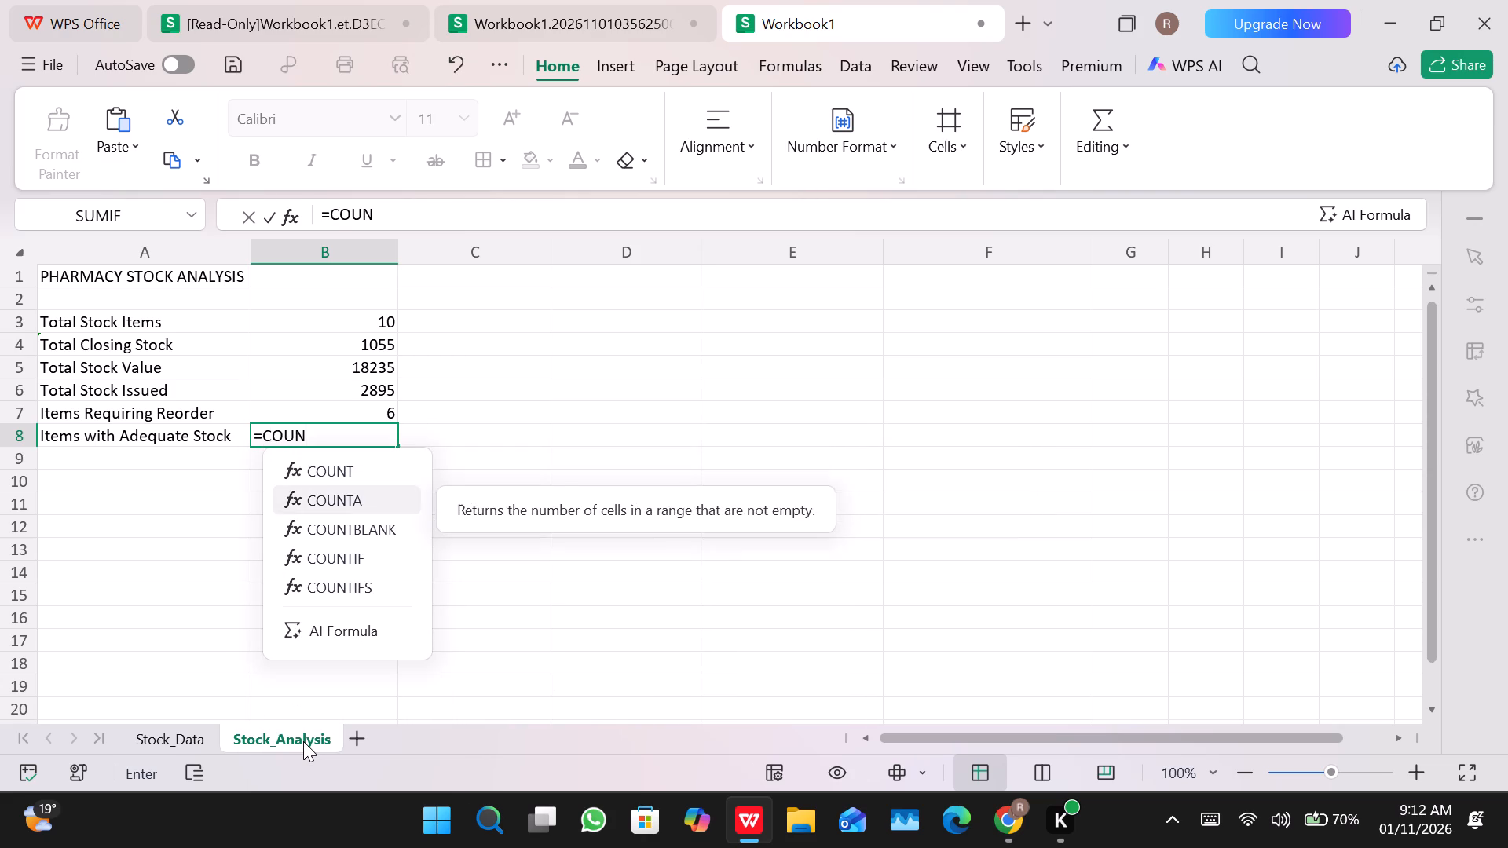
key(Down)
key(Down)
key(Return)
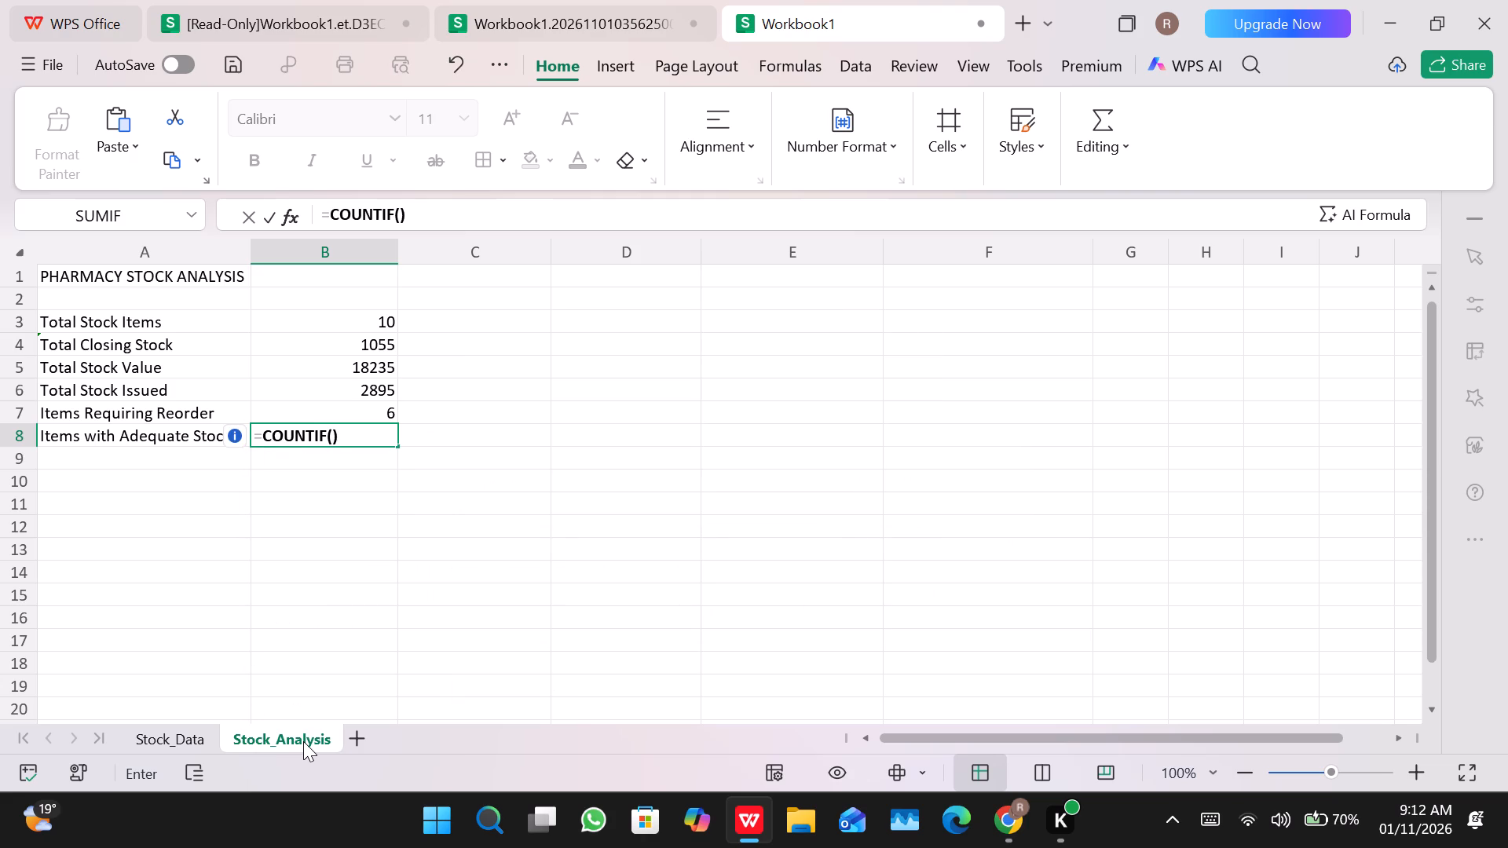
key(shift+s)
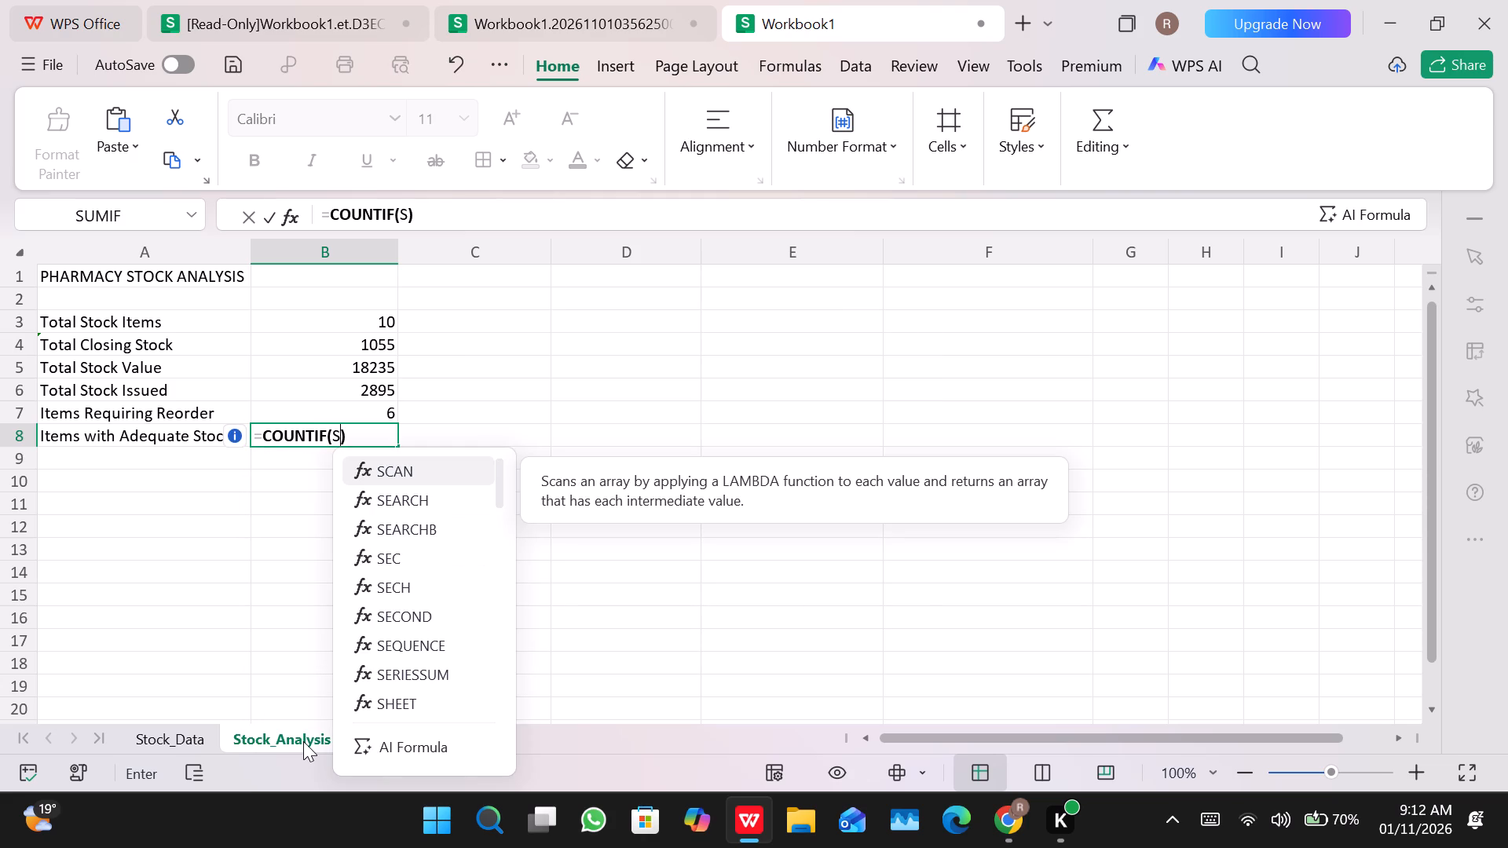
text(toc)
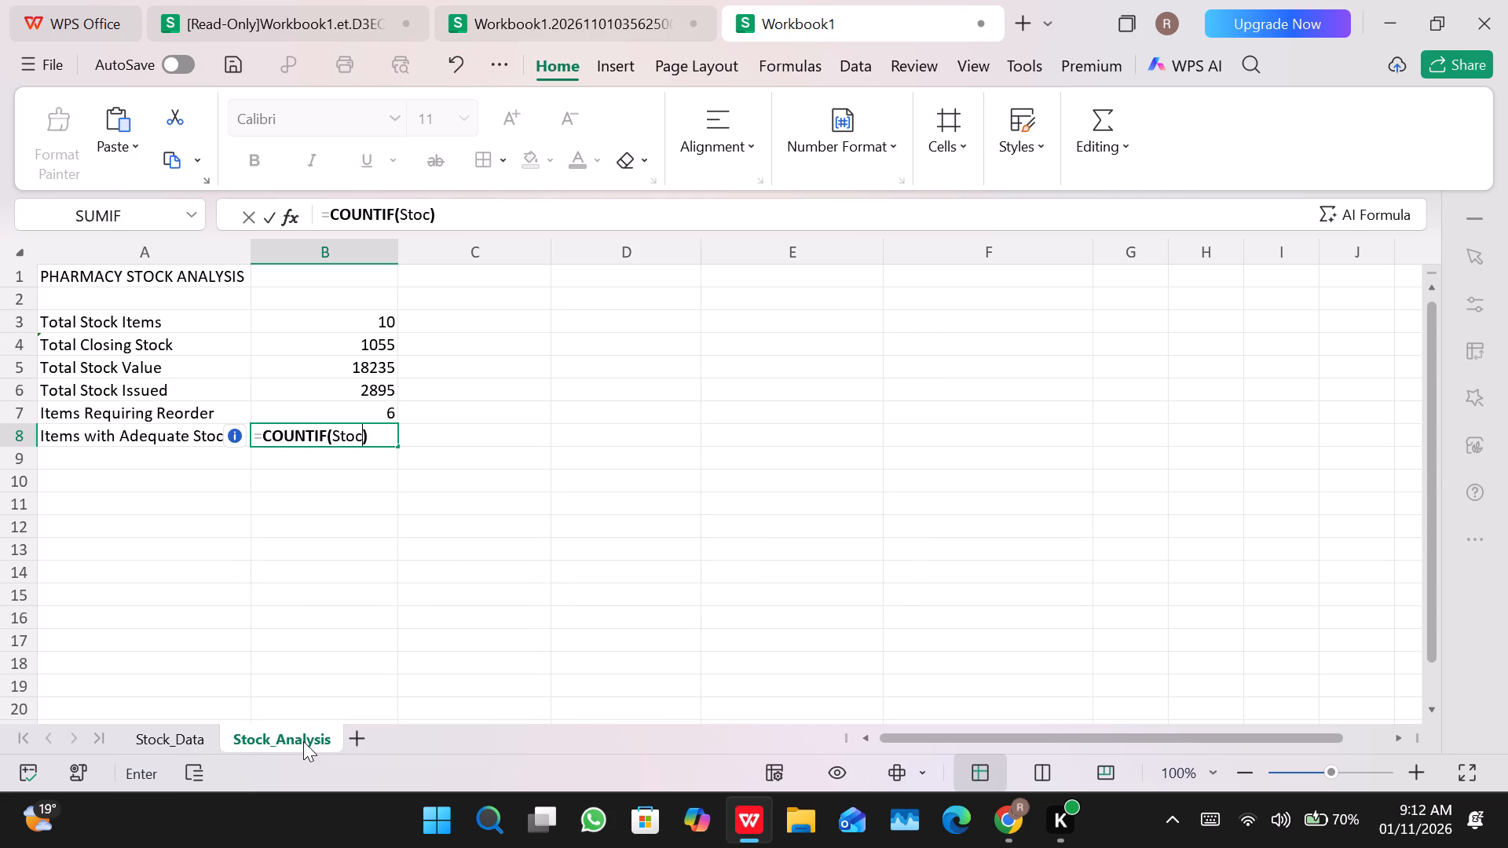
text(k_)
text(data)
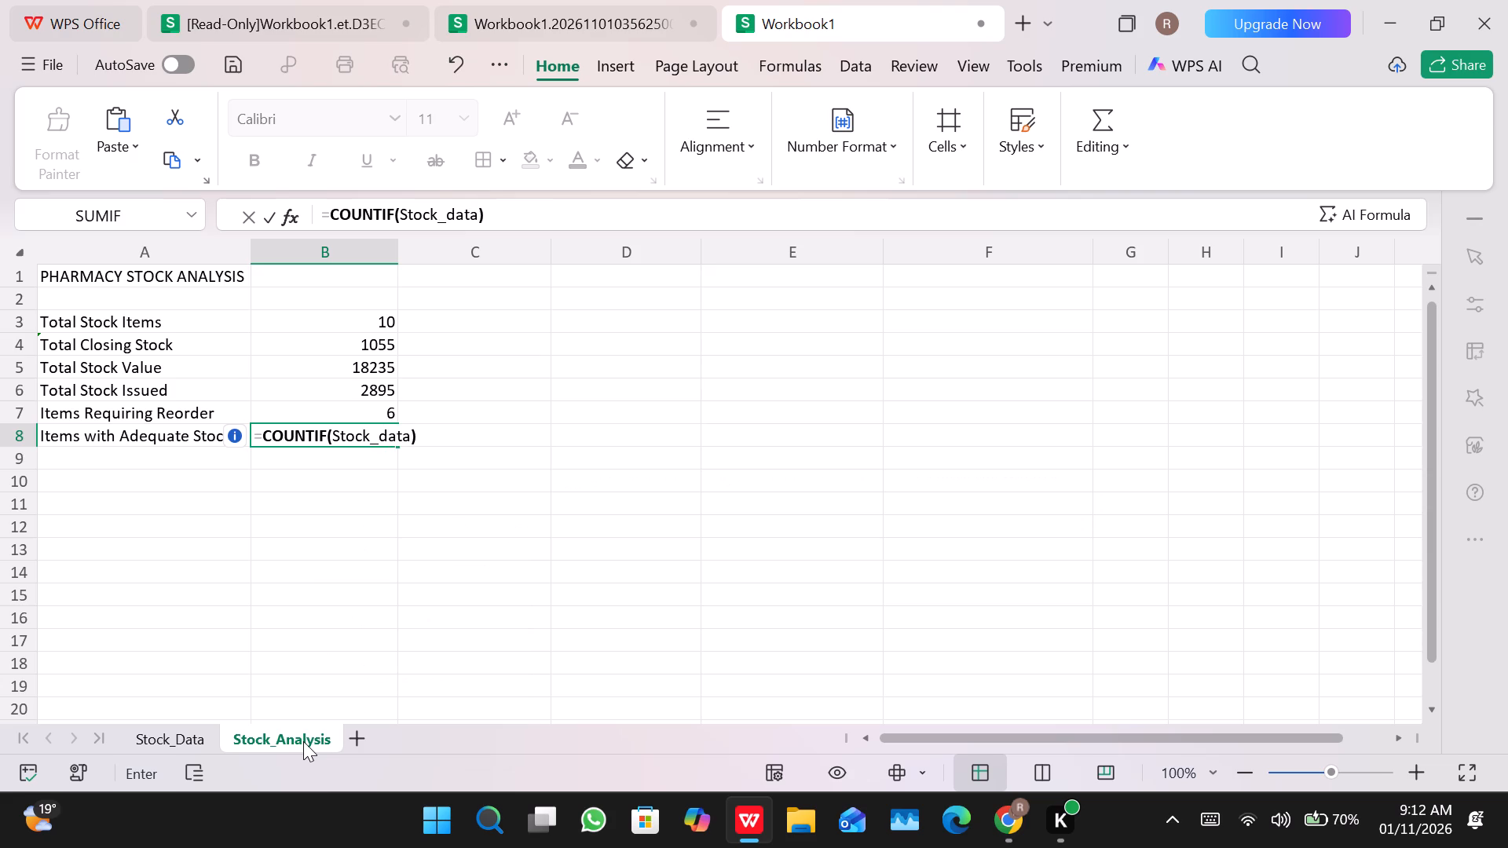
key(shift+exclam)
click(177, 740)
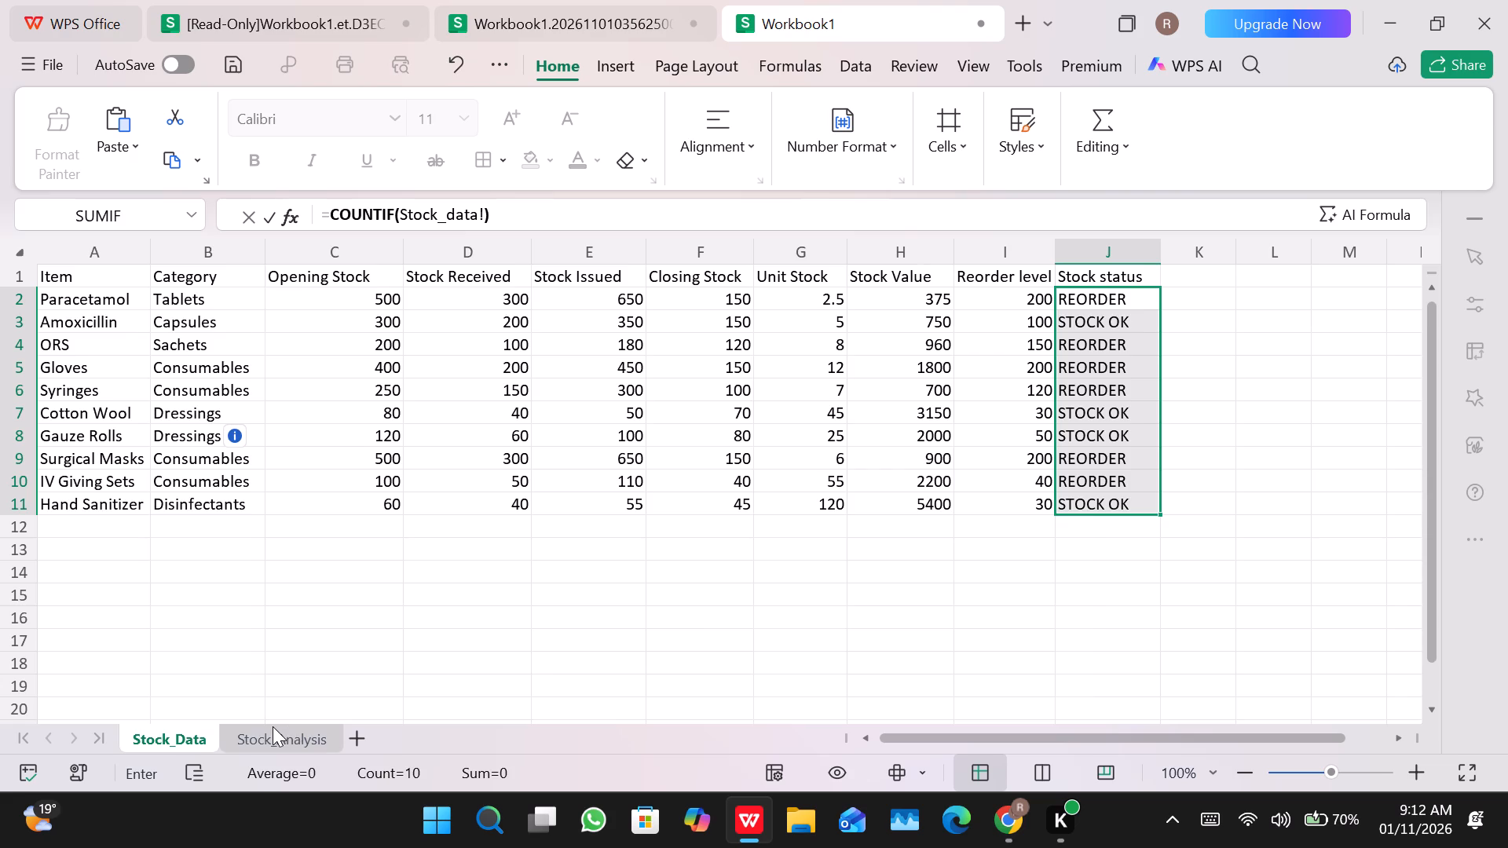
click(273, 727)
click(170, 735)
click(277, 744)
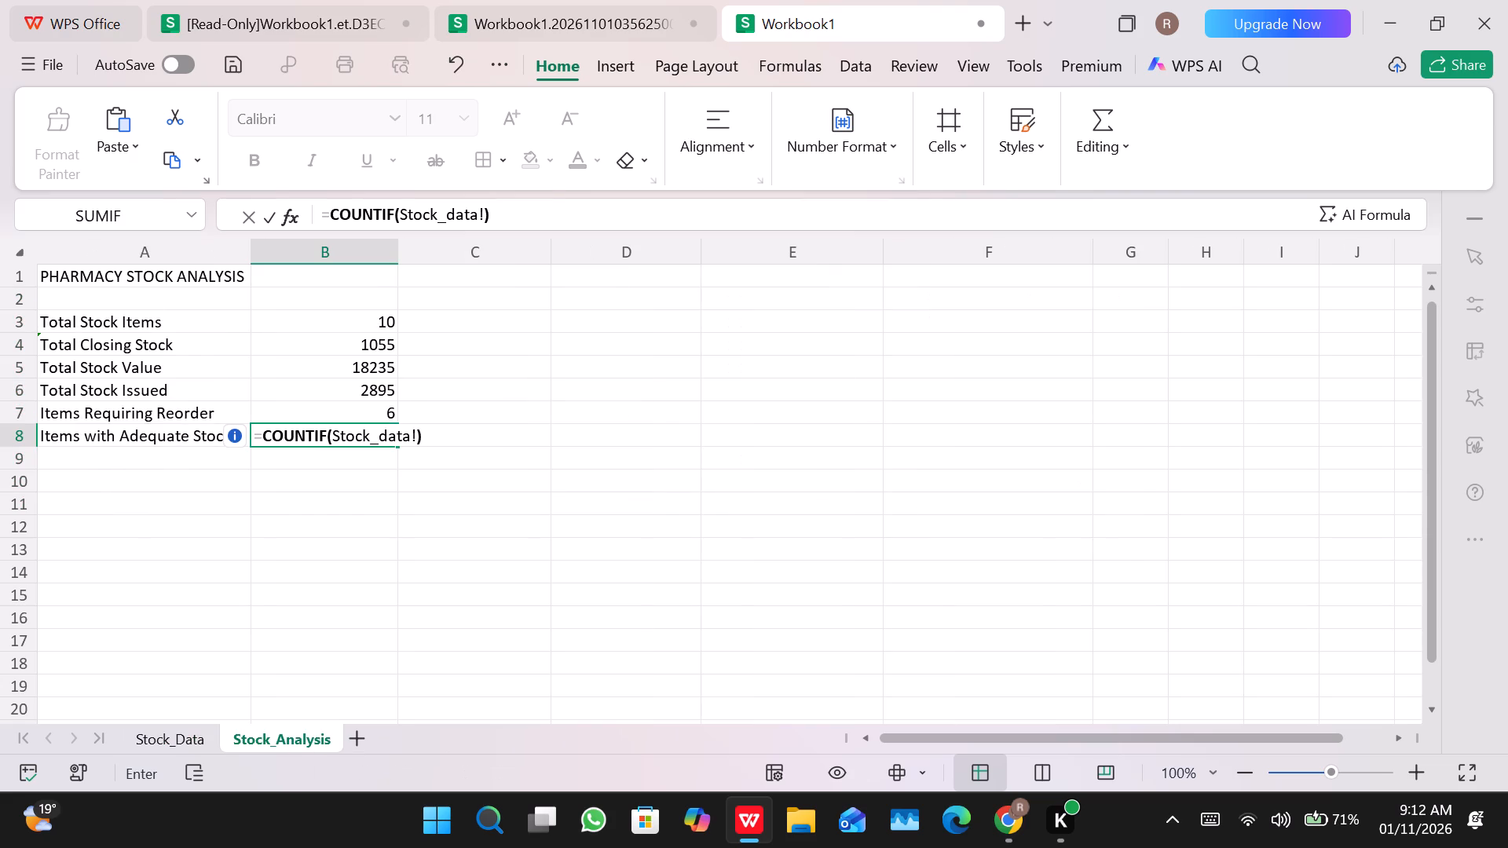
key(shift+j)
key(2)
key(shift+colon)
key(shift+j)
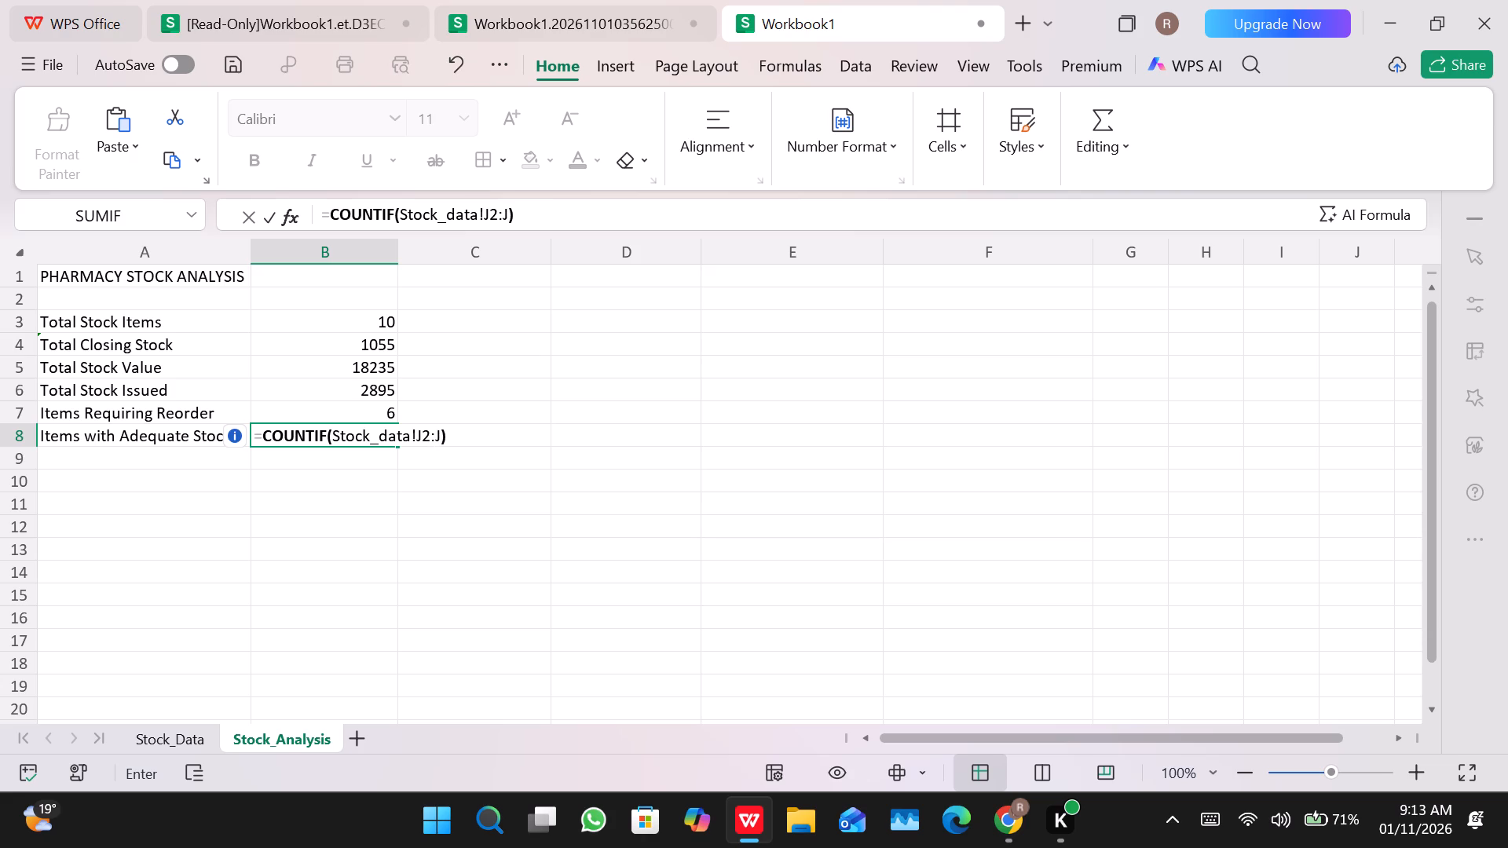
text(11)
key(comma)
text("s)
key(BackSpace)
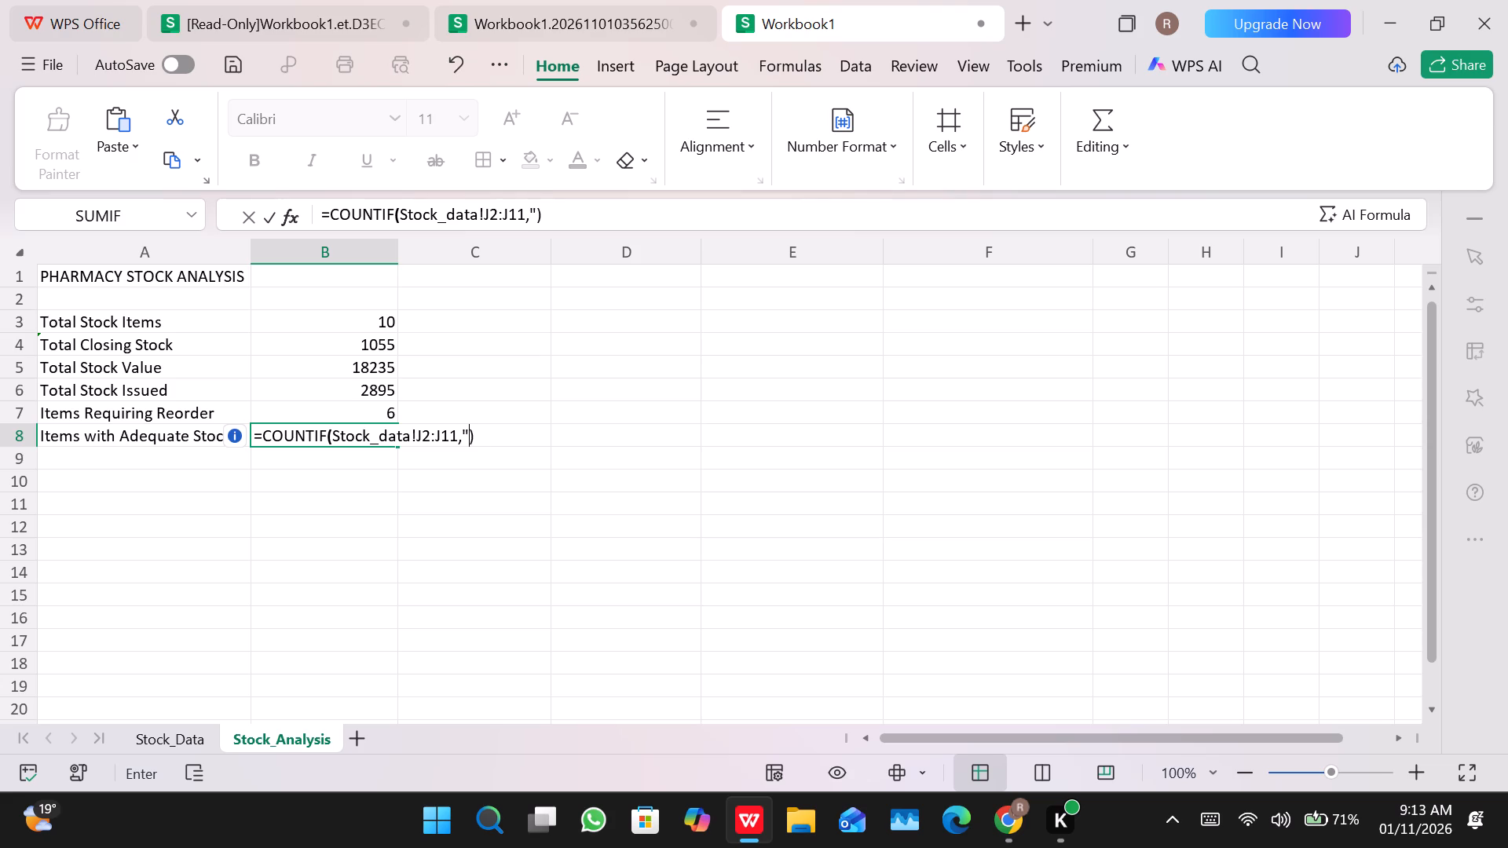
text(ST)
key(o)
key(BackSpace)
text(OCK)
key(space)
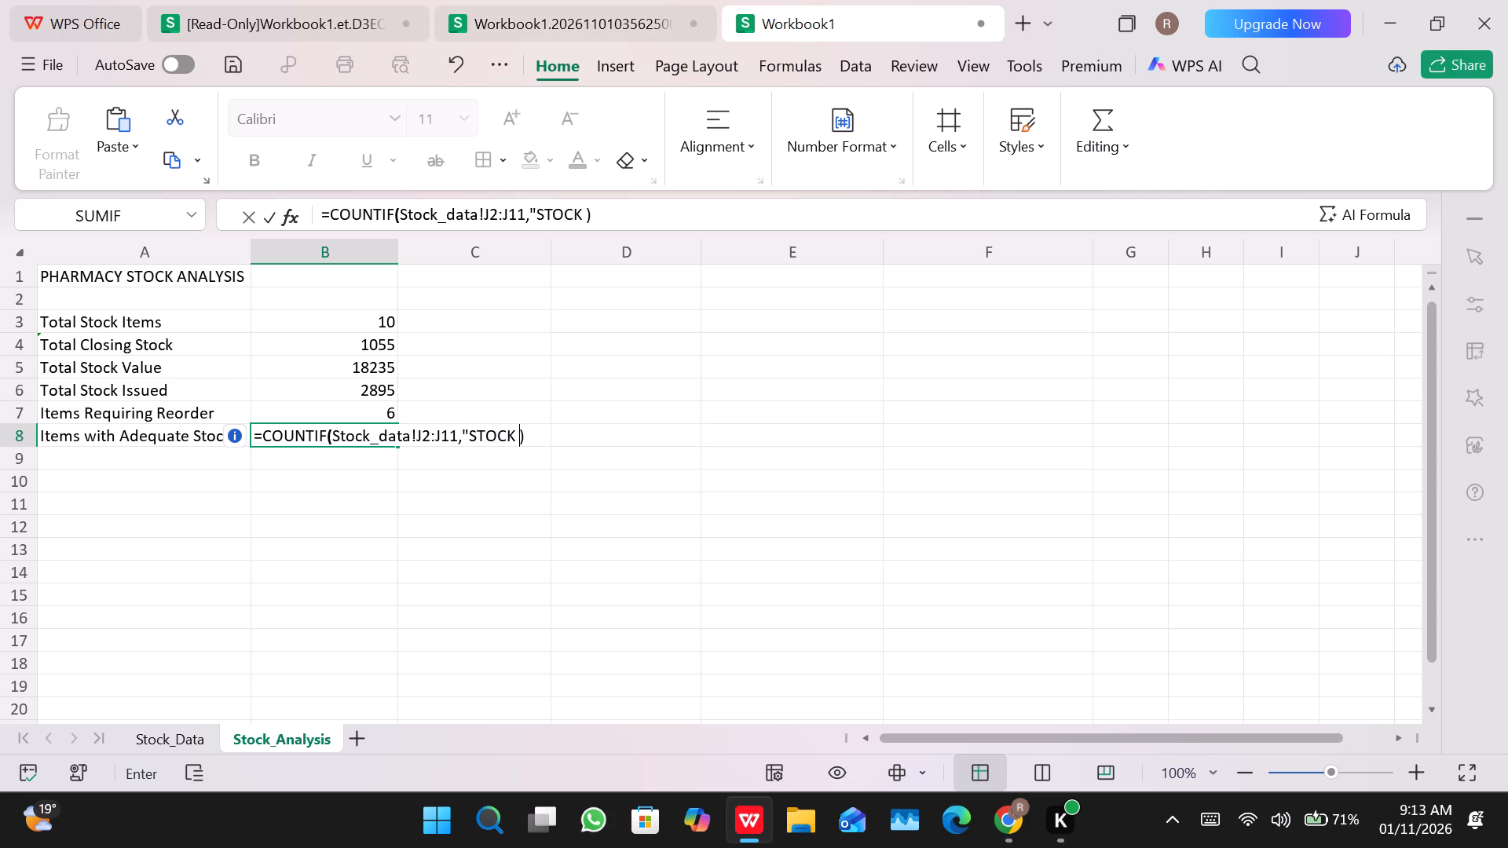
text(OK)
key(shift+quotedbl)
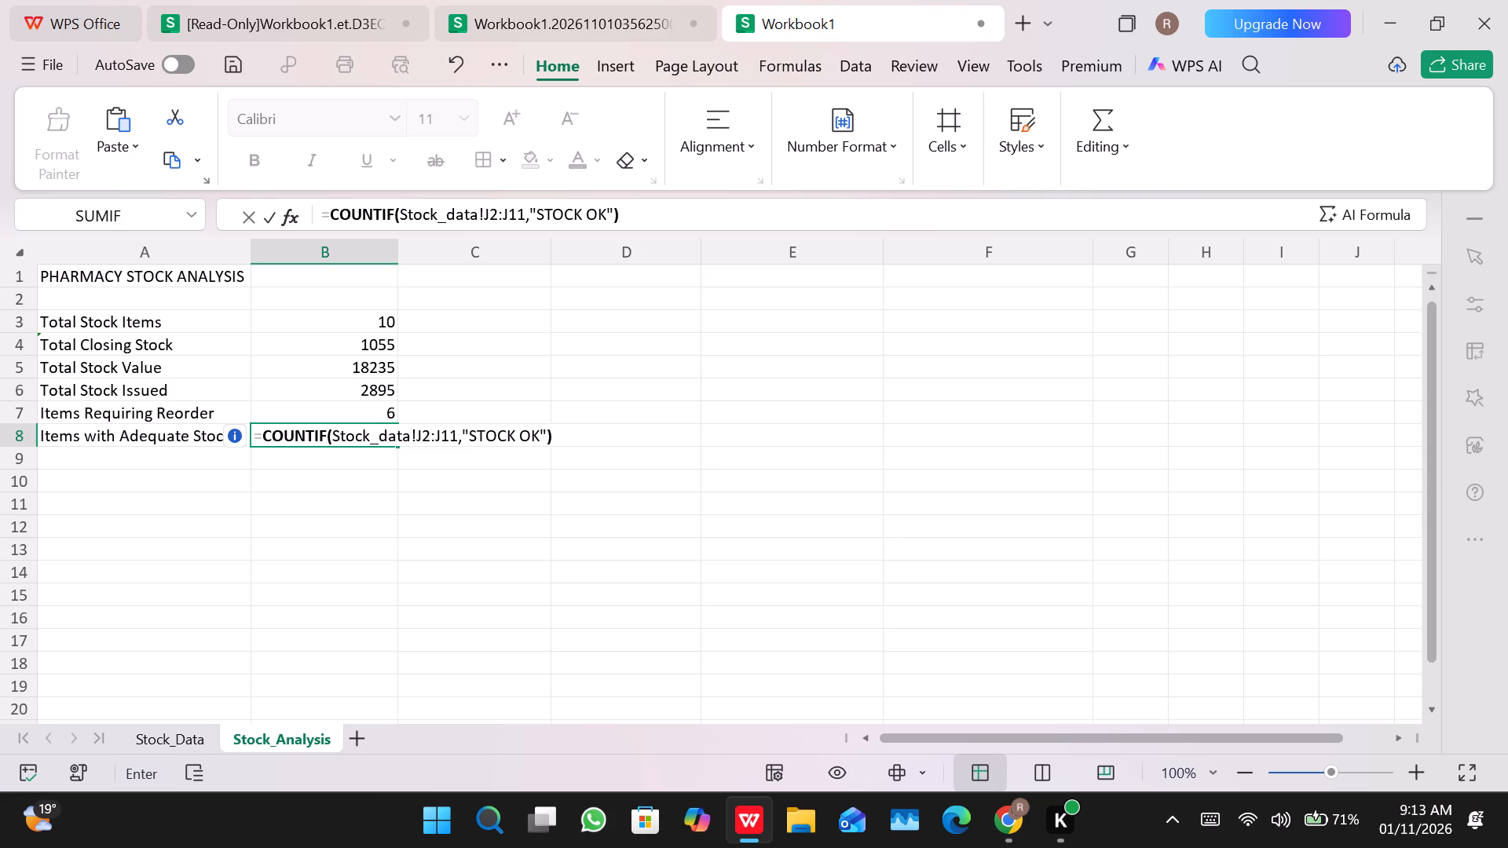
key(Return)
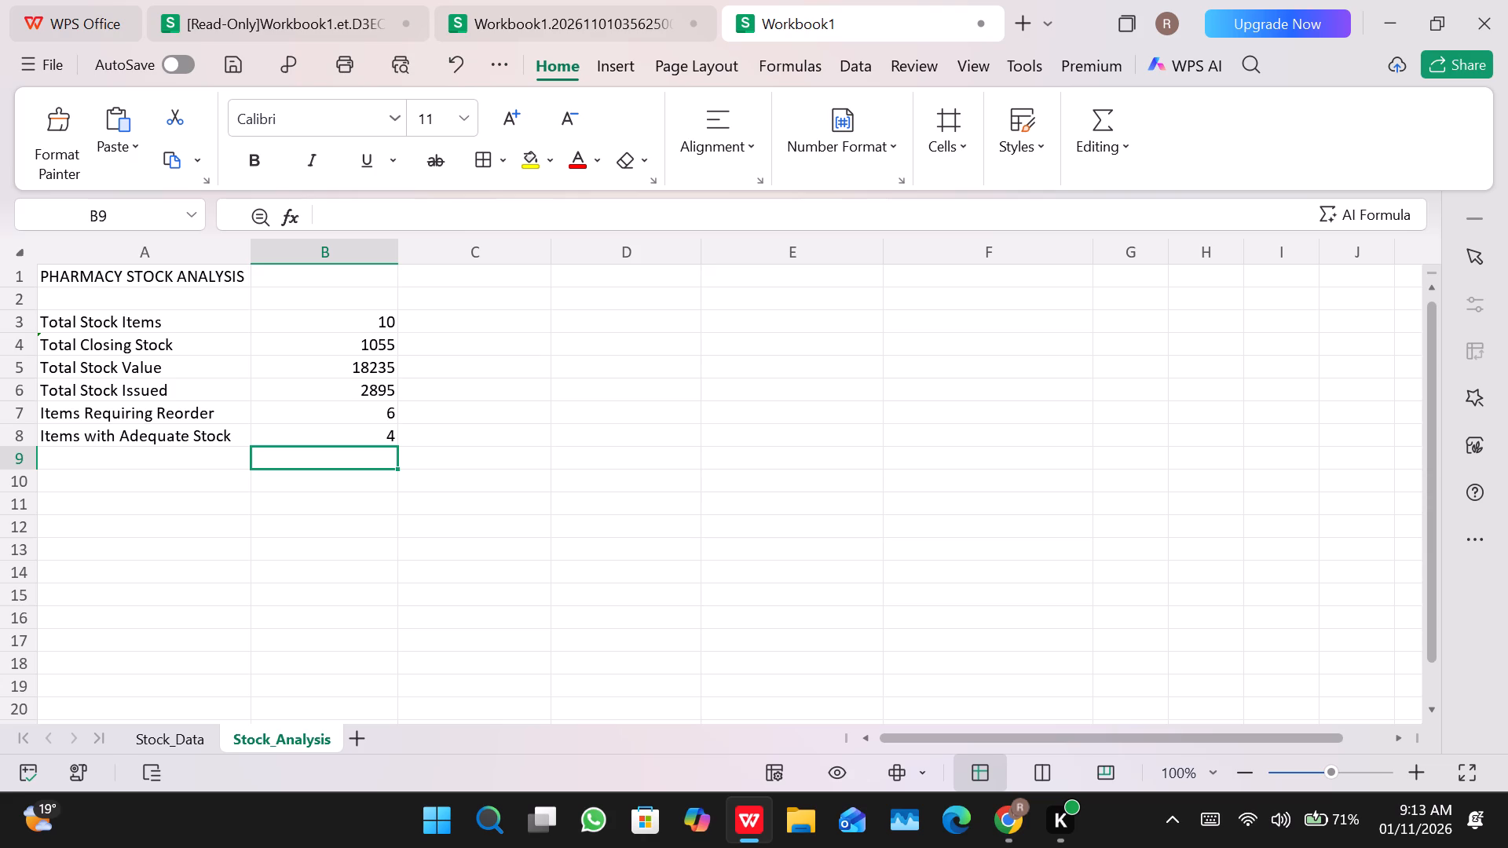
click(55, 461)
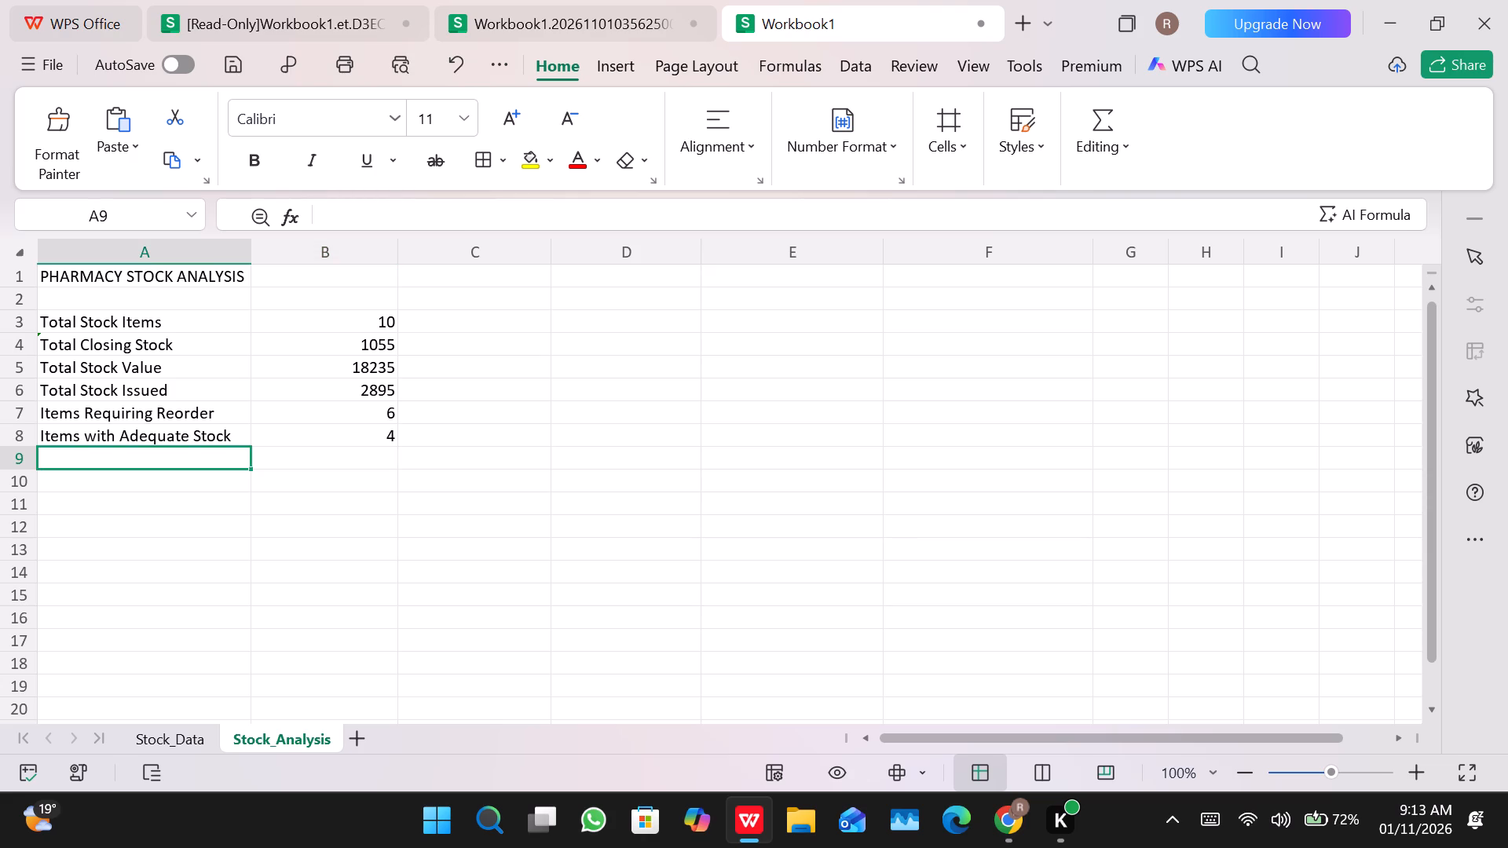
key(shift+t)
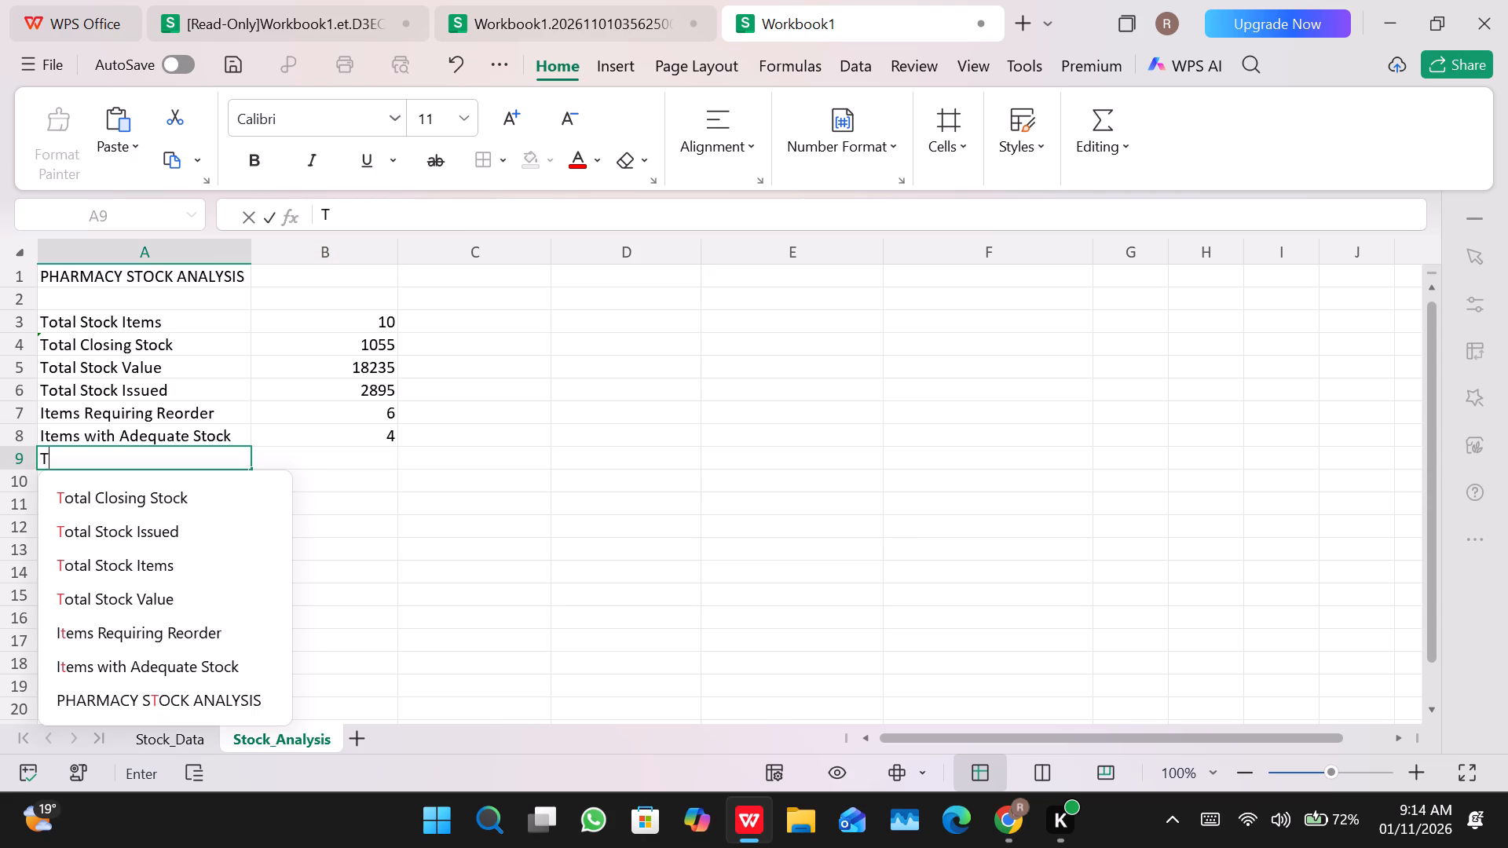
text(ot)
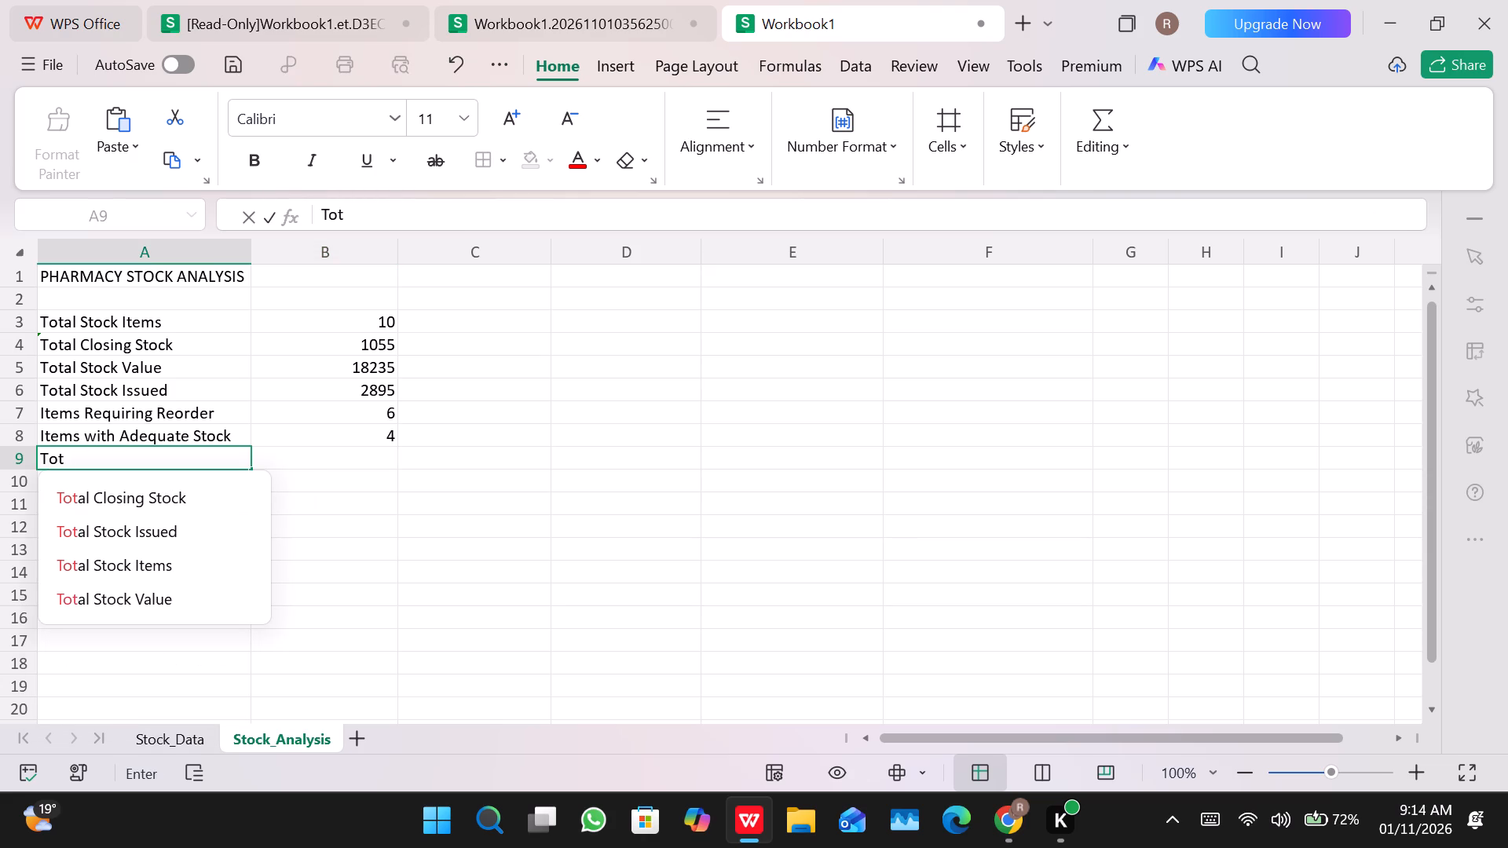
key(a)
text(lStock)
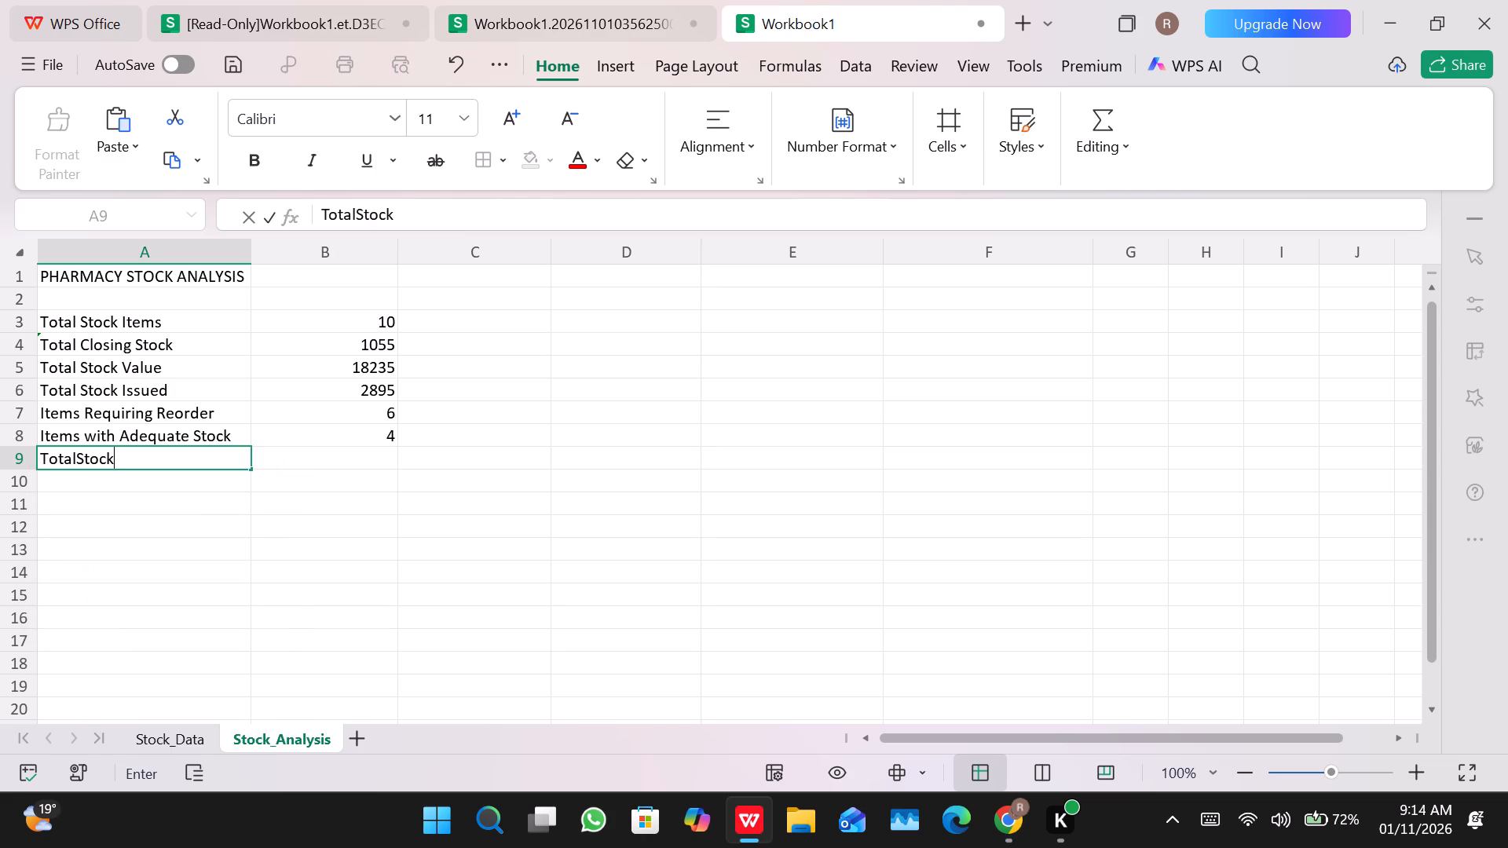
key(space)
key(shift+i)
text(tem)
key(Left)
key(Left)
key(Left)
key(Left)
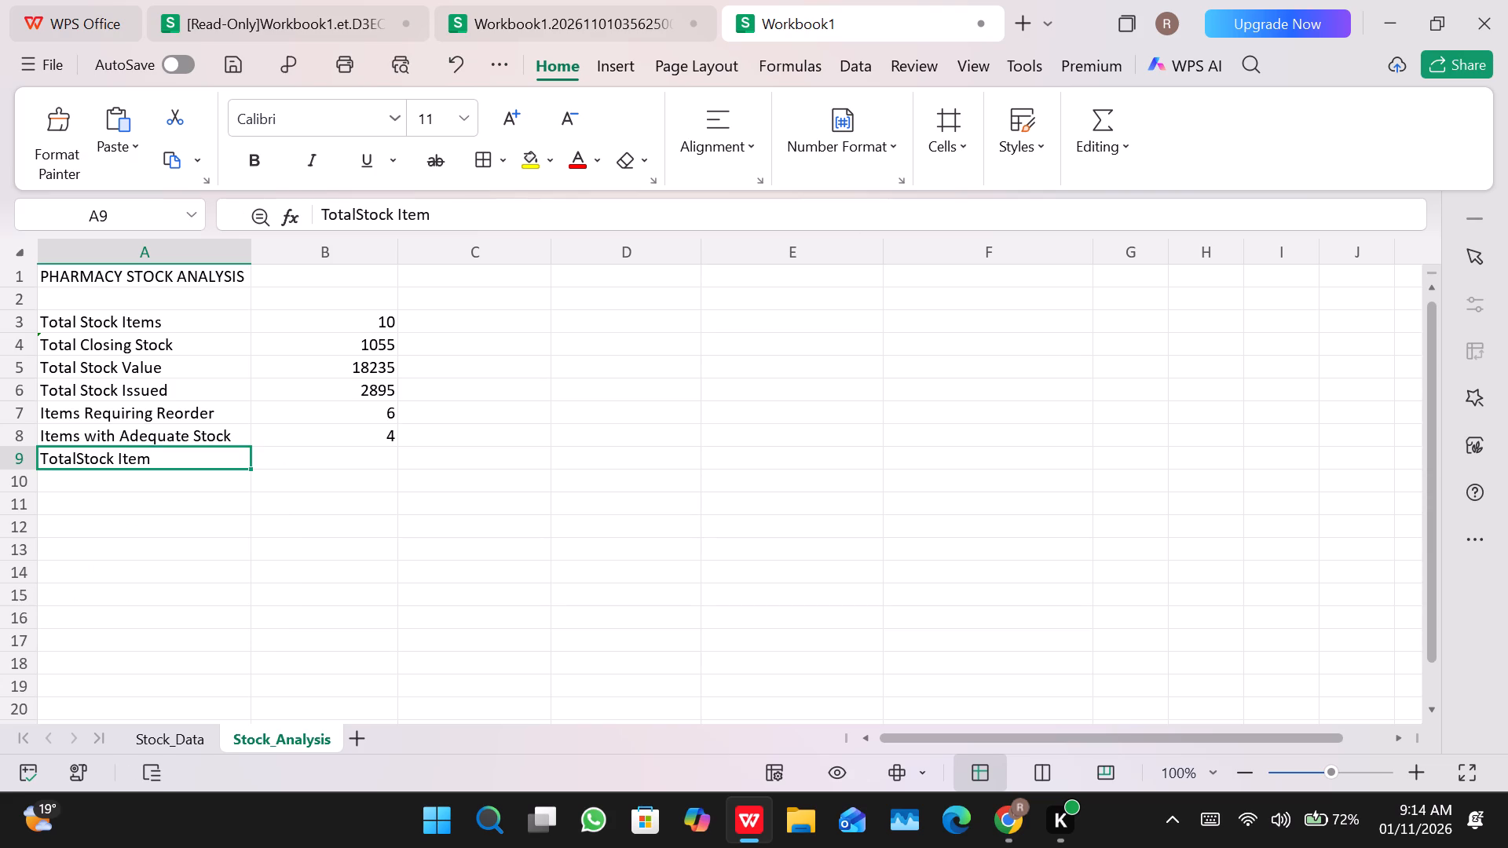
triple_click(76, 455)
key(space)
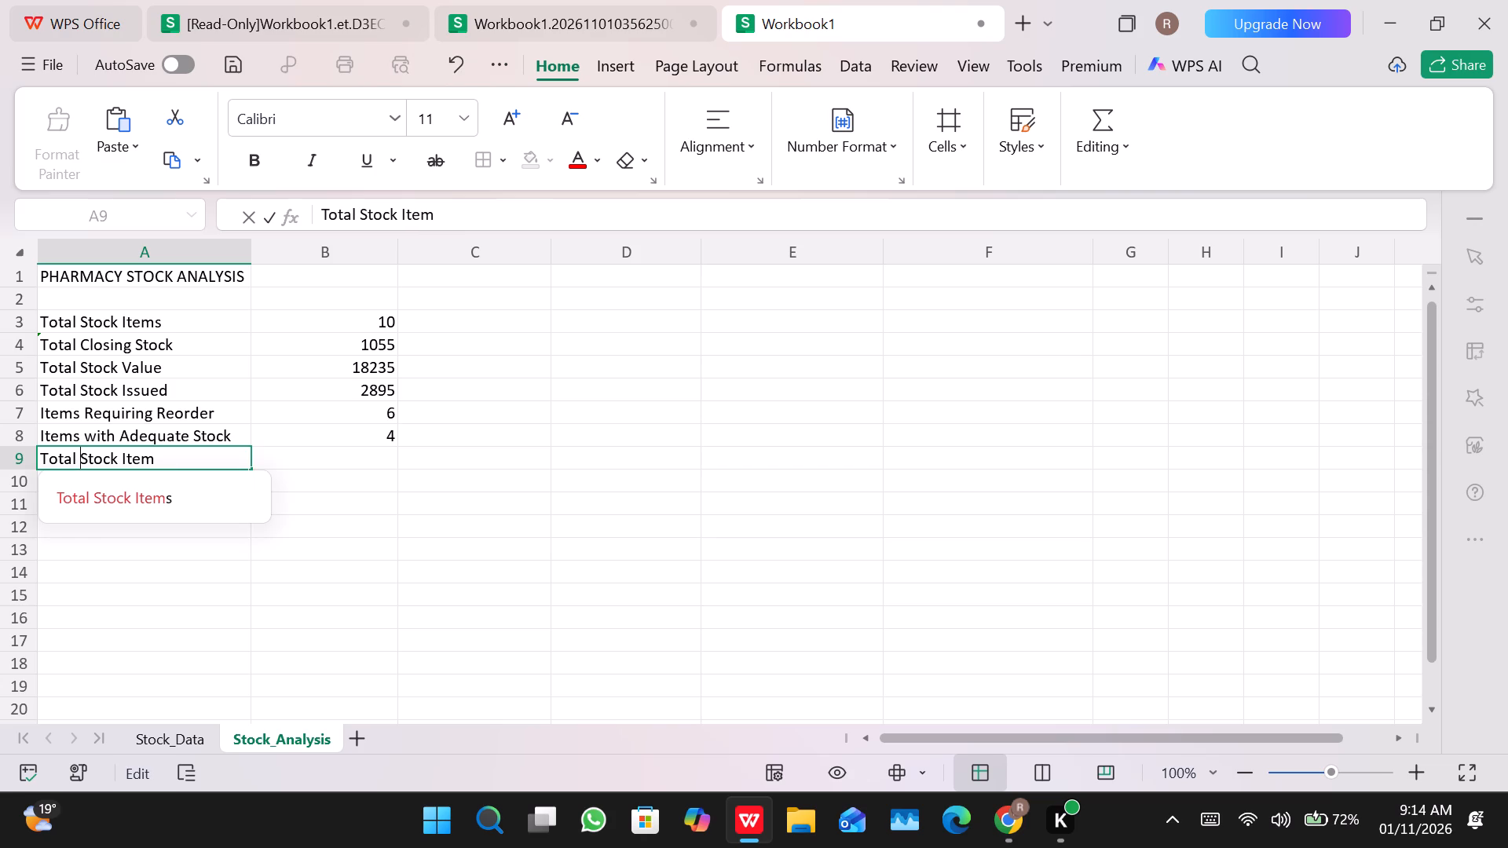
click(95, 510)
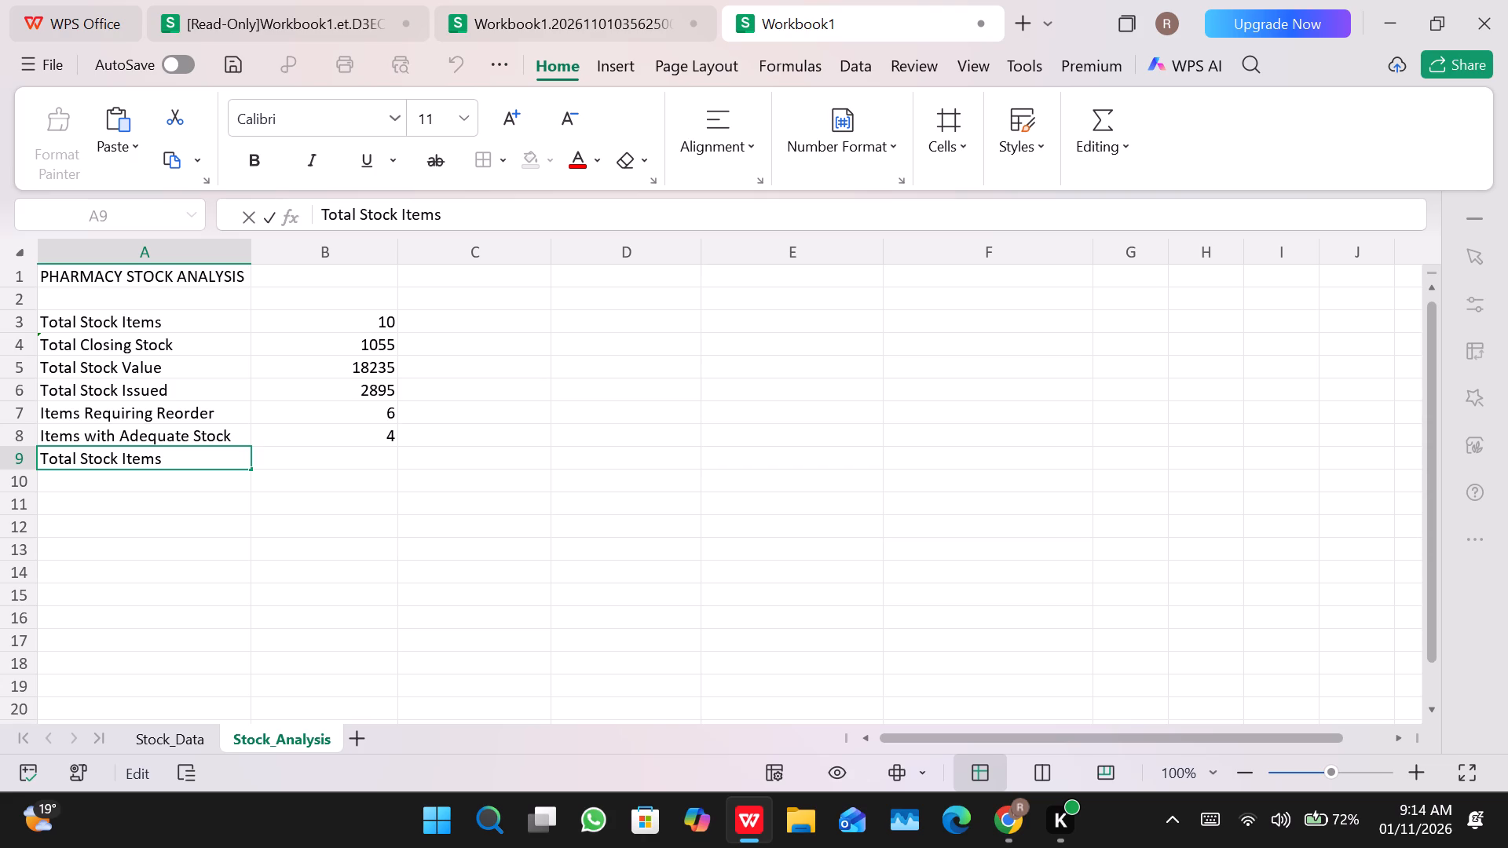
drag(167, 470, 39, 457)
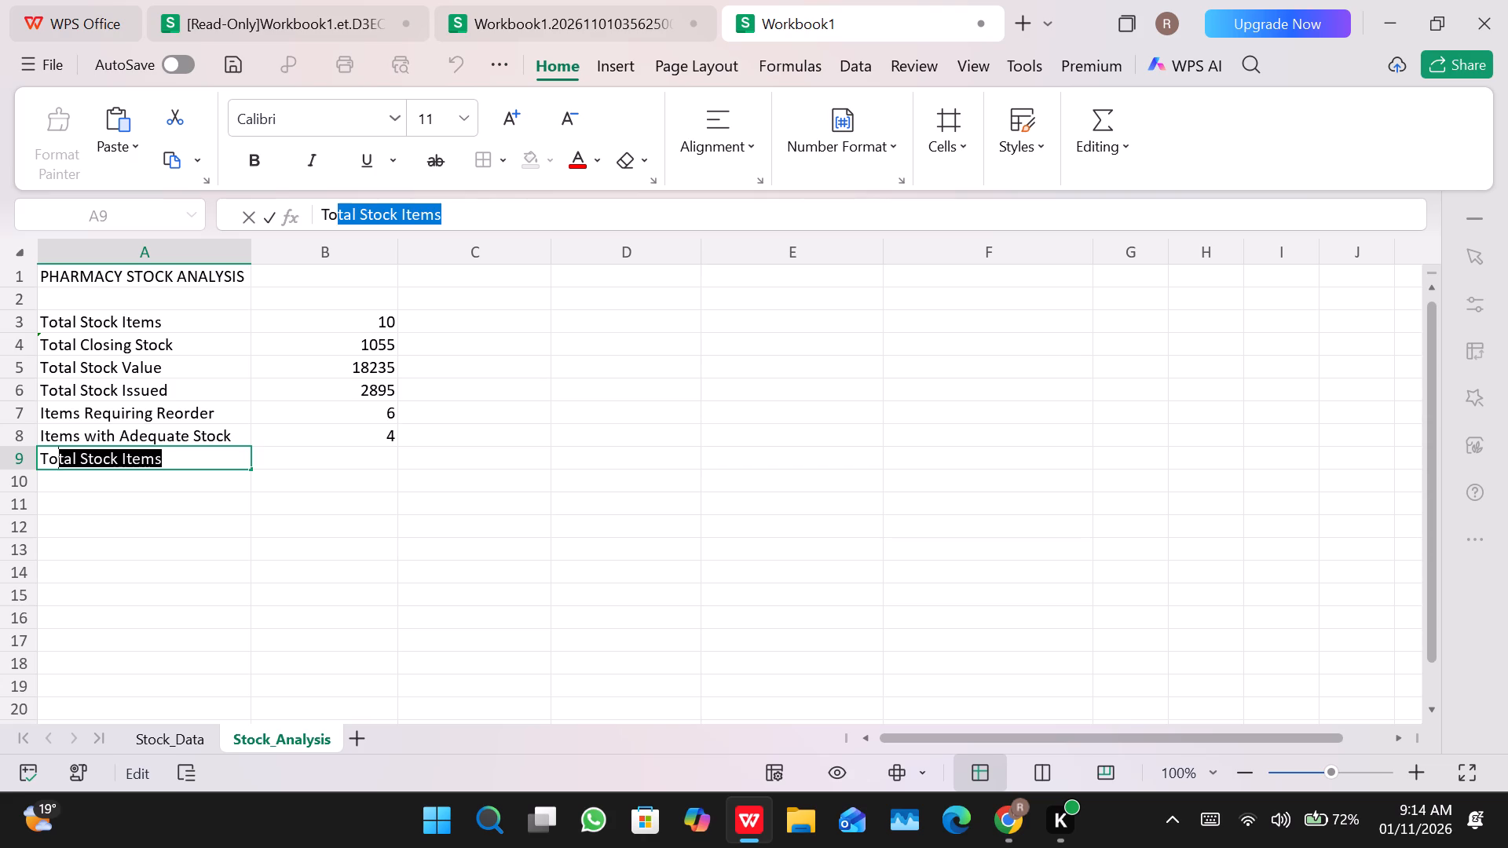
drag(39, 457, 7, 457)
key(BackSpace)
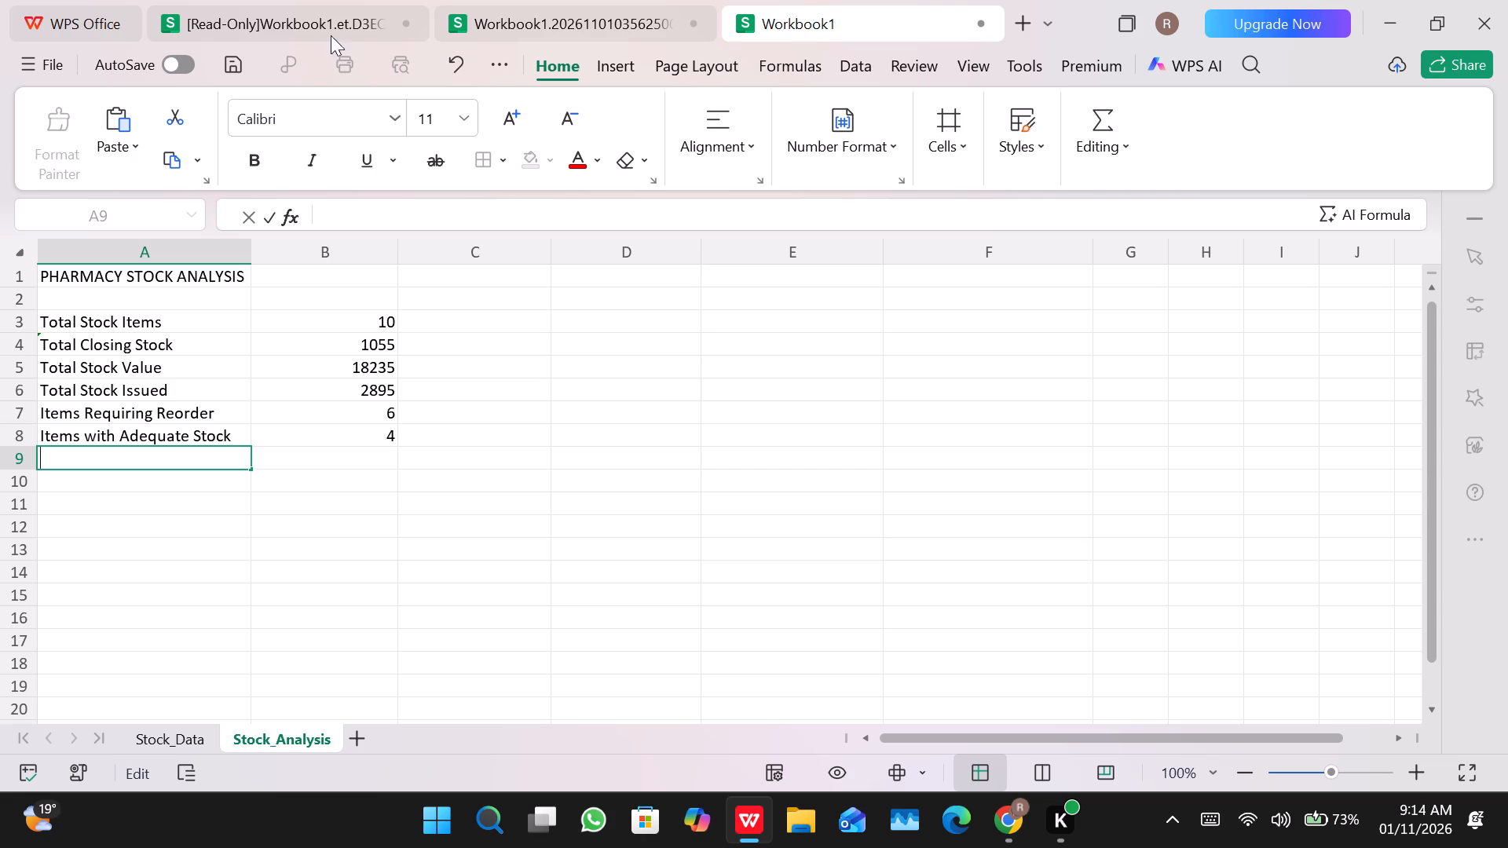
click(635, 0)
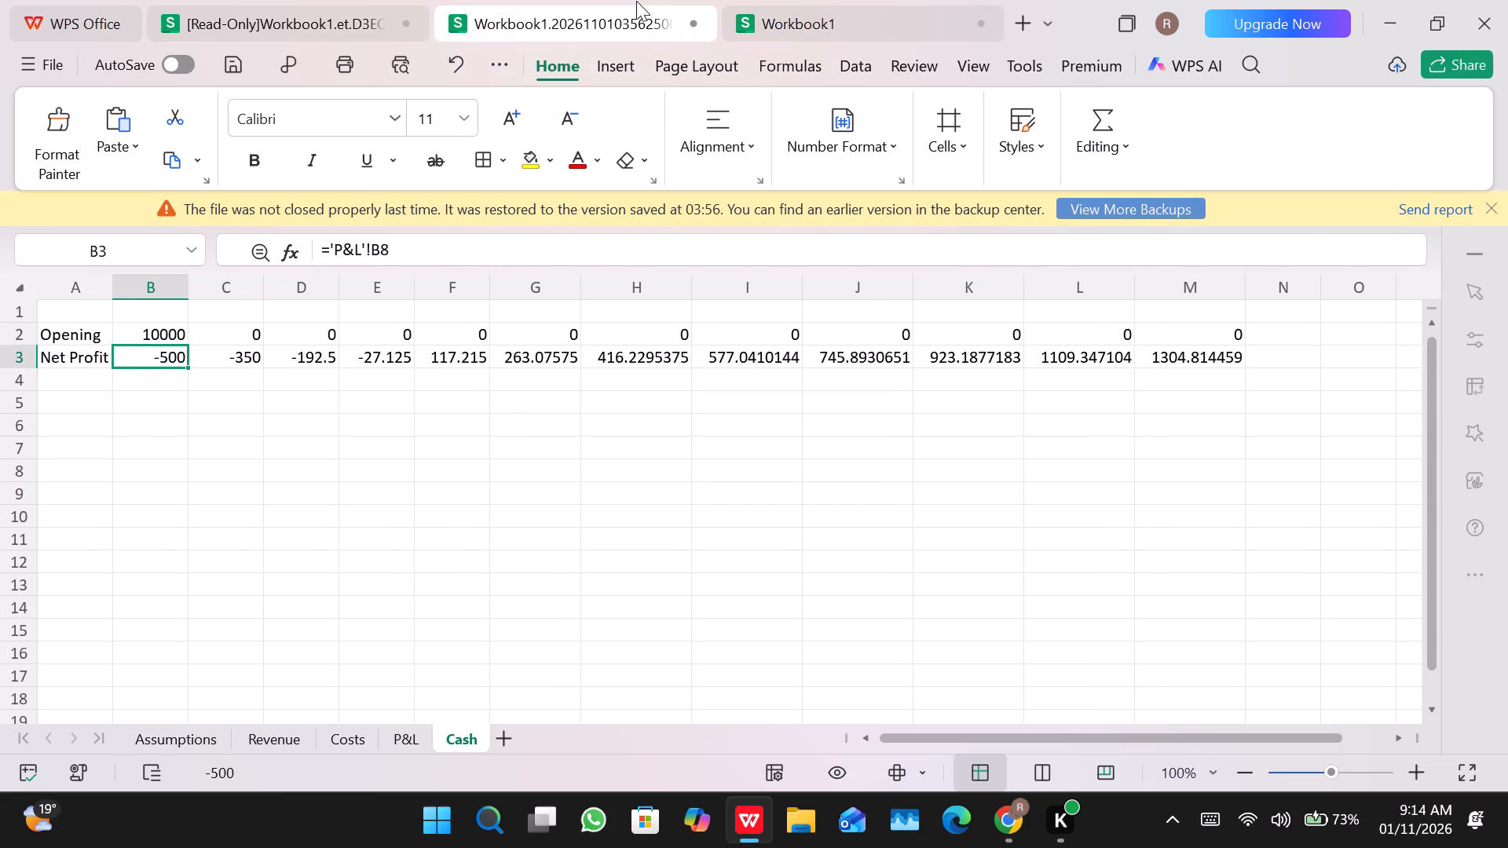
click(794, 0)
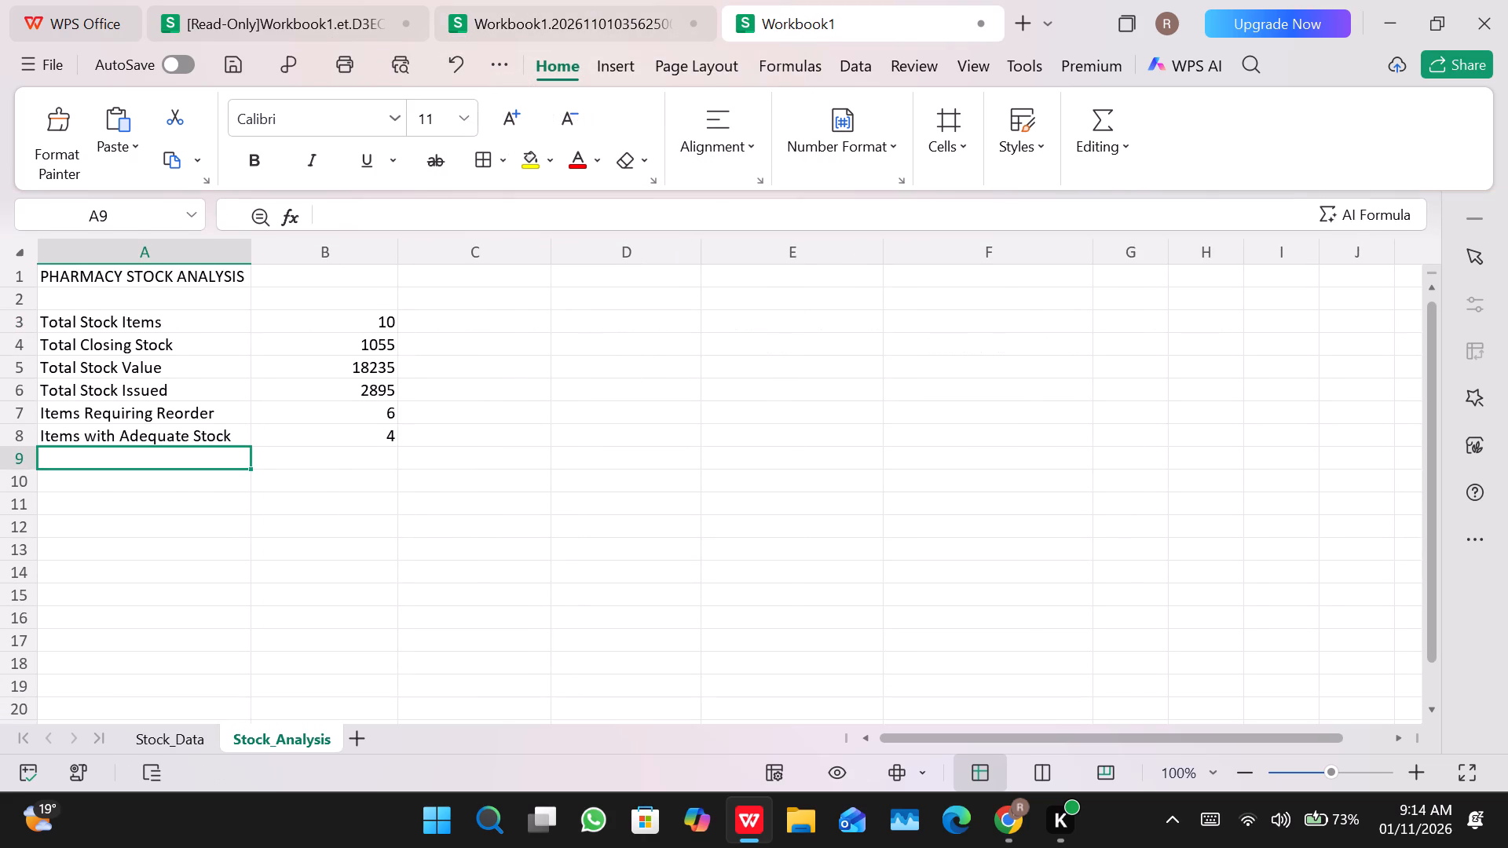